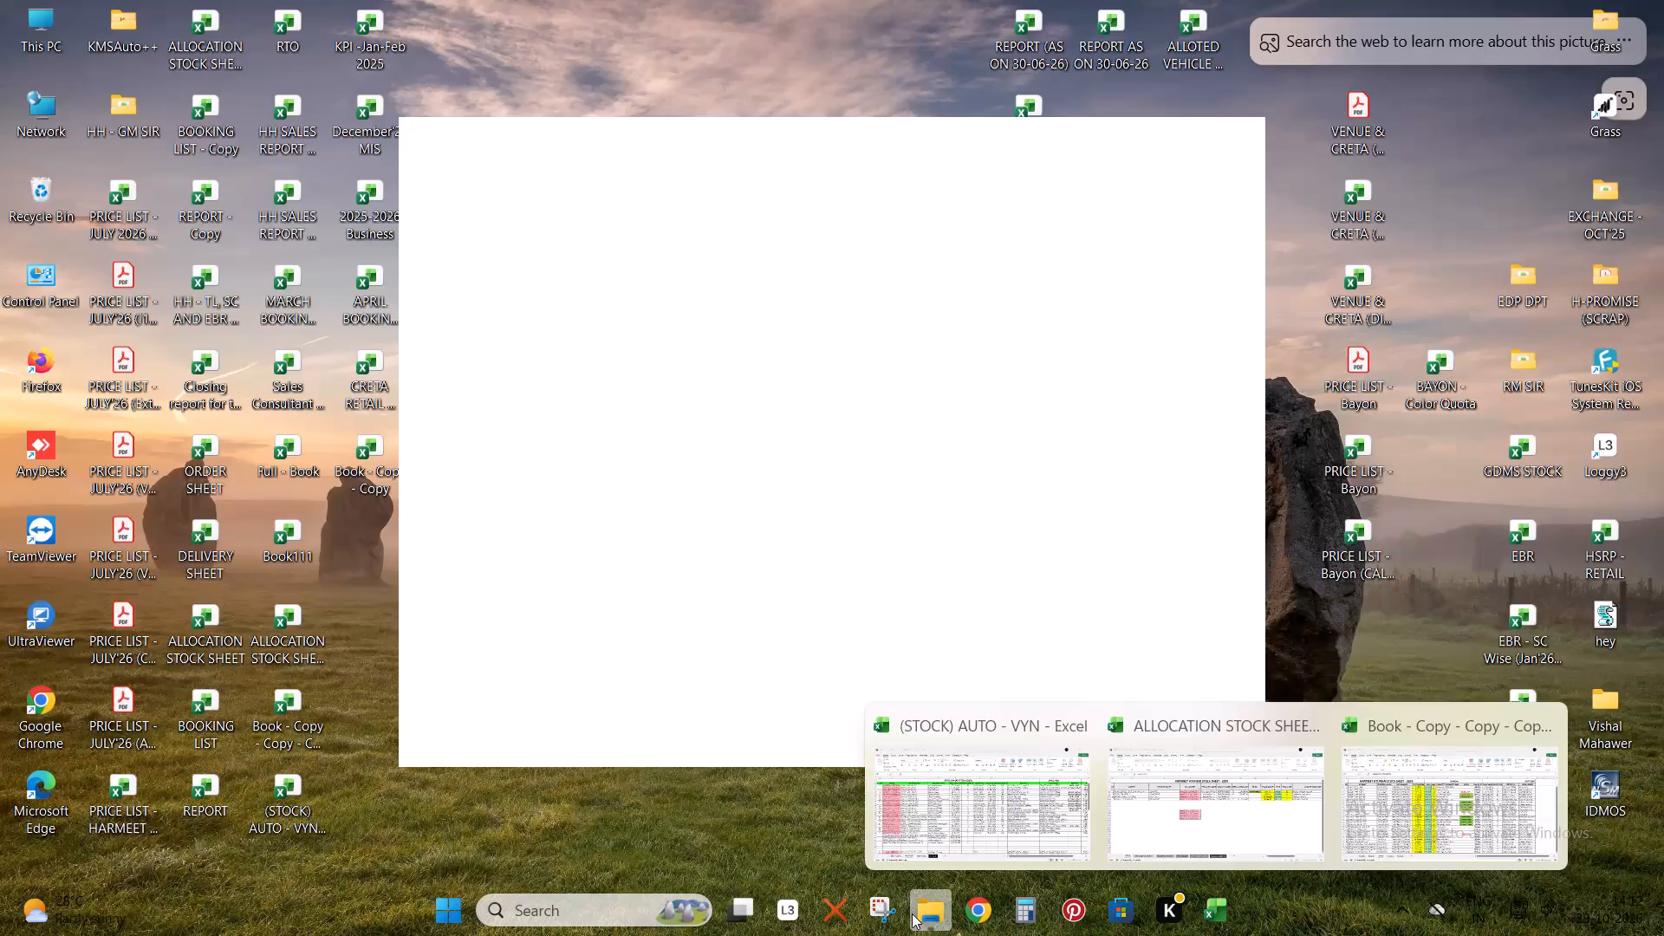
In File Explorer, delete today's Excel file "PRICE LIST - Bayon." from the Downloads folder.
click(943, 914)
click(81, 302)
click(92, 335)
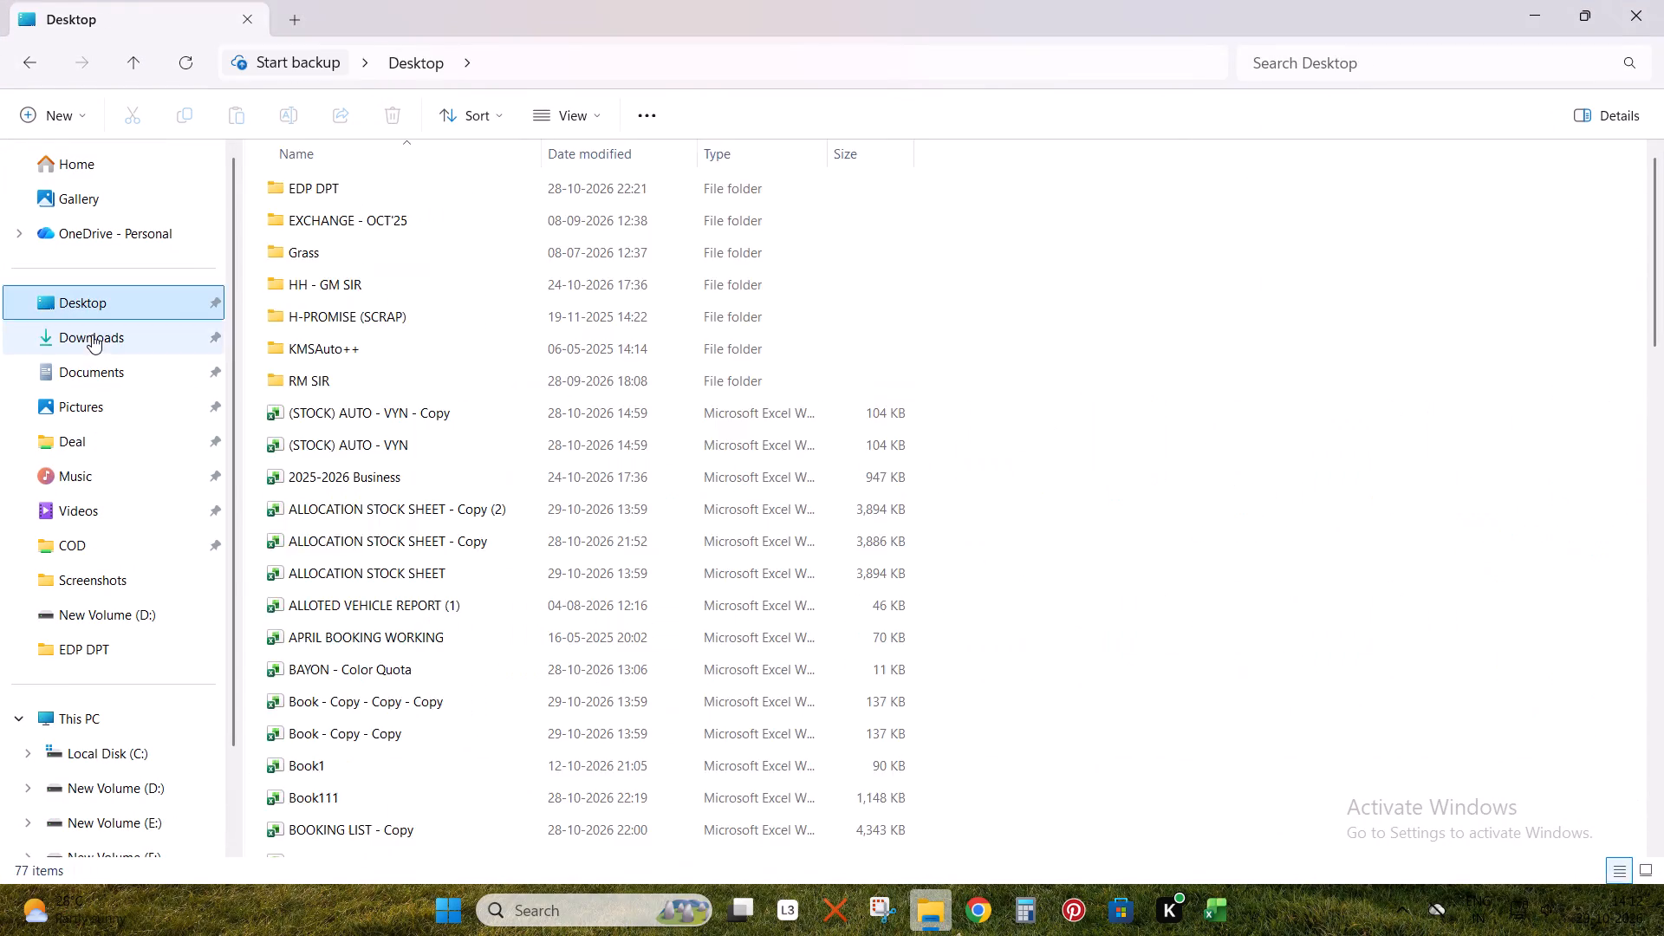
click(346, 261)
key(shift+Delete)
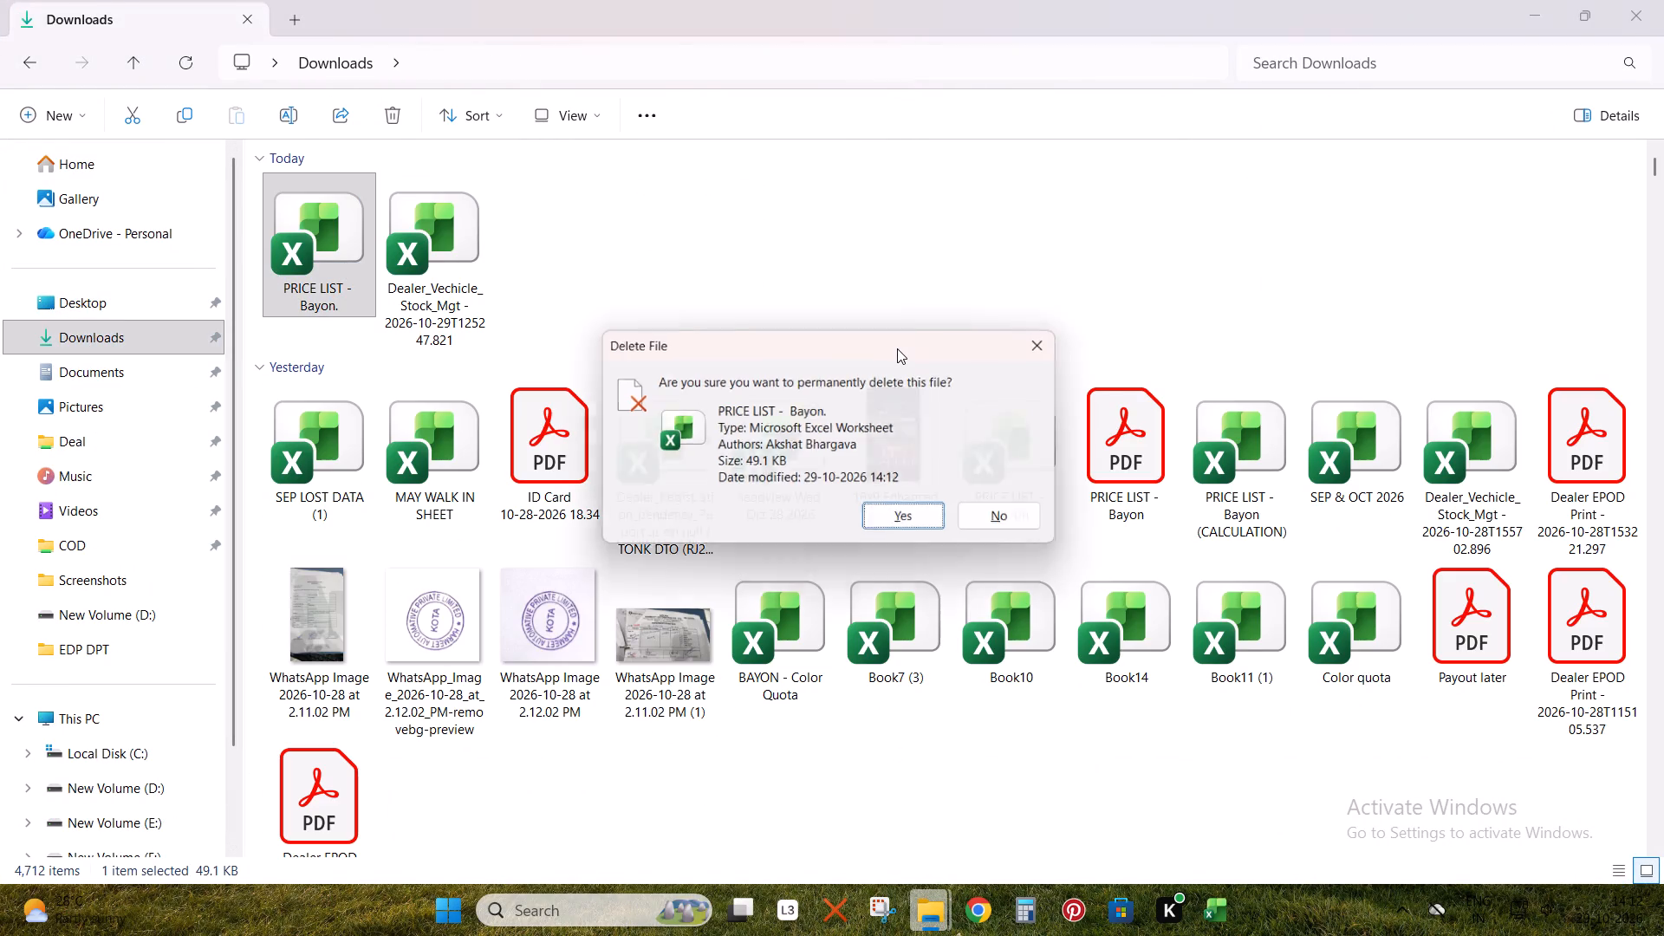
key(Escape)
key(Delete)
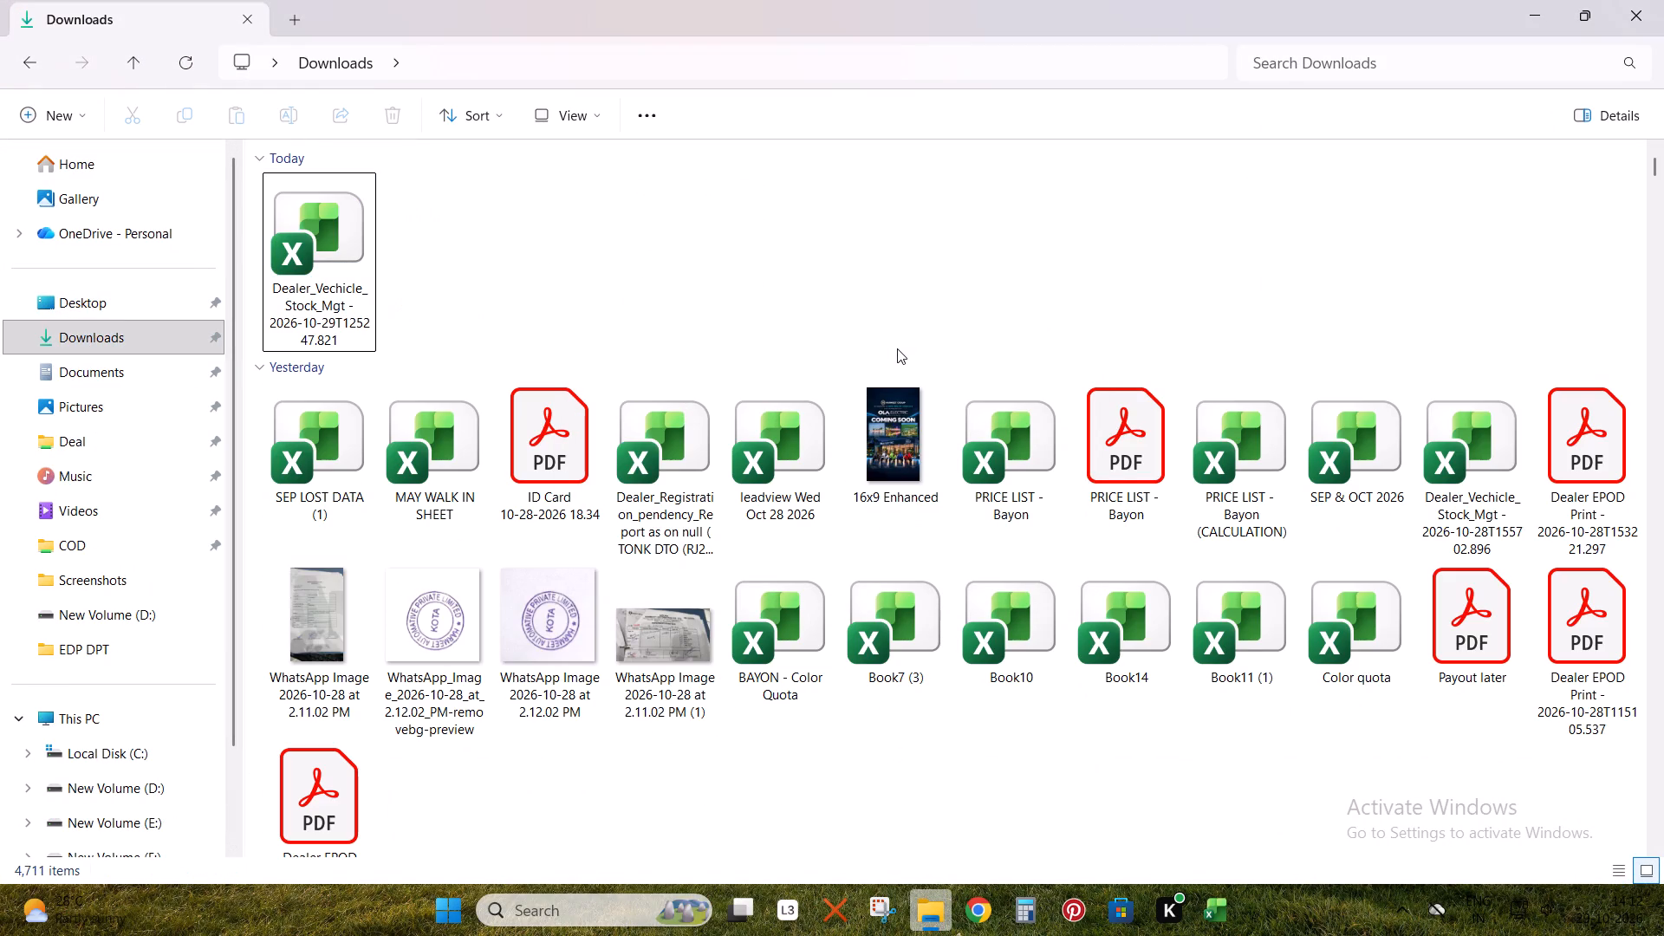
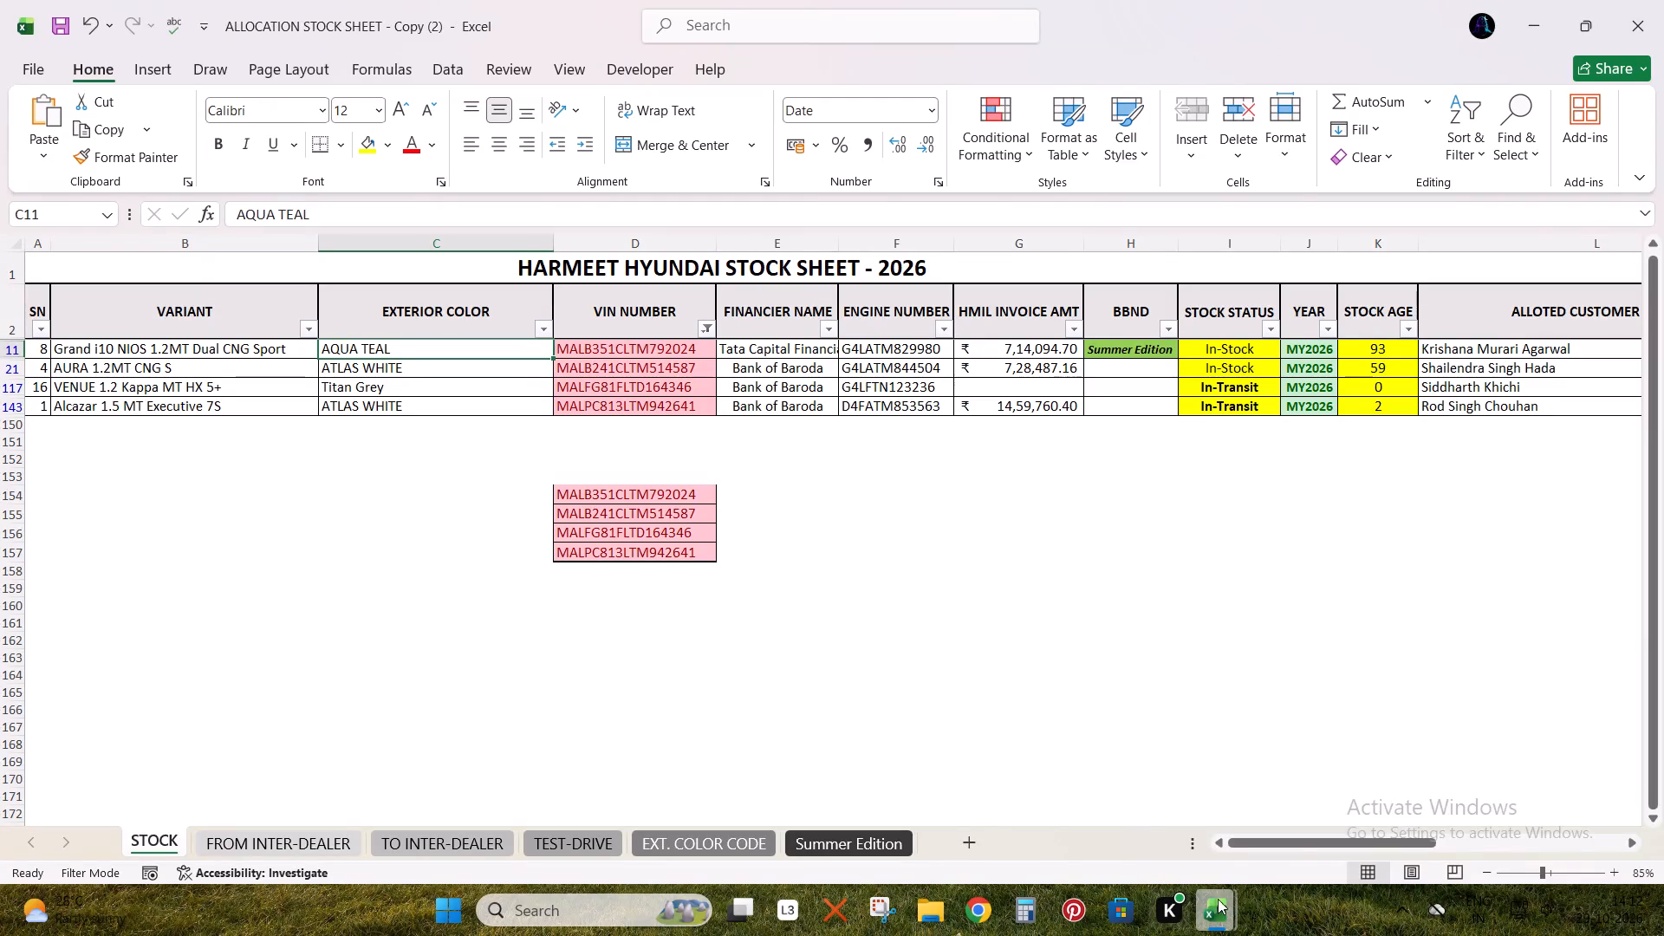
Copy the four filtered vehicles' exterior colors from ALLOCATION STOCK SHEET into Model Color rows 29–32 of the (STOCK) AUTO - VYN ALLOTED sheet.
click(1228, 912)
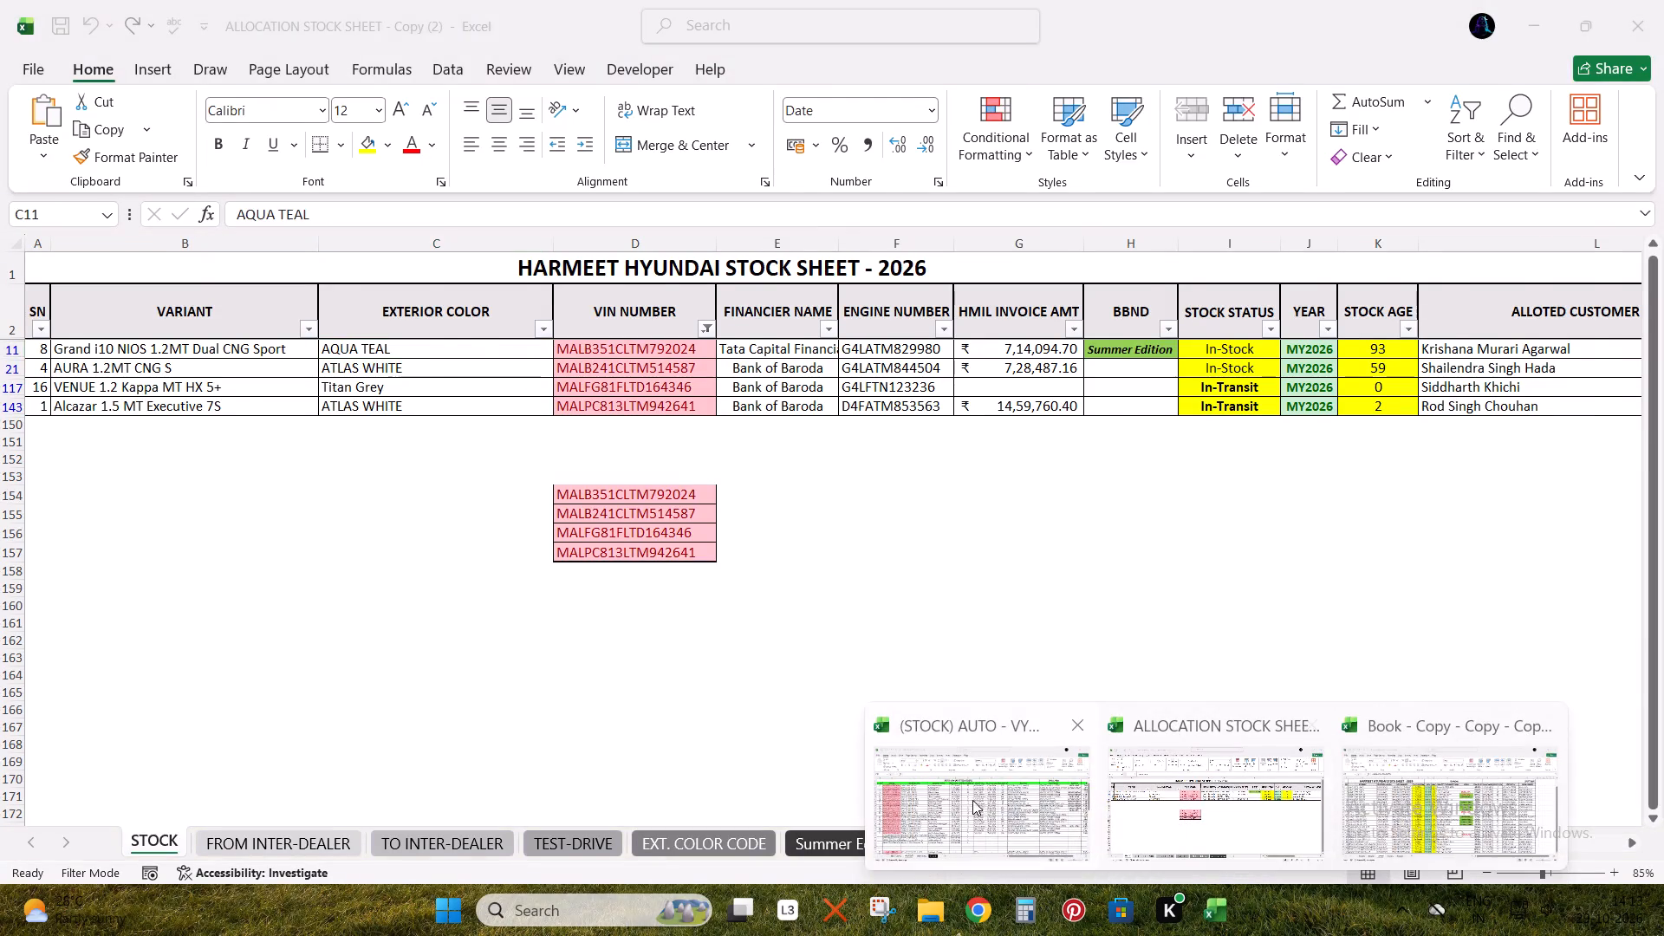
click(956, 804)
key(Right)
key(Down)
key(Left)
key(Up)
key(alt+Tab)
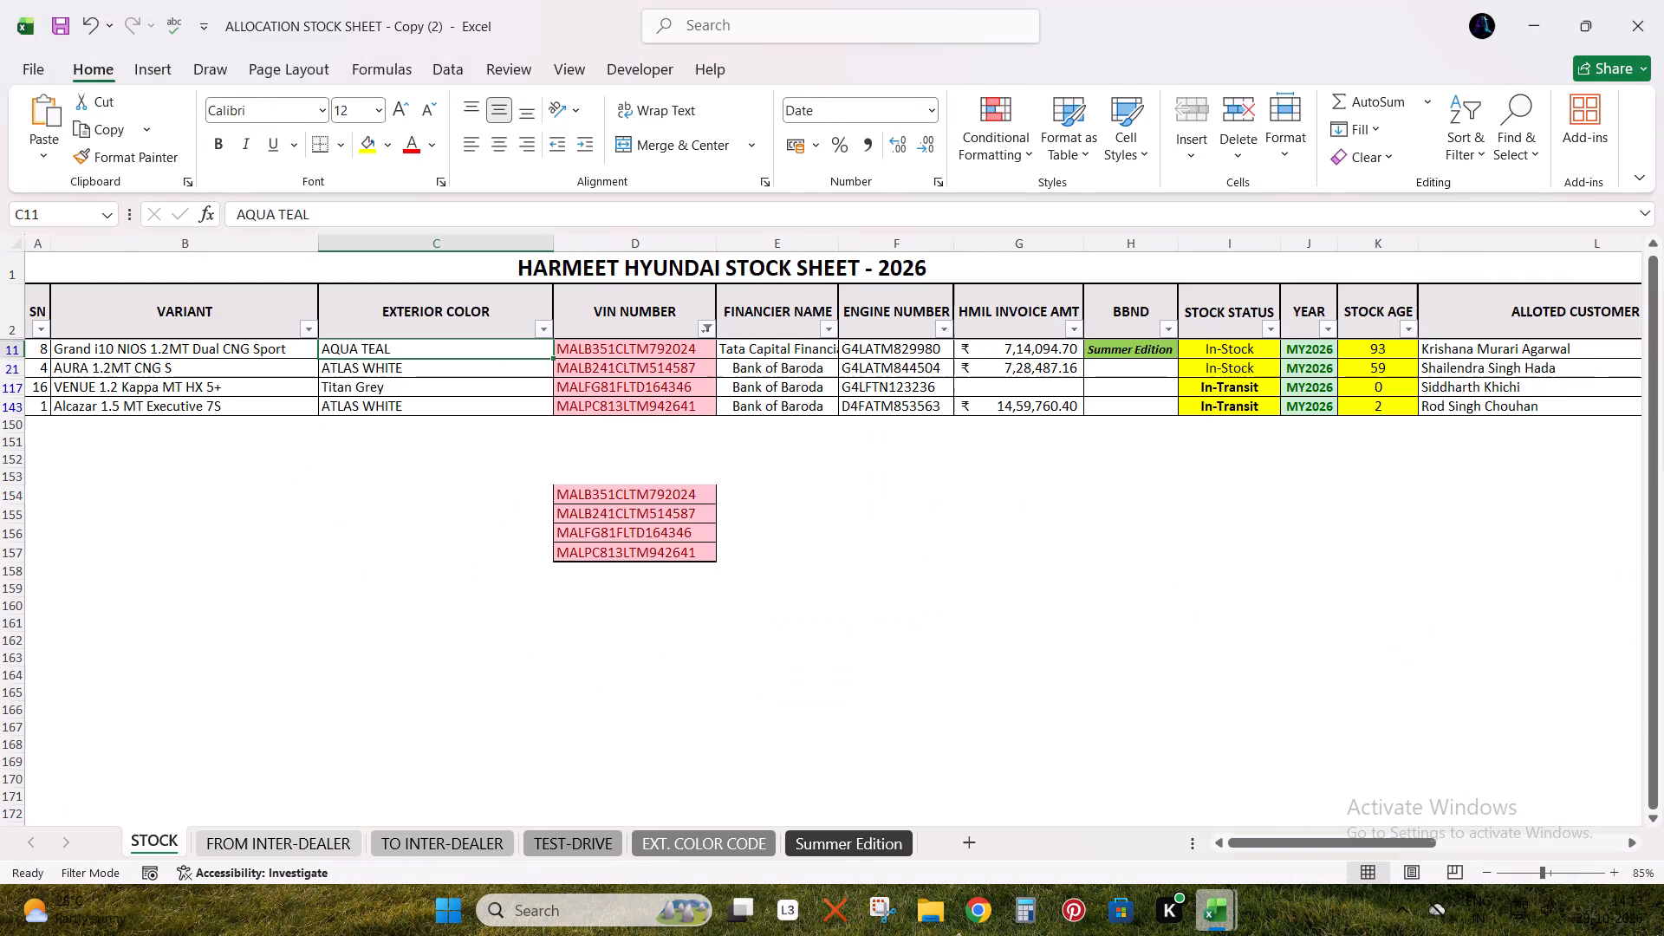
key(Up)
key(Down)
key(ctrl+shift+Down)
key(ctrl+c)
key(alt+Tab)
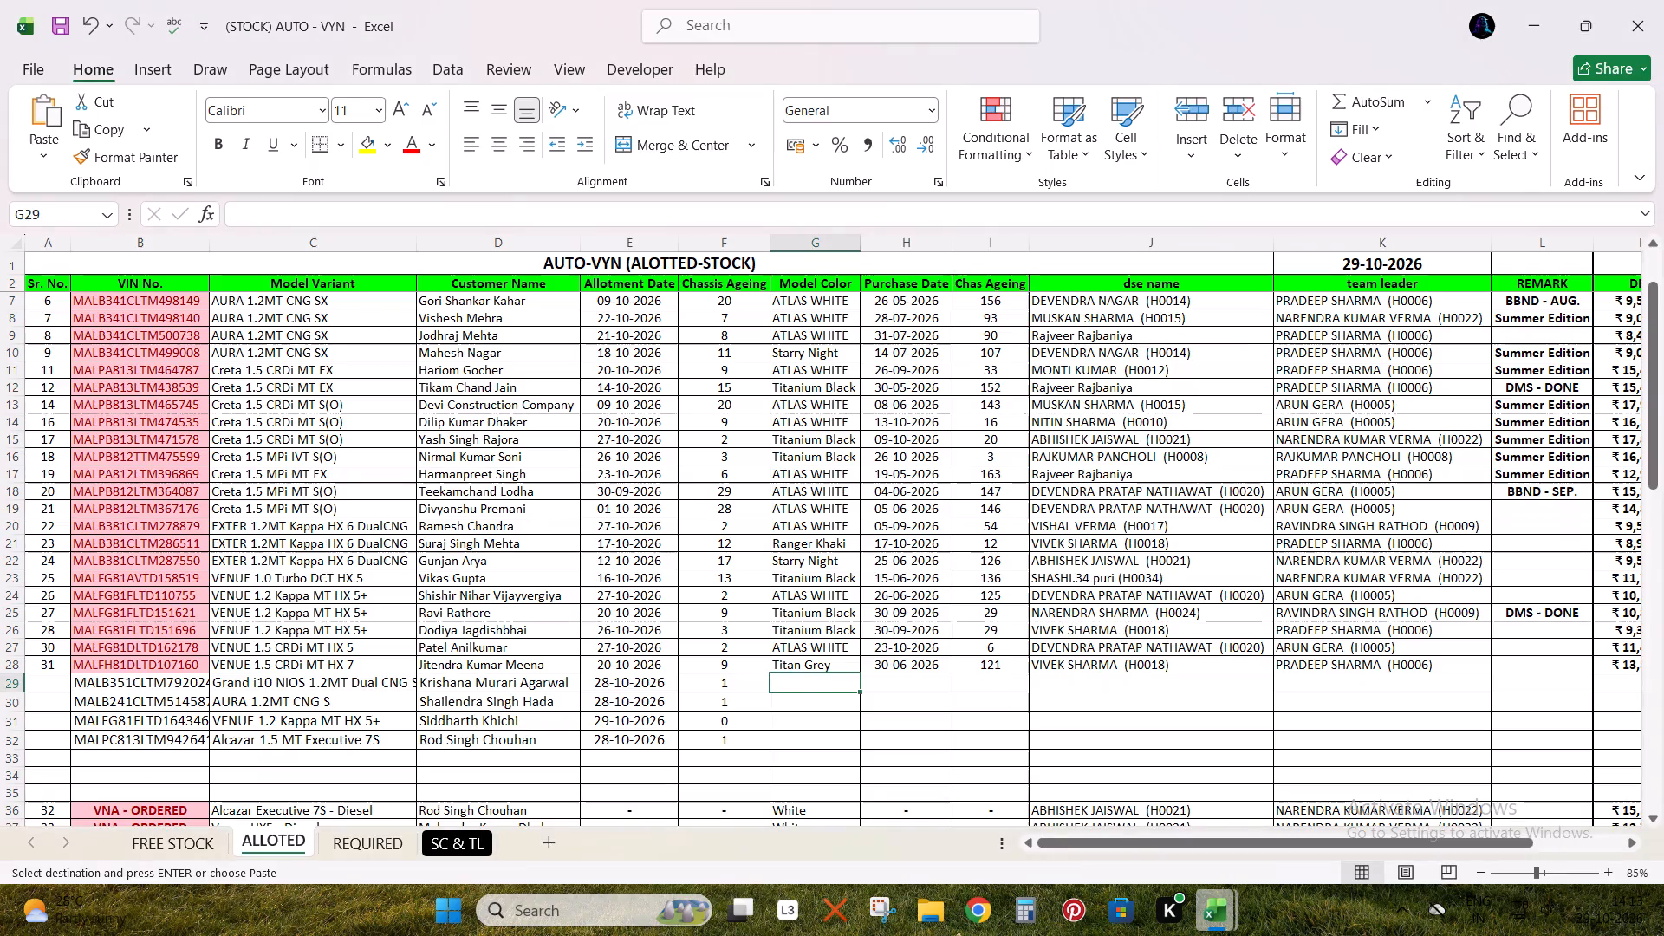
key(ctrl+v)
Copy the same four vehicles' plant billing dates from the allocation workbook into the Purchase Date column, rows 29–32, of the ALLOTED sheet.
key(Right)
key(alt+Tab)
key(ctrl+Right)
key(ctrl+Right)
key(ctrl+Left)
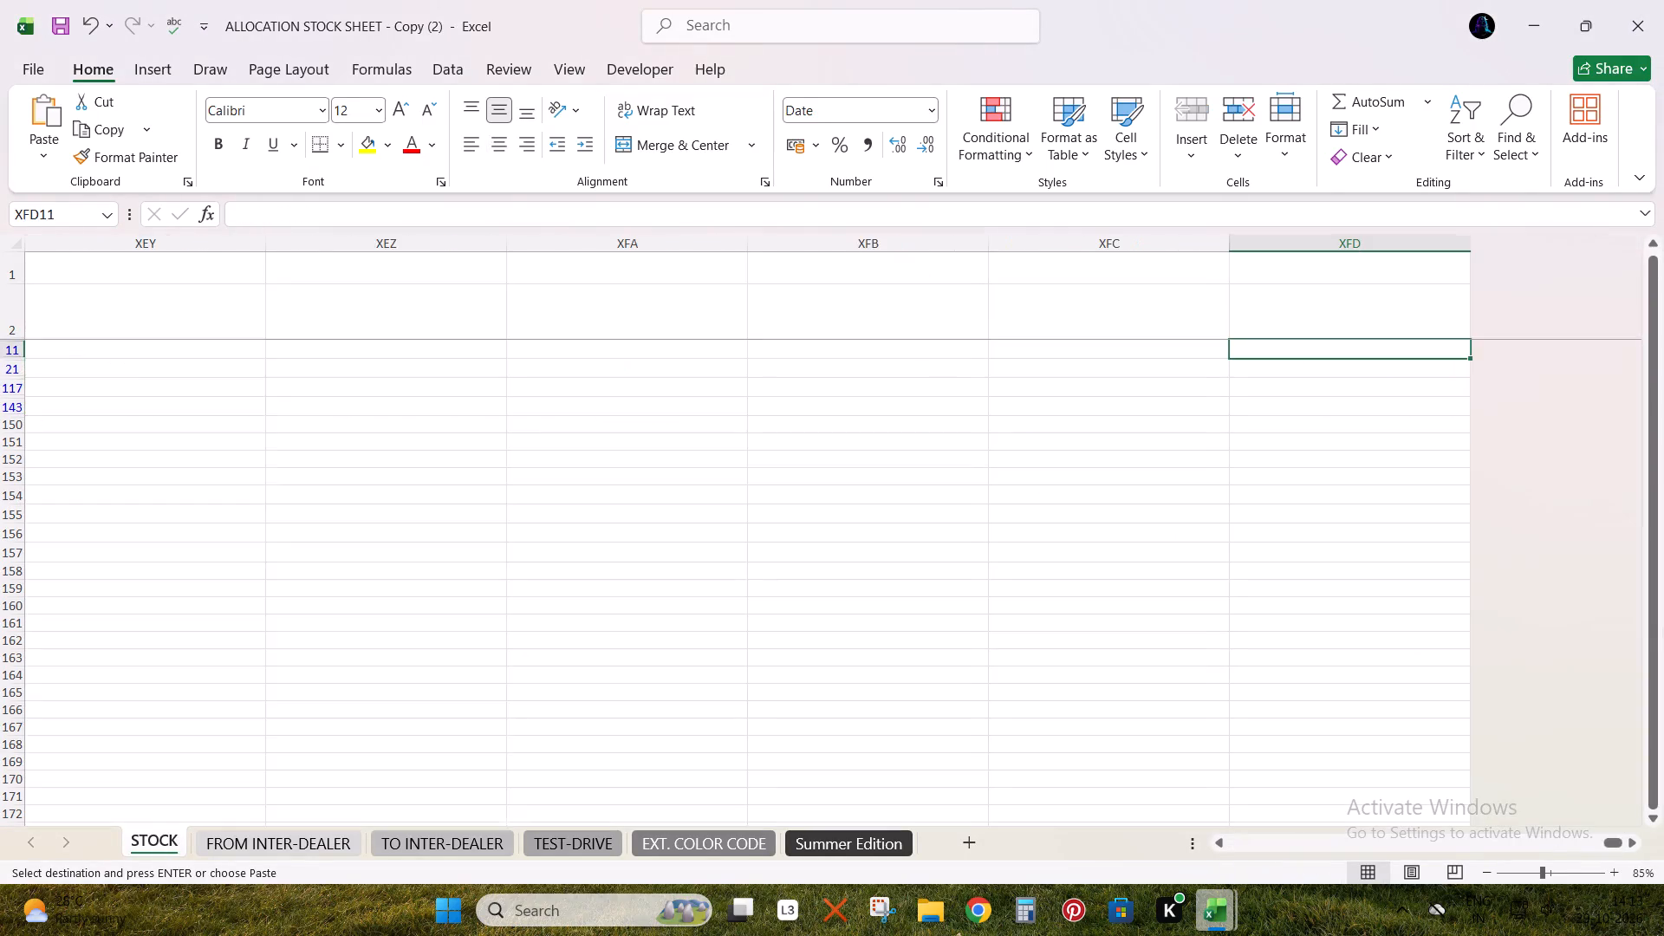
key(ctrl+shift+Down)
key(ctrl+c)
key(alt+Tab)
key(ctrl+v)
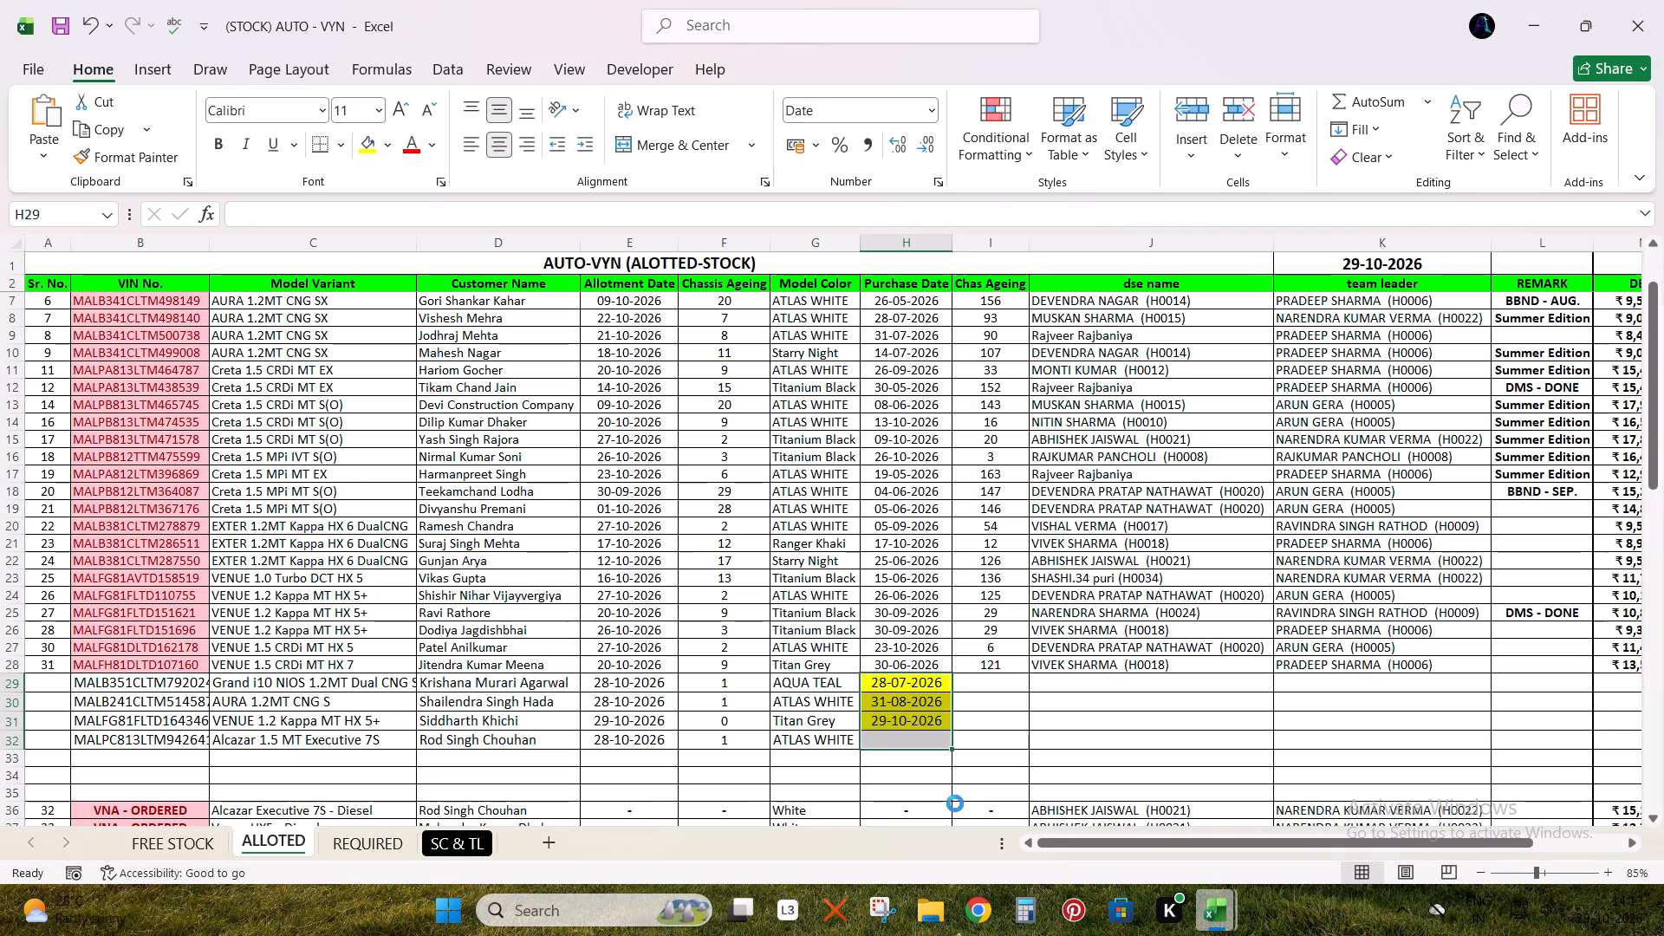
Fill the Chas Ageing formula from the row above down into rows 29 and 30 of the ALLOTED sheet.
key(Right)
key(Up)
key(Right)
key(Down)
key(Left)
key(ctrl+d)
key(Down)
key(ctrl+d)
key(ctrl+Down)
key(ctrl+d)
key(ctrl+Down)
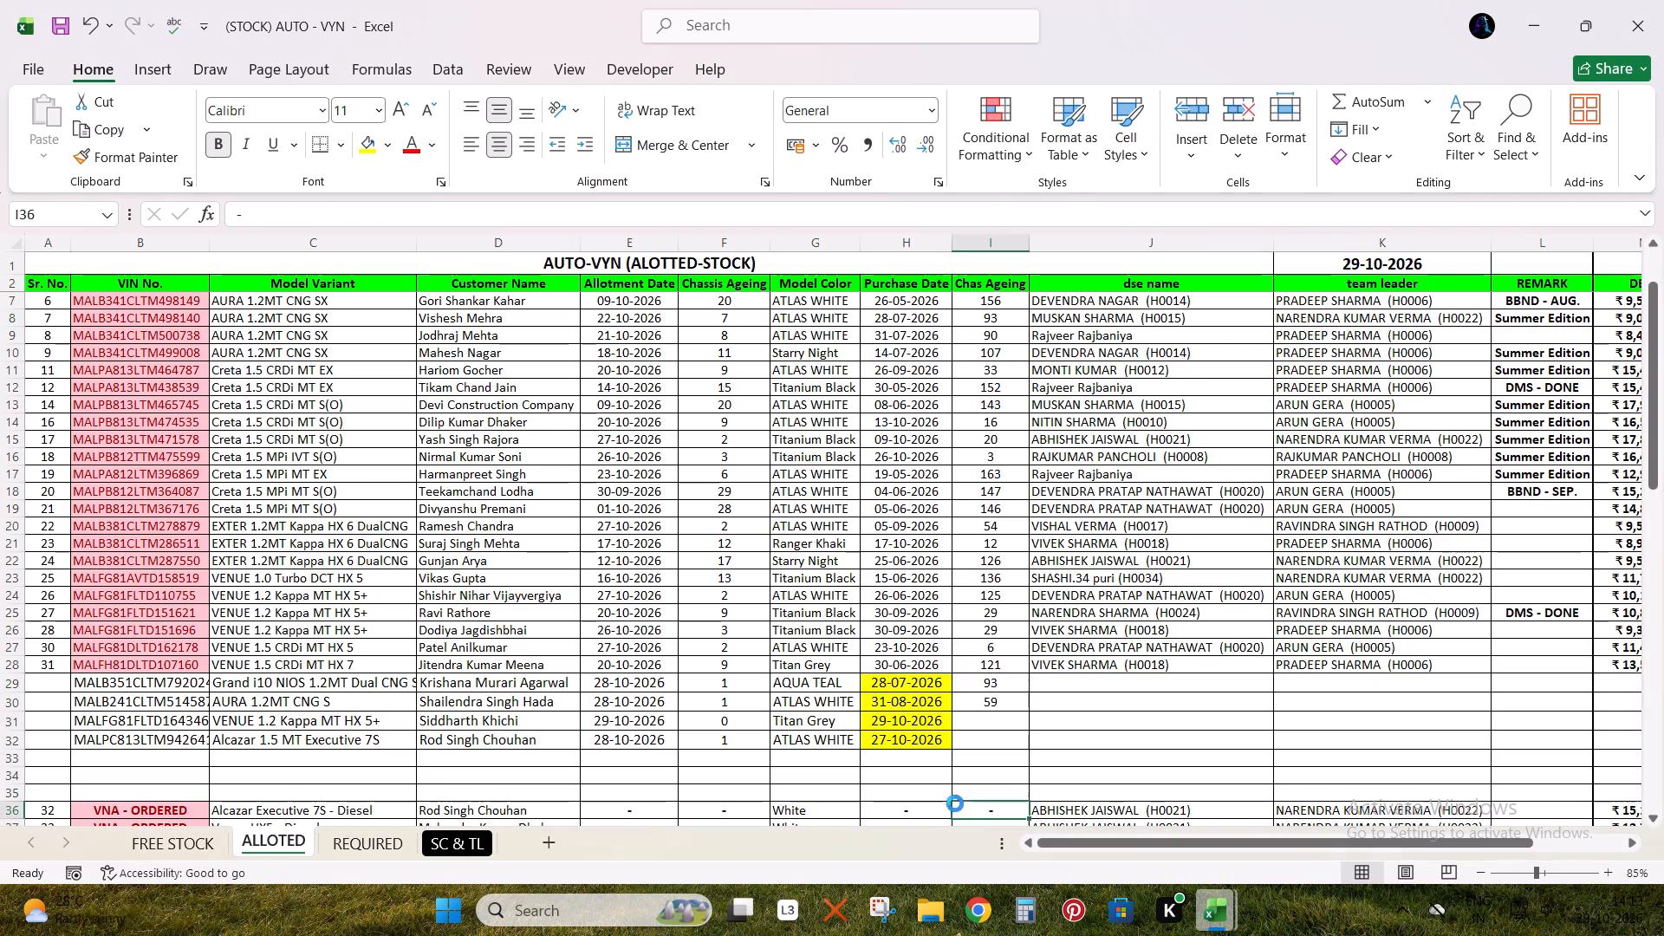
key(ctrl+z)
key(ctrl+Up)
Fill the Chas Ageing formula down into rows 31 and 32, saving the workbook along the way.
key(Down)
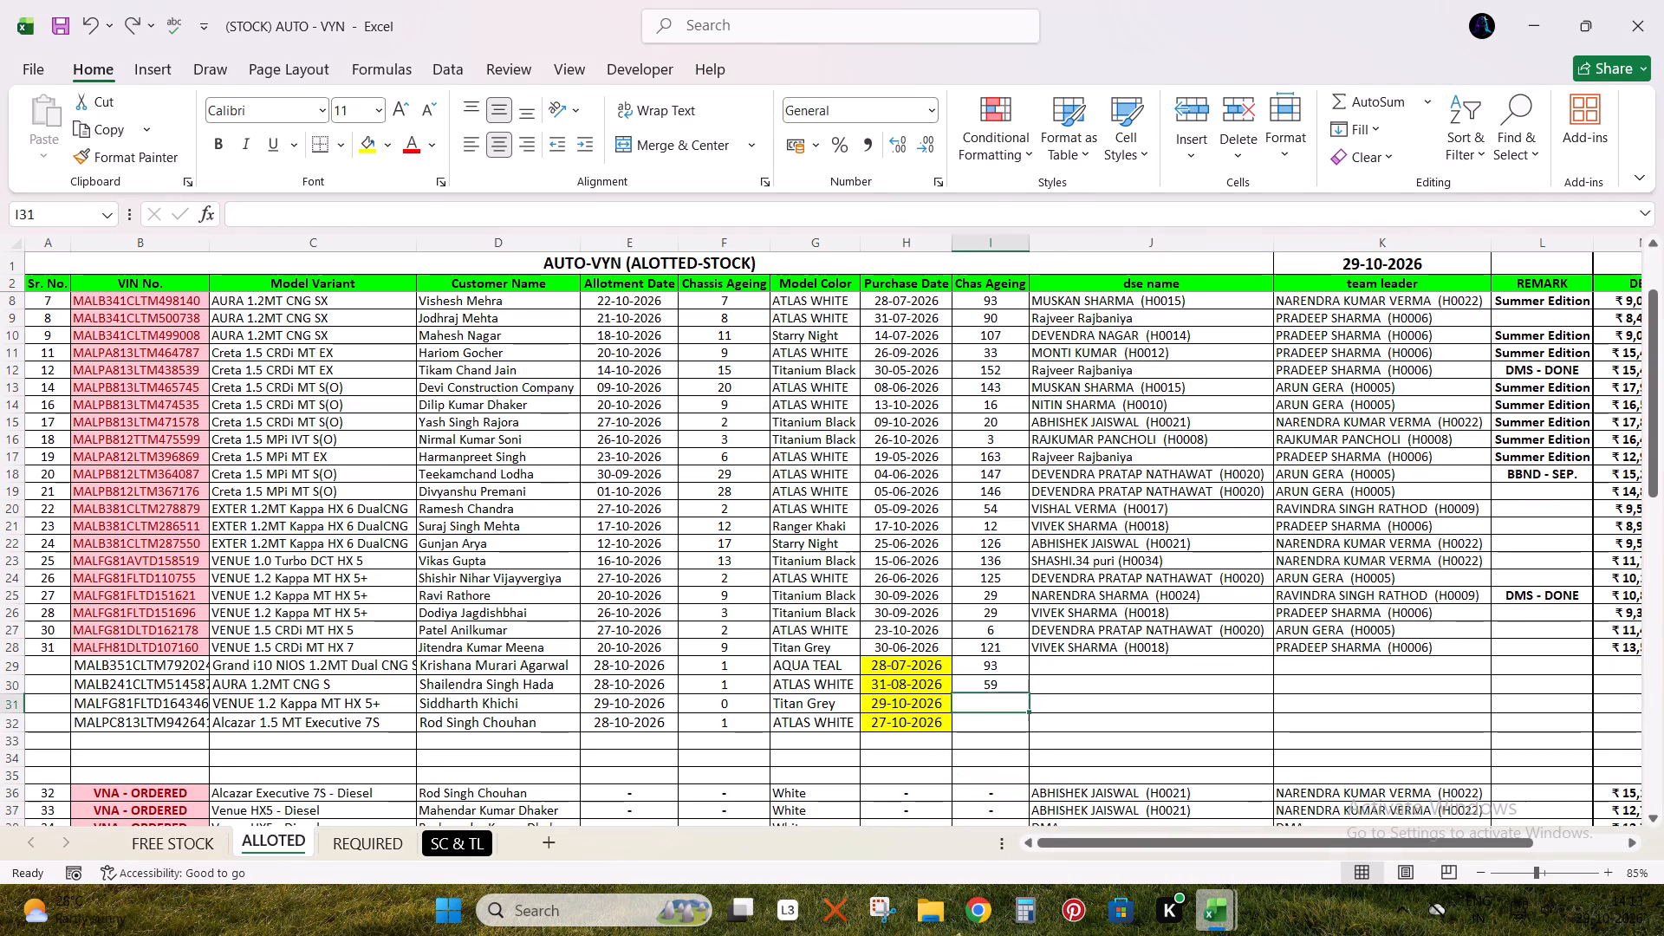
key(ctrl+d)
key(ctrl+s)
key(Down)
key(ctrl+d)
Enter the dse name and team leader with their codes in row 29, matching the AQUA TEAL Grand i10 NIOS's entry in the allocation sheet.
key(Right)
key(Up)
key(Up)
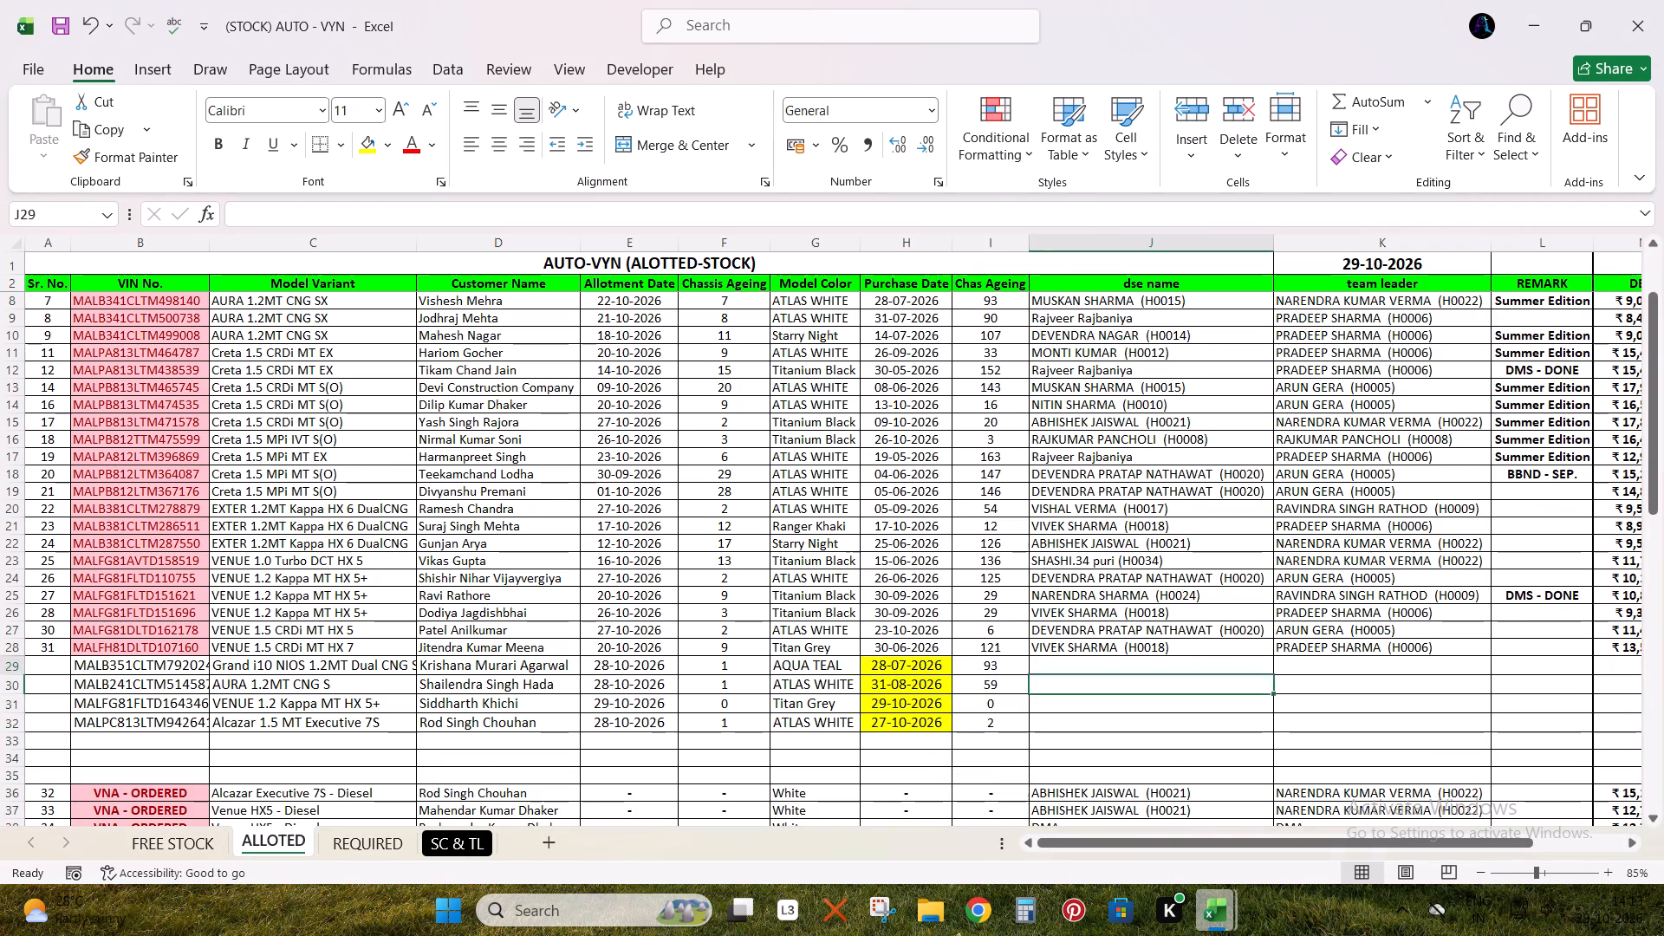
key(Up)
key(alt+Tab)
key(Left)
key(ctrl+Left)
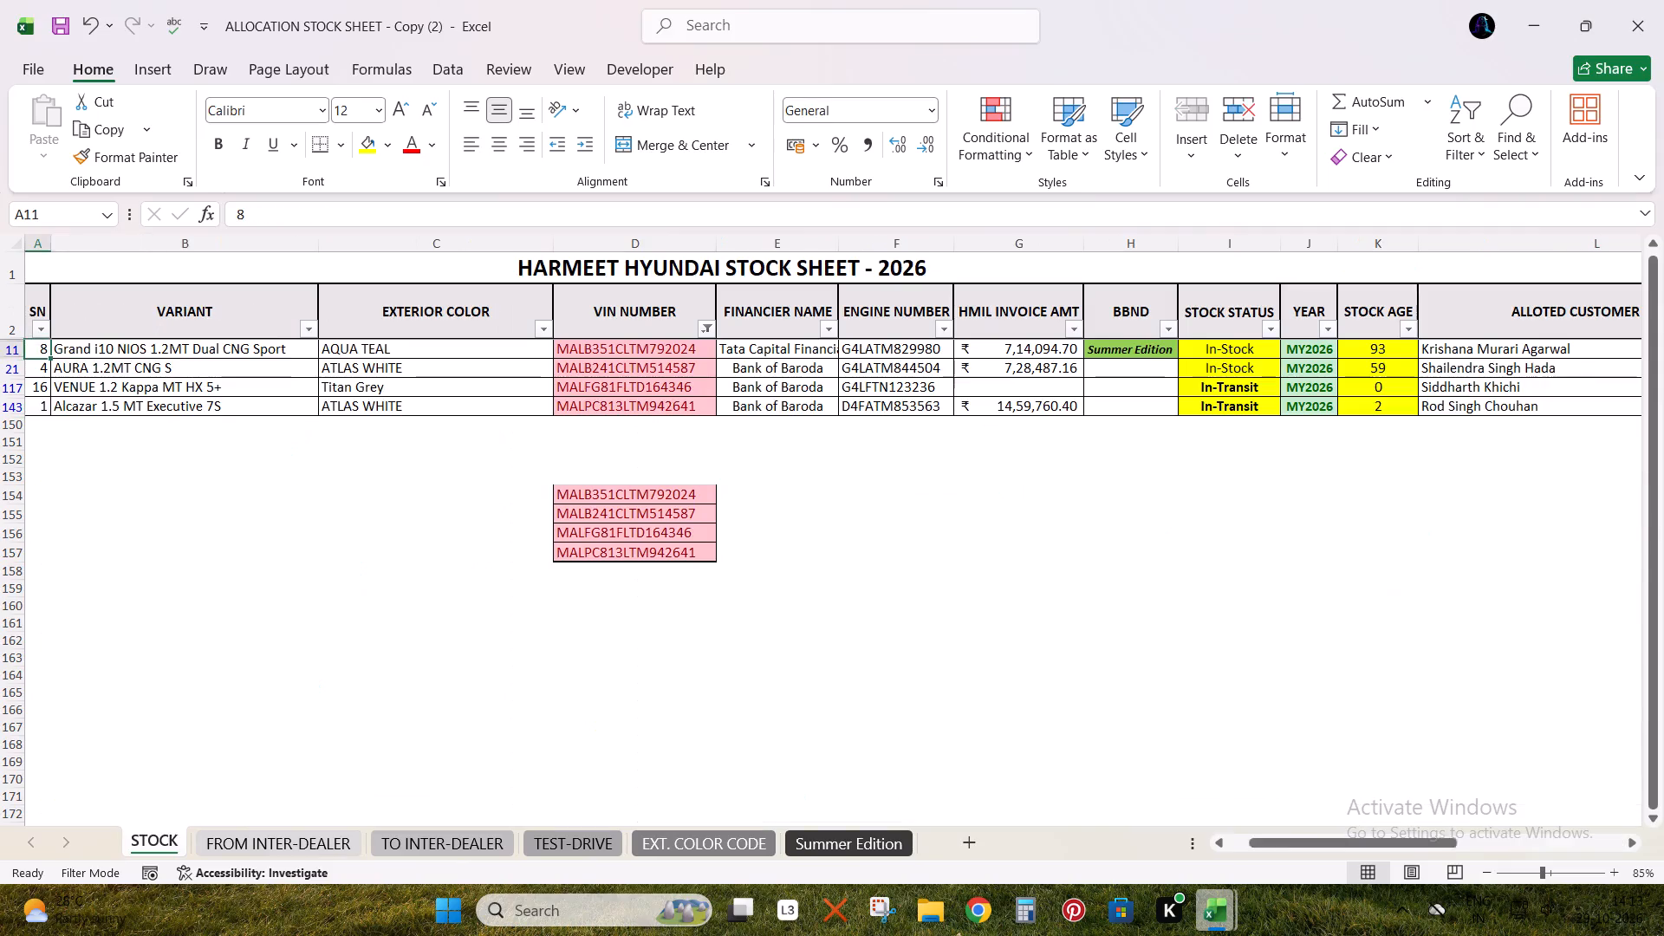
key(Right)
key(ctrl+Right)
key(Left)
key(Left)
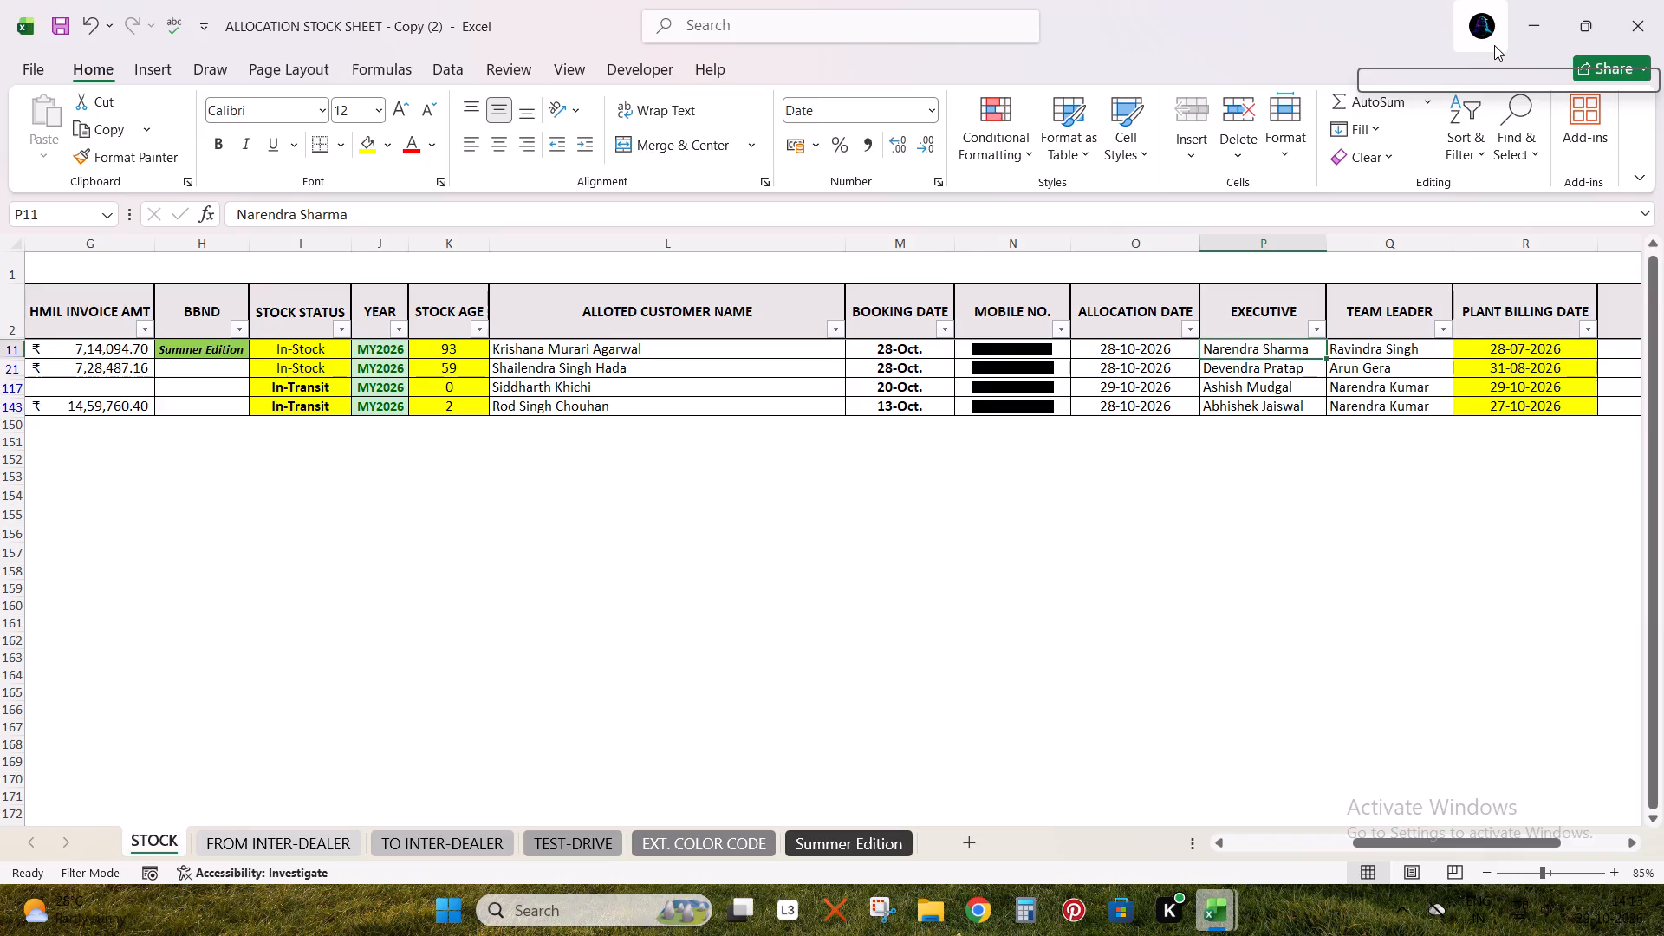
key(alt+Tab)
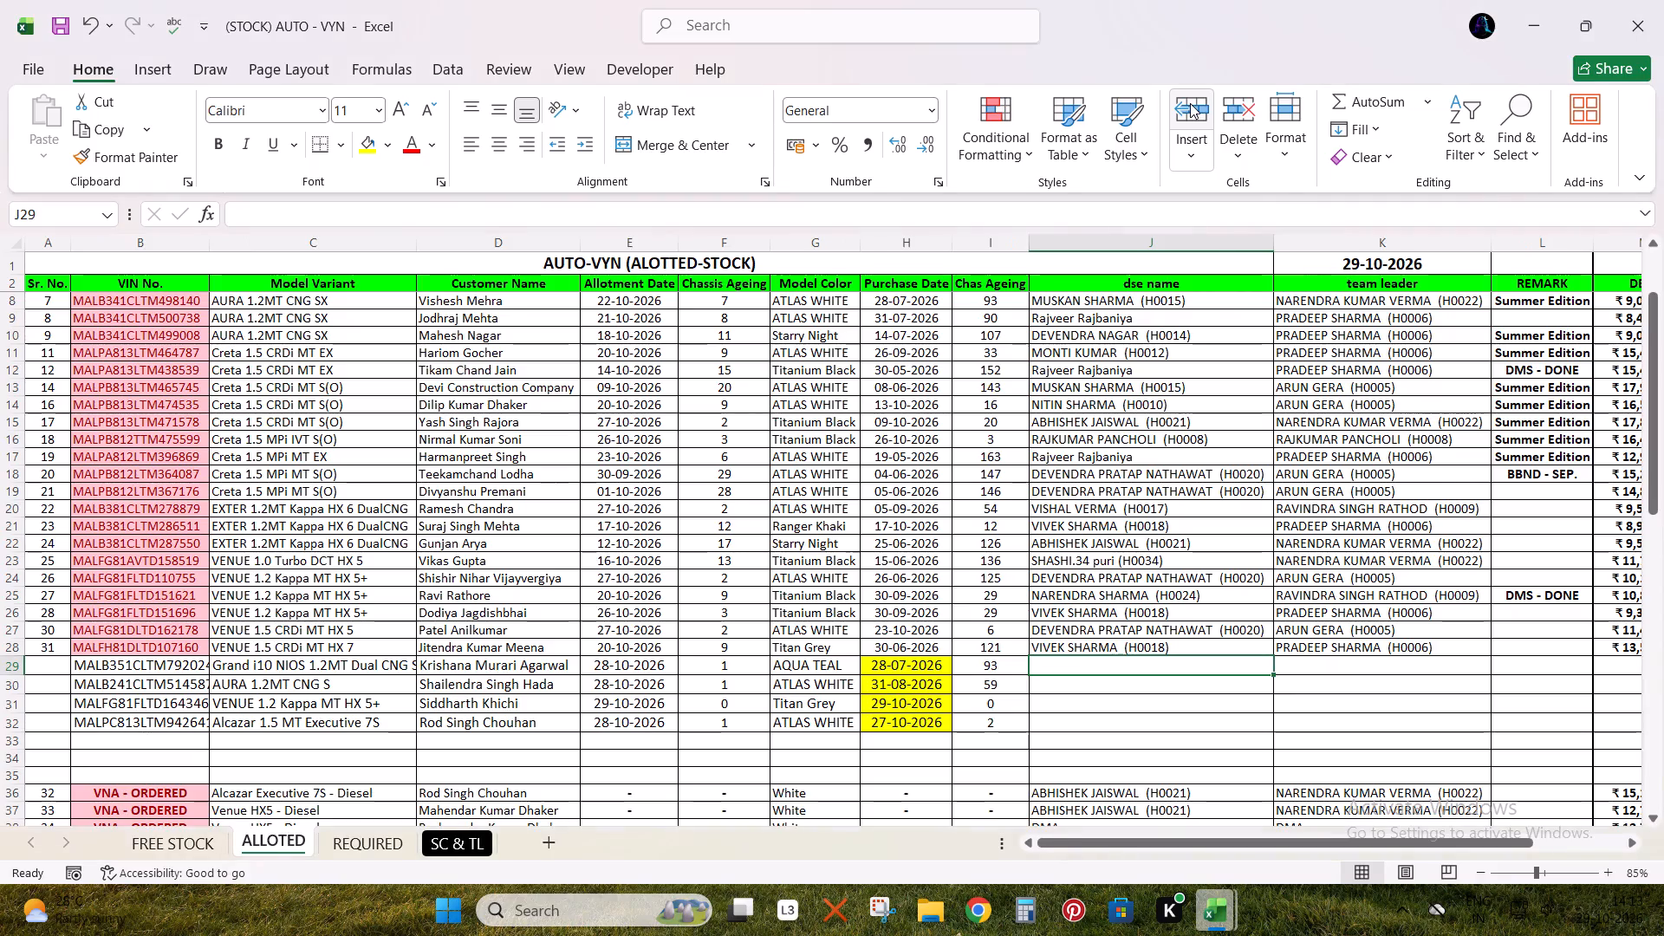
key(Right)
key(Down)
key(Left)
key(Up)
key(alt+Tab)
key(alt+Tab)
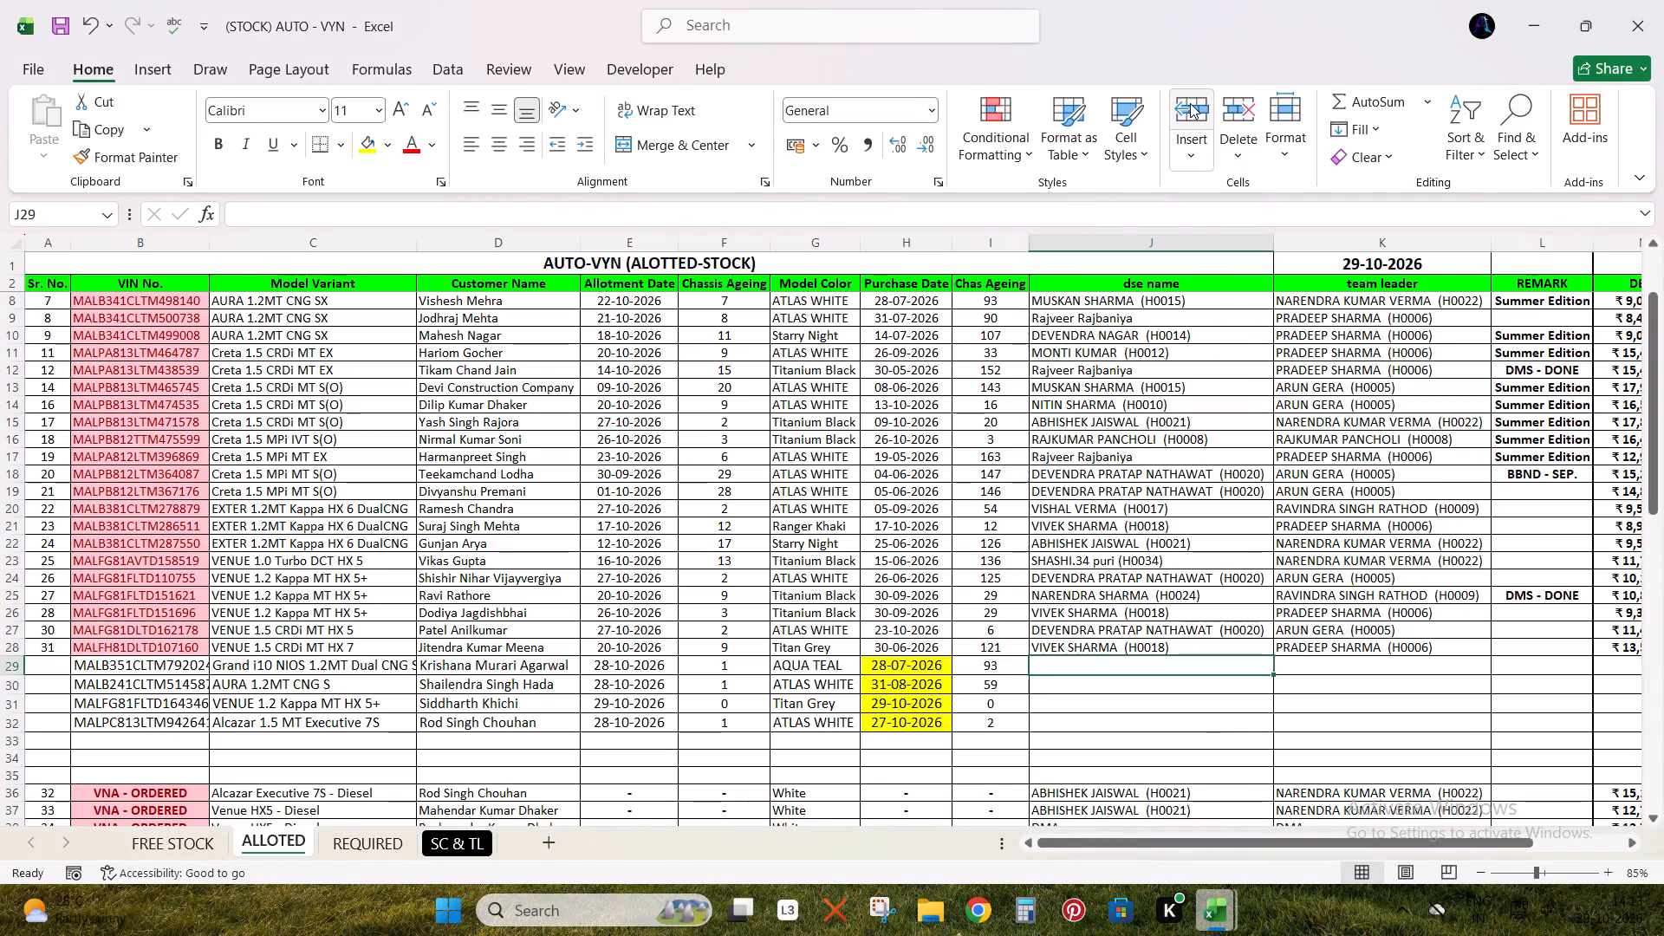
text(nar)
key(Tab)
key(alt+Tab)
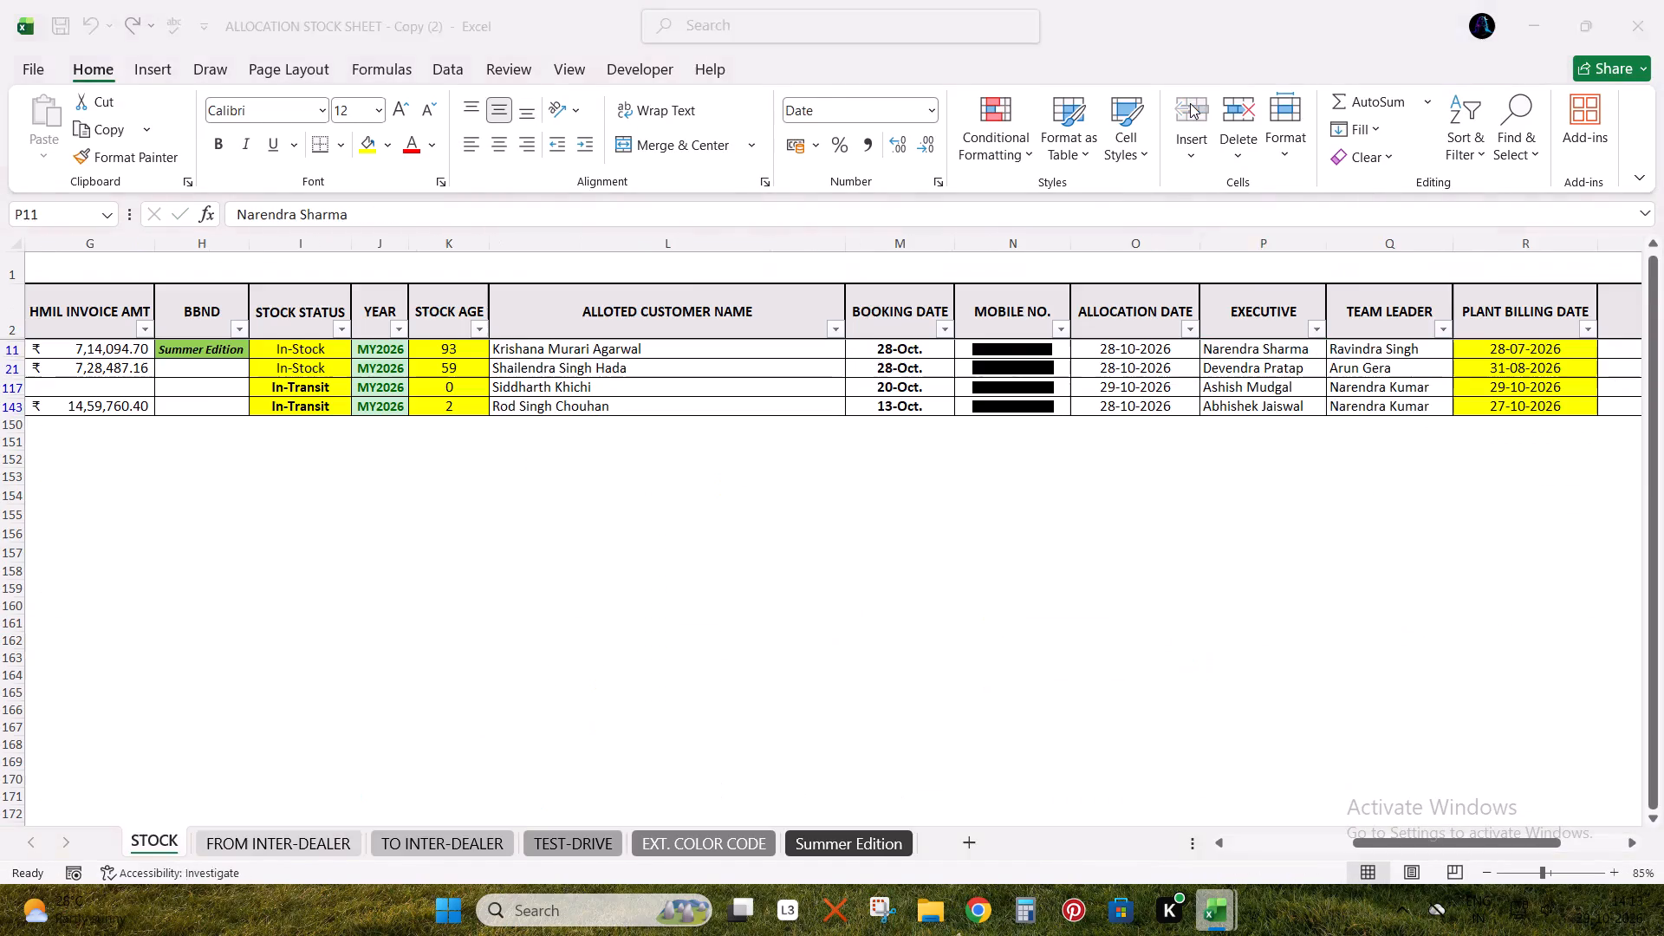
key(alt+Tab)
text(rav)
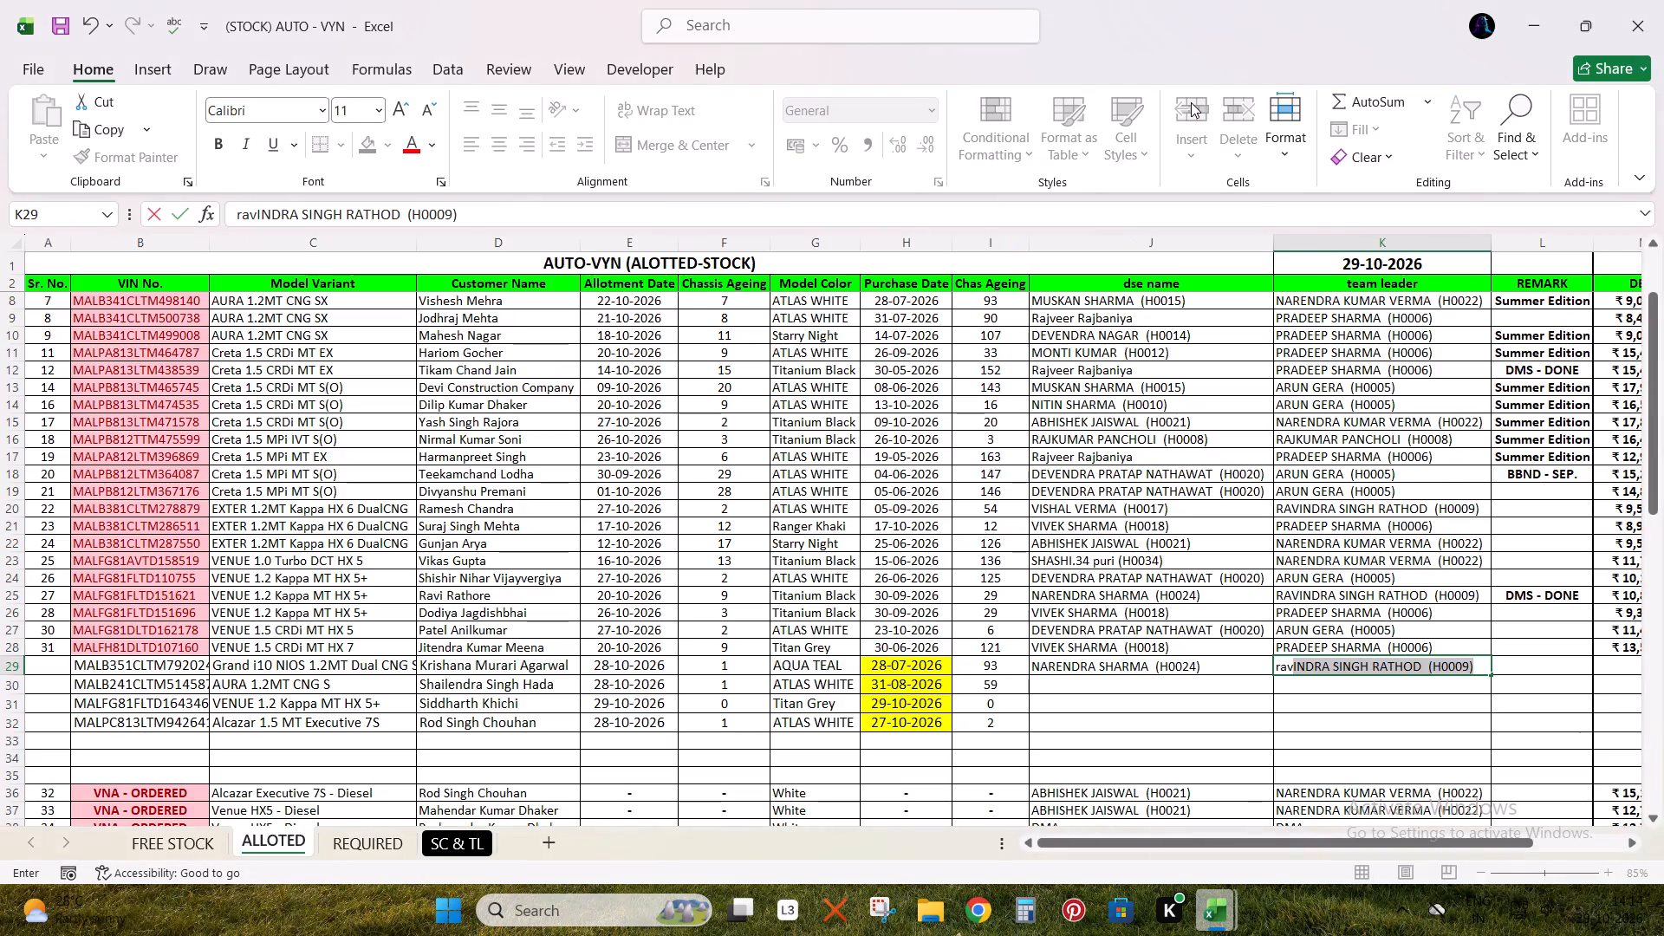
key(Return)
Copy the dse name and team leader pair from row 24 into row 30, matching the AURA CNG S's executive in the allocation sheet.
key(Left)
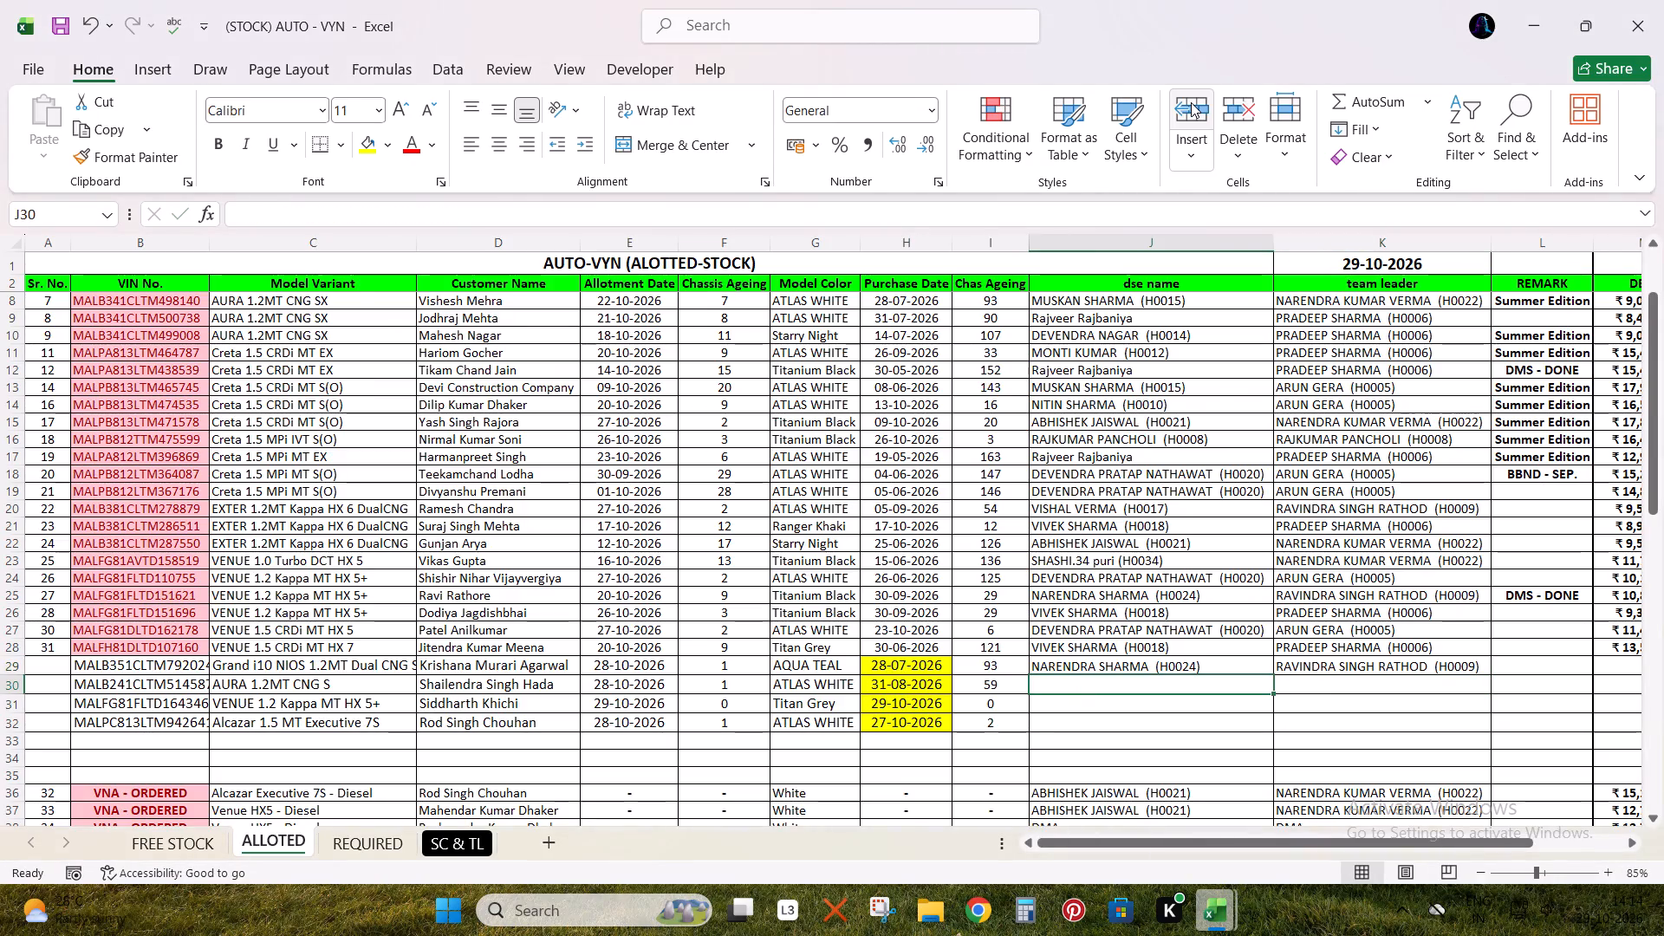
key(alt+Tab)
key(alt+Tab)
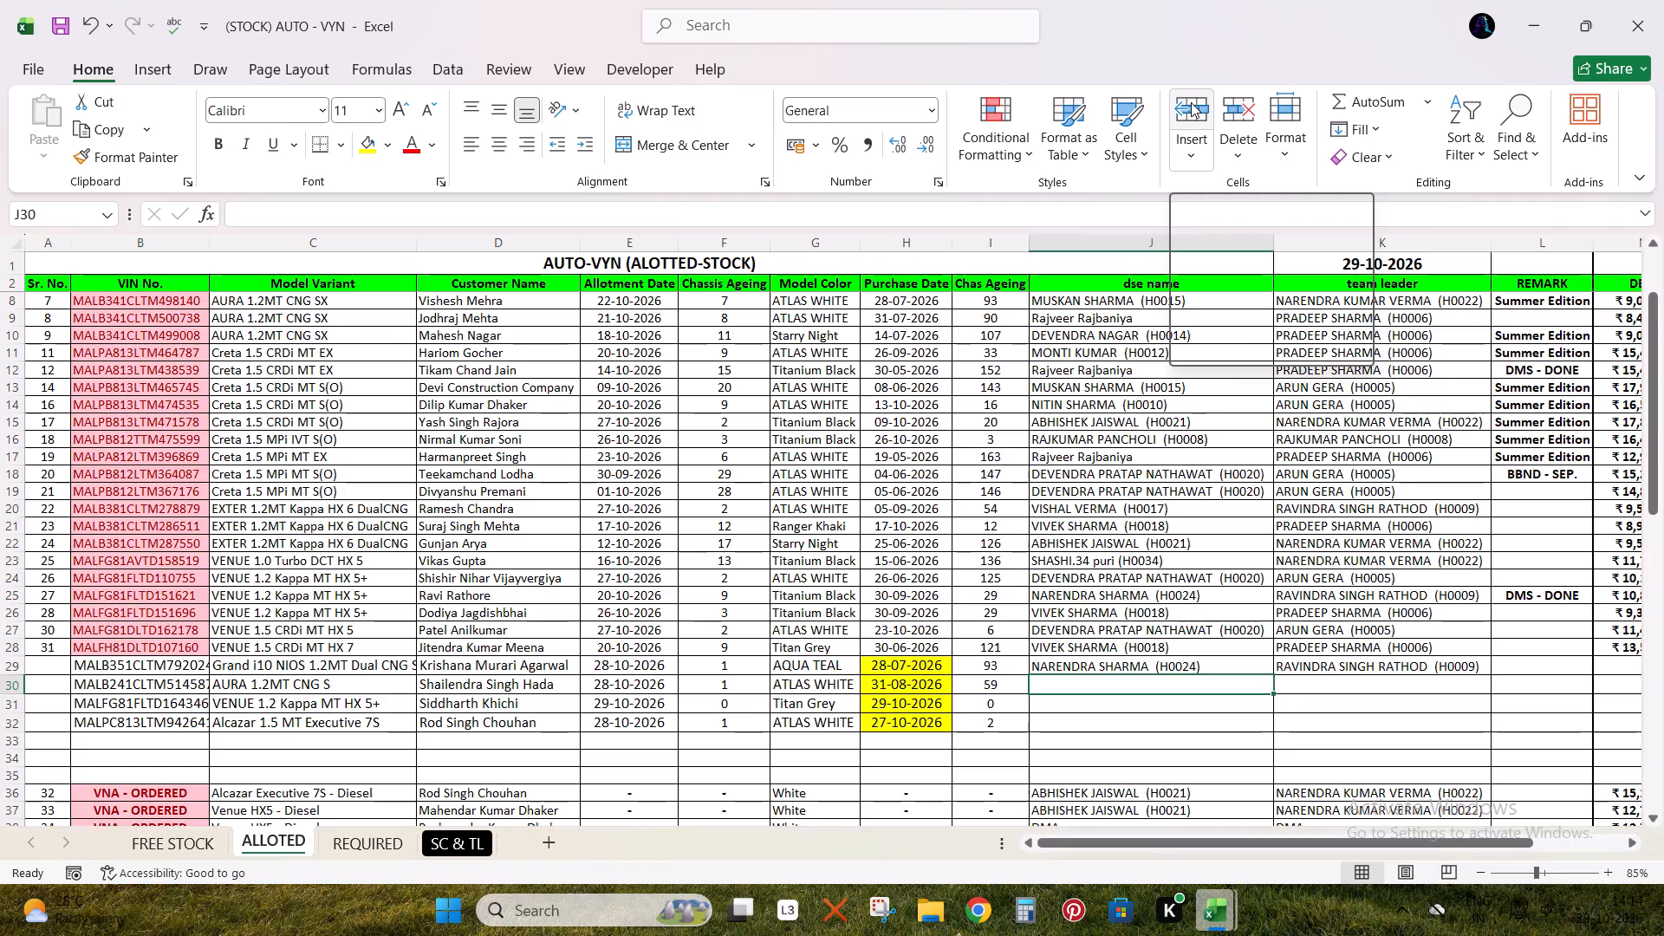
key(alt+Tab)
key(alt+Tab)
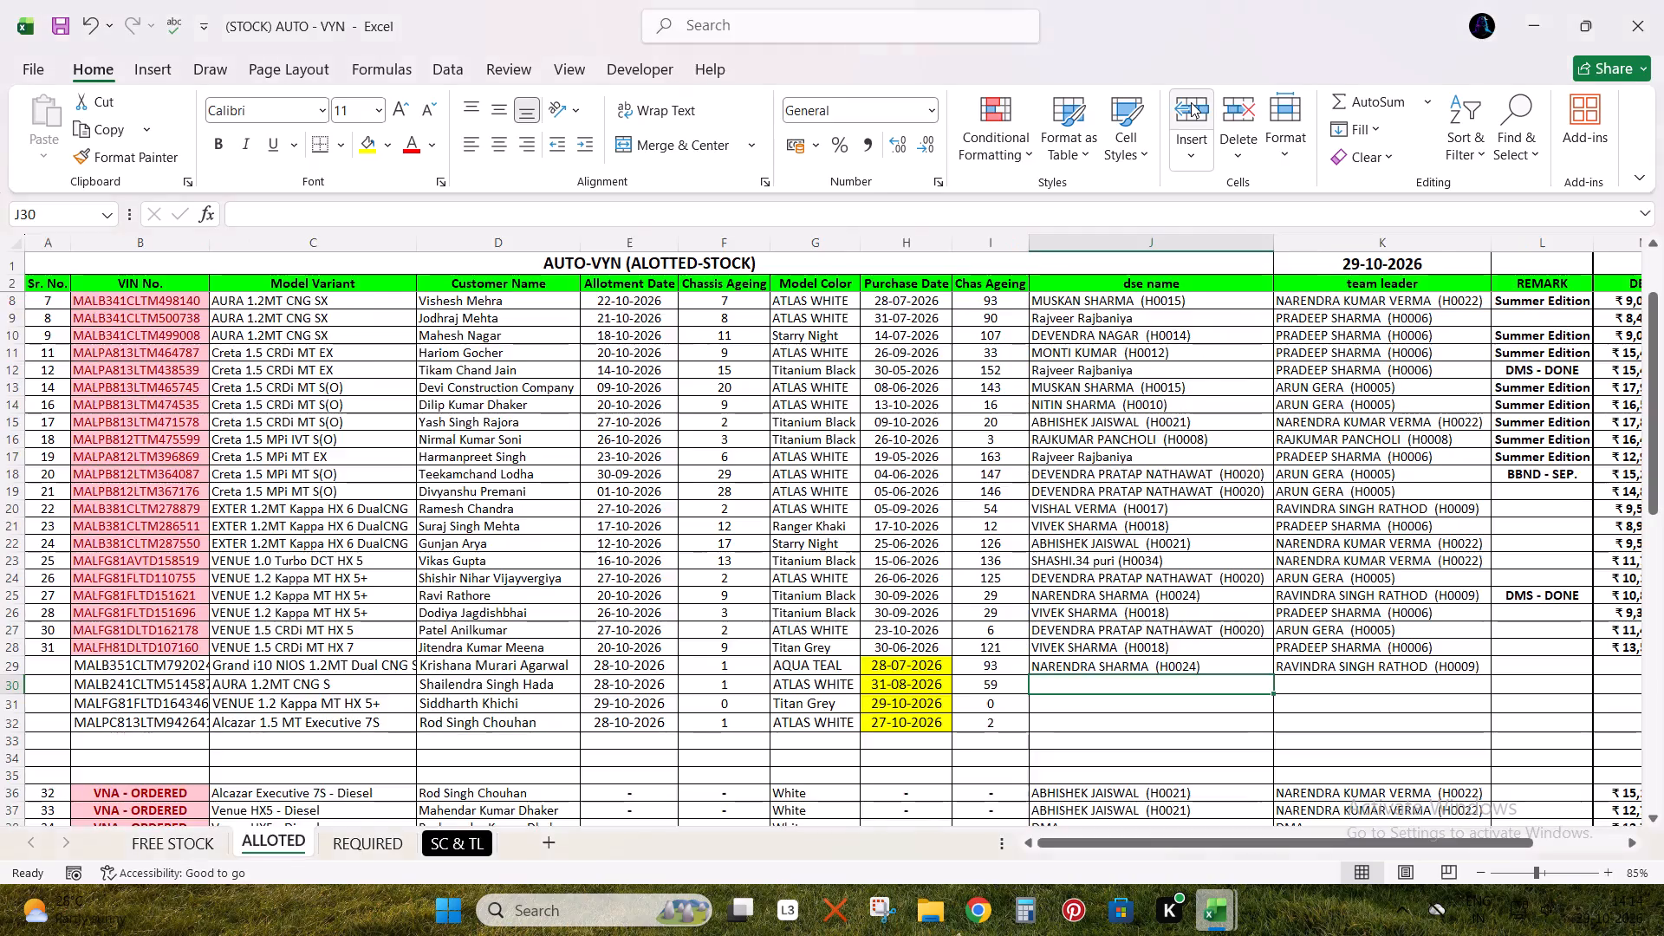
key(alt+Tab)
key(alt+Tab)
key(Up)
key(Up)
key(Up)
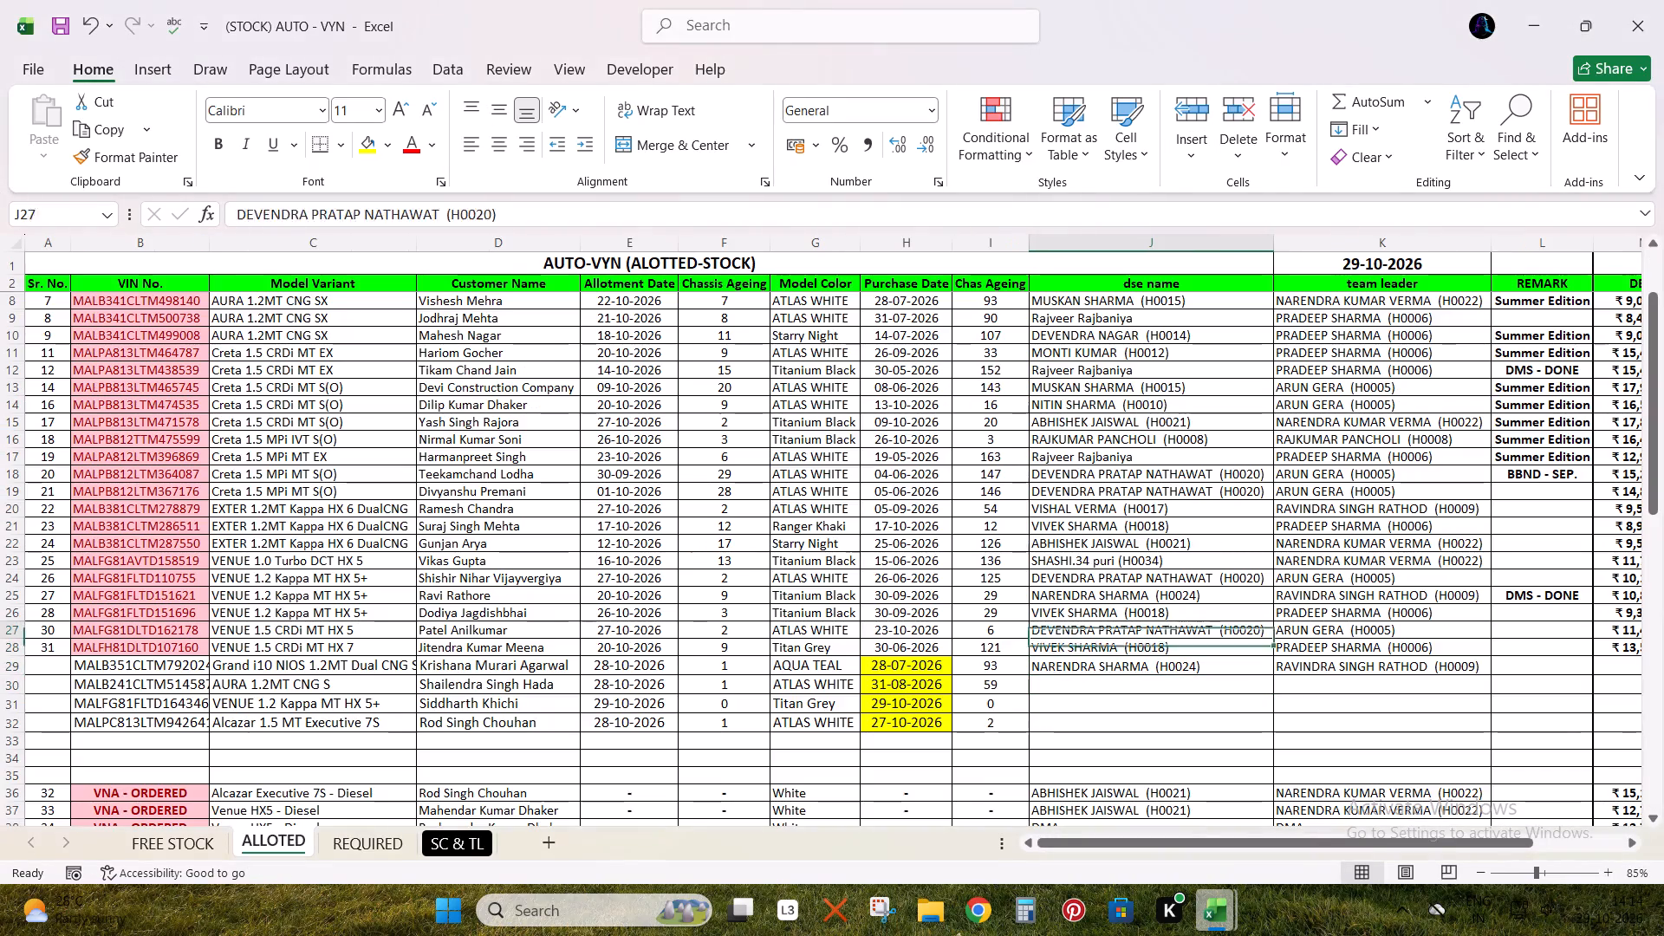
key(Up)
key(Up)
key(Up)
key(shift+Right)
key(ctrl+c)
key(ctrl+Down)
key(Down)
key(ctrl+v)
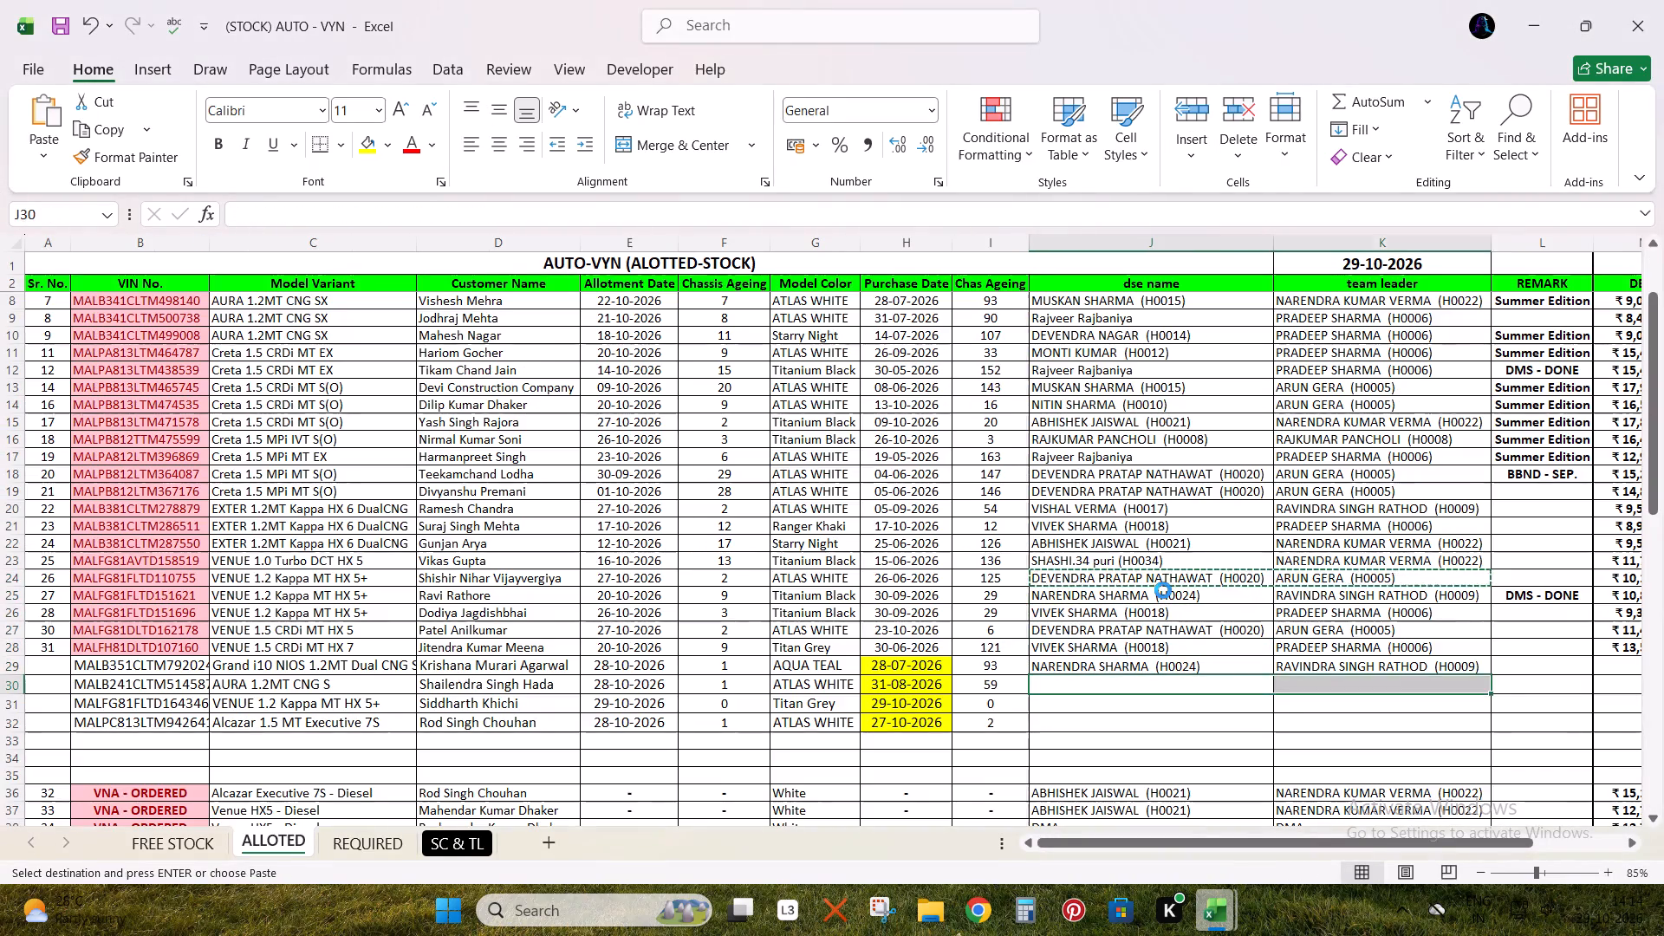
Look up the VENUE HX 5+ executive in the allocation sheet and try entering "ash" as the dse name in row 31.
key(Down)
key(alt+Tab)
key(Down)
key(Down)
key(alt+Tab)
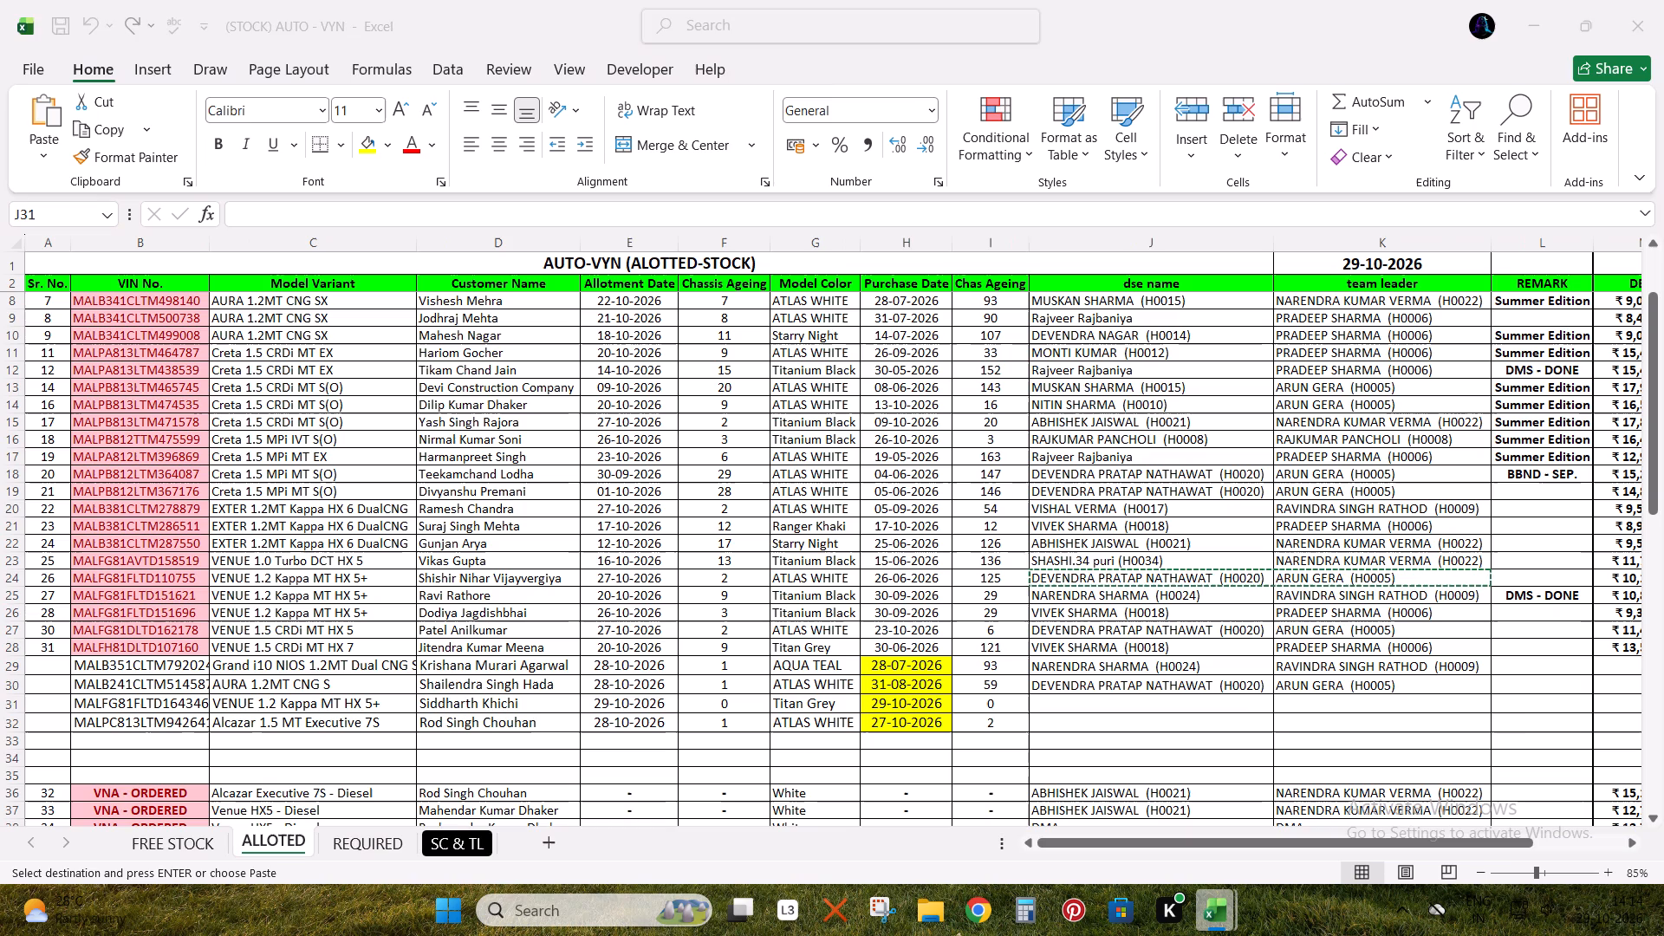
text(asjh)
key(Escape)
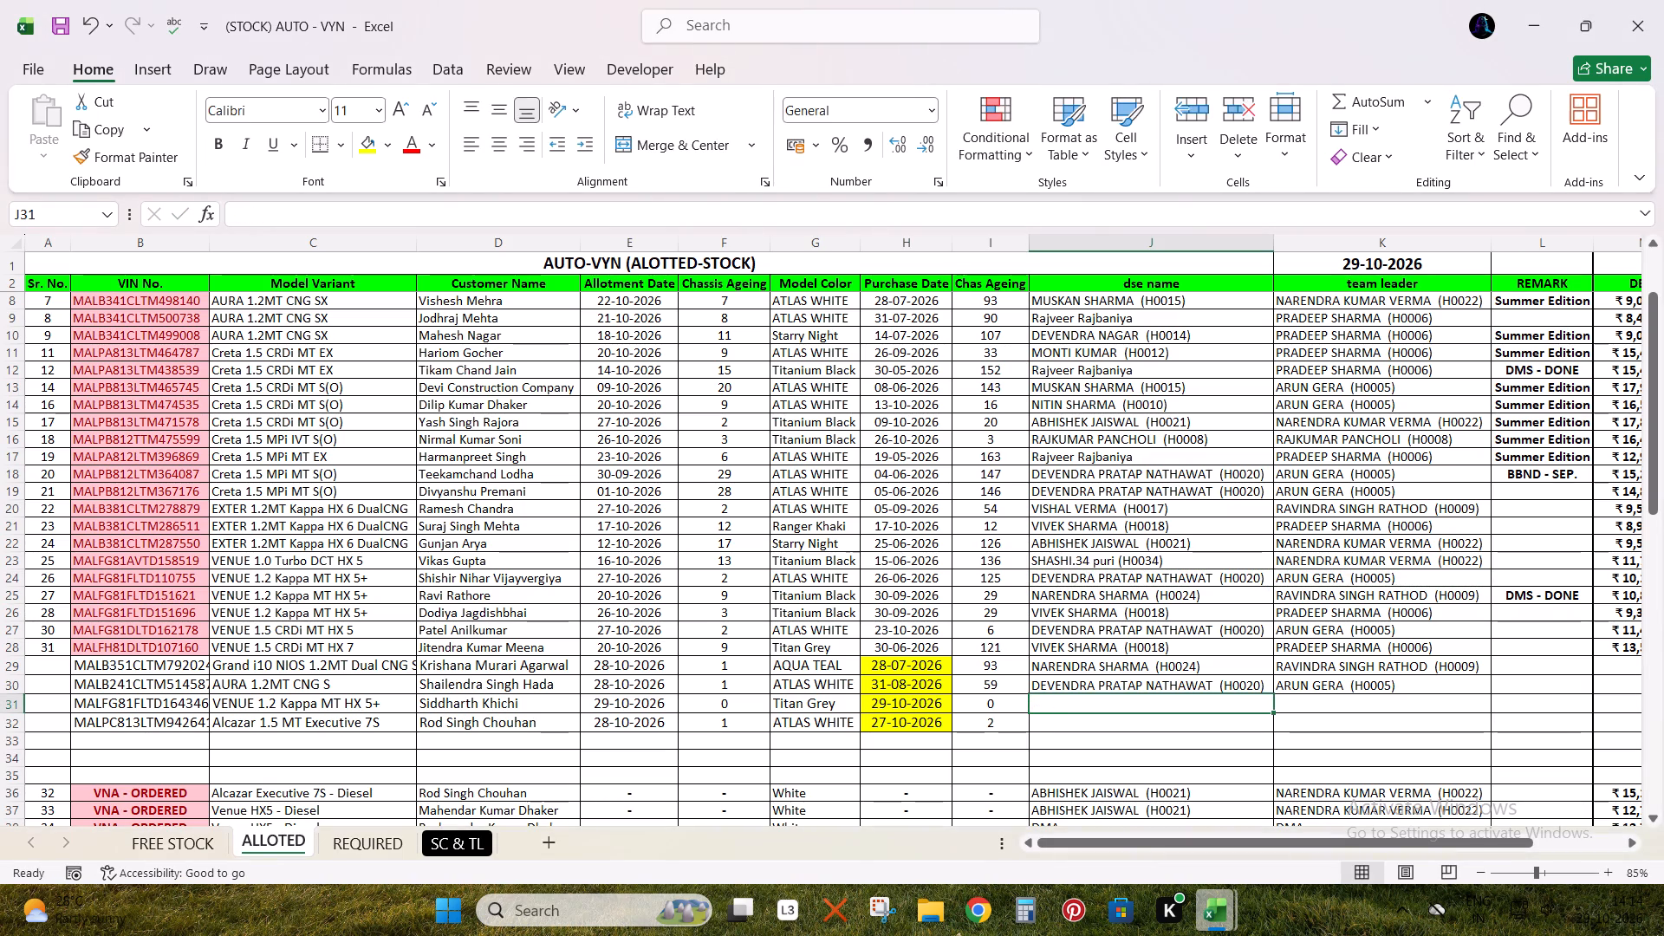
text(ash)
Copy the dse name and team leader cells of the VENUE's executive from the SC & TL sheet into row 31 of the ALLOTED sheet.
key(ctrl+Page_Down)
key(ctrl+Page_Down)
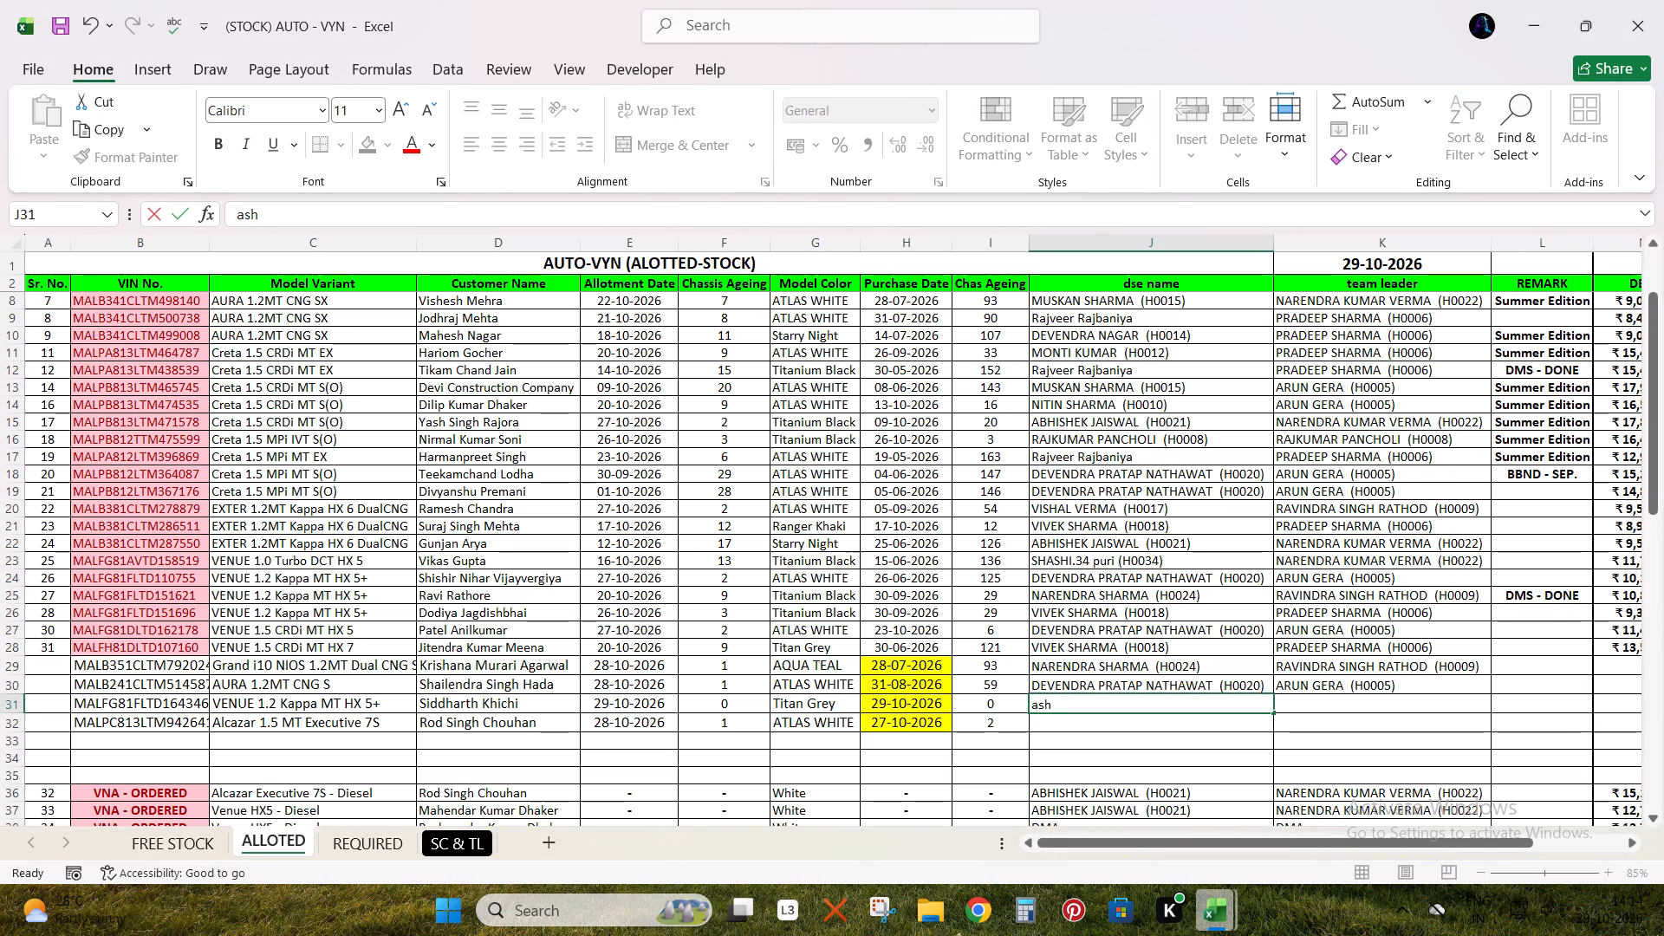
key(ctrl+Page_Down)
key(ctrl+Page_Down)
key(ctrl+Page_Down)
key(Up)
key(Up)
key(Up)
key(Up)
key(Up)
key(Up)
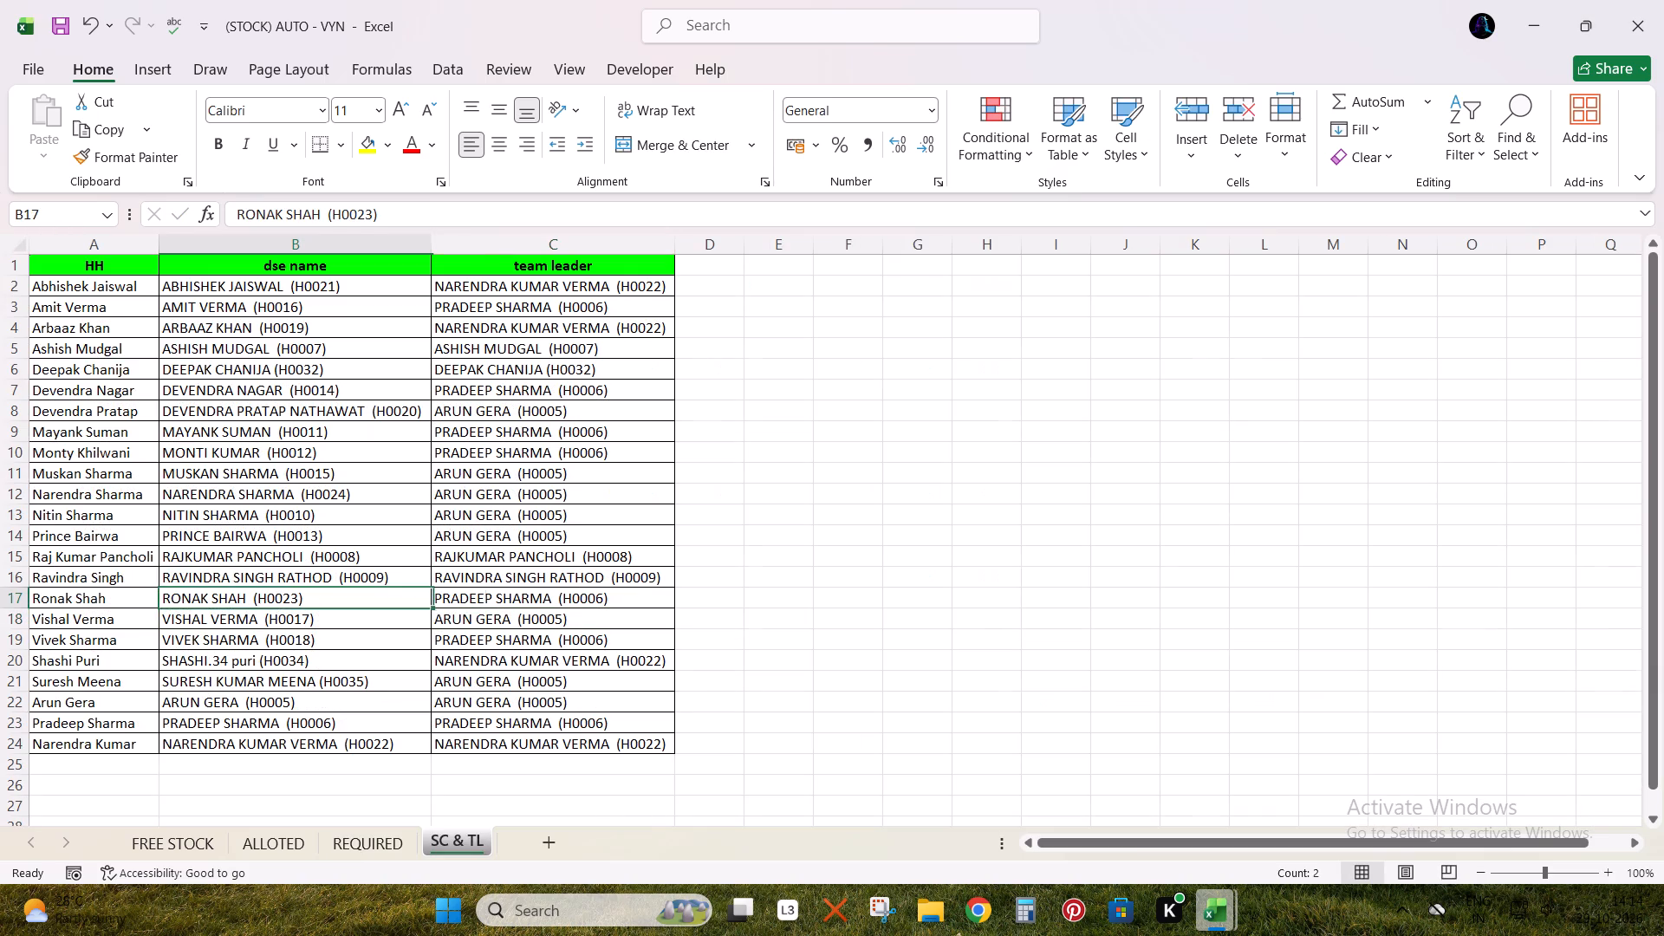
key(Up)
key(Up)
key(Up)
key(Up)
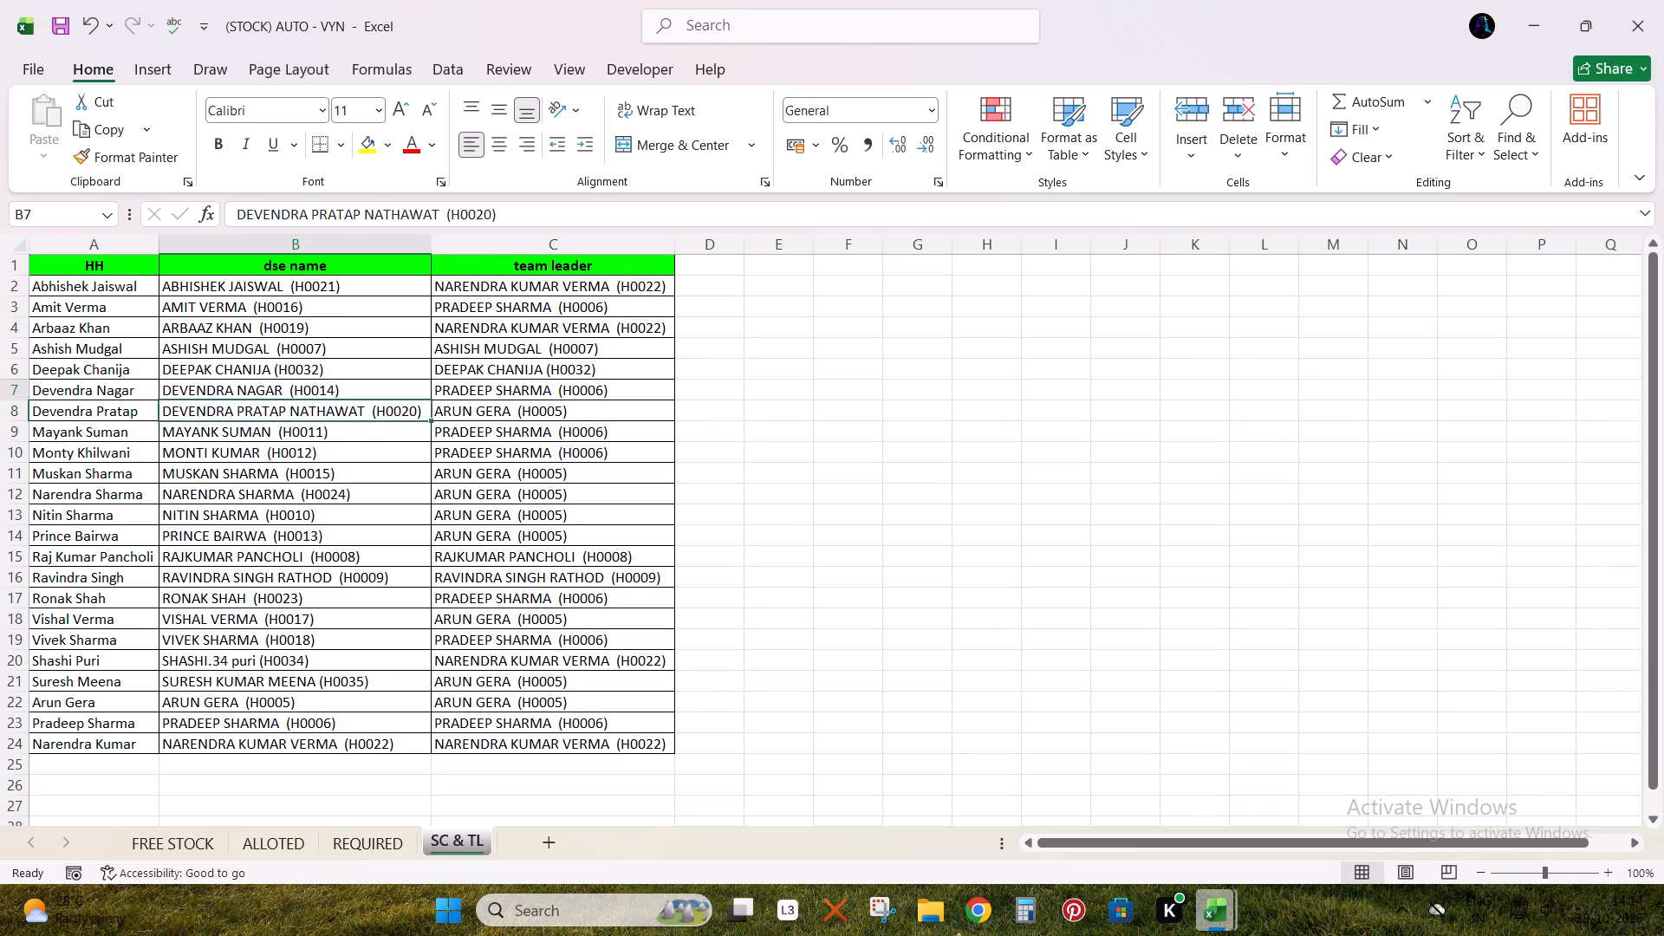
key(Up)
key(Up)
key(Up)
key(Up)
key(Down)
key(shift+Right)
key(ctrl+c)
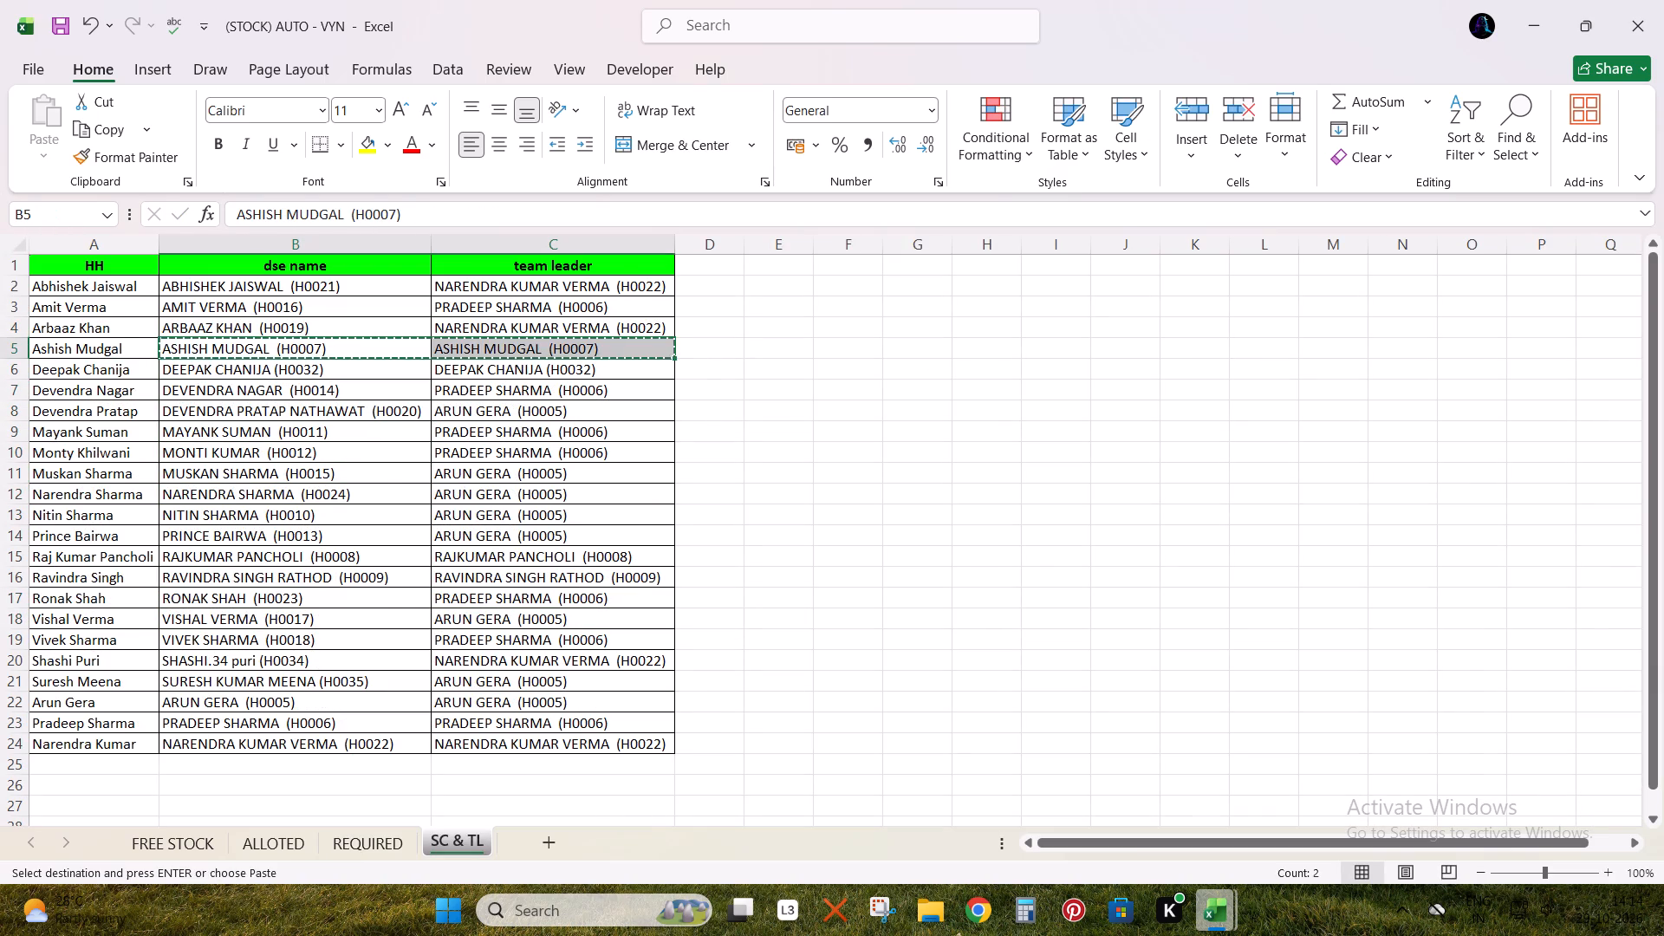
key(ctrl+Page_Up)
key(ctrl+Page_Up)
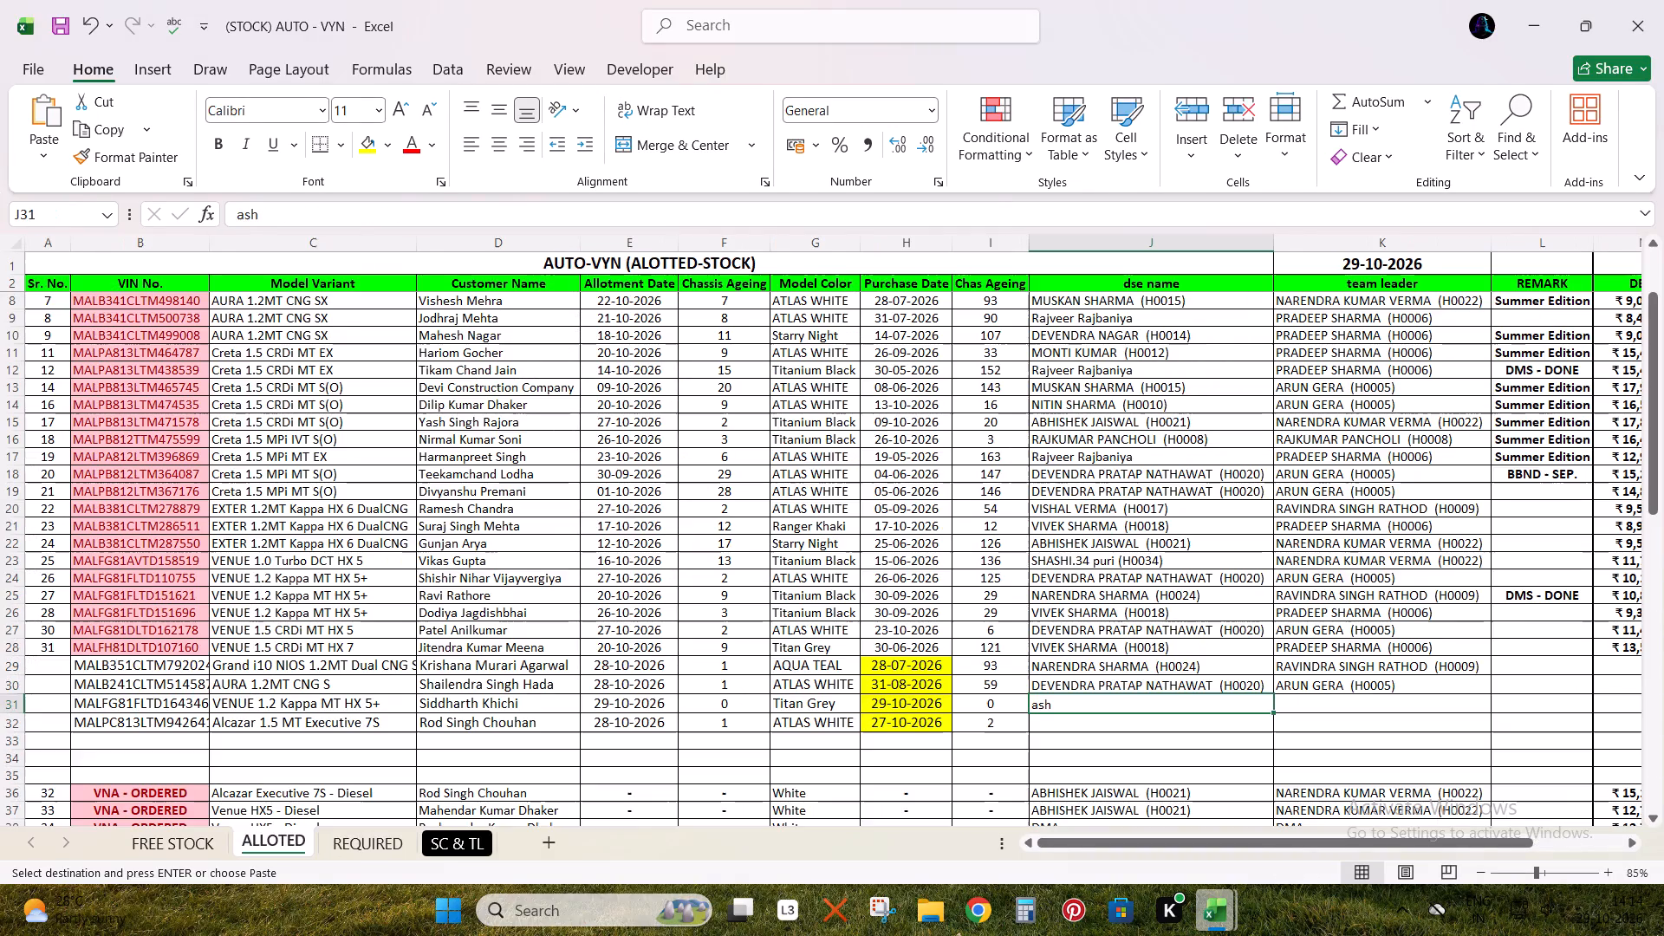
key(ctrl+v)
Replace the team leader in row 31 with the one listed for the VENUE in the allocation sheet, including the code.
key(Right)
key(alt+Tab)
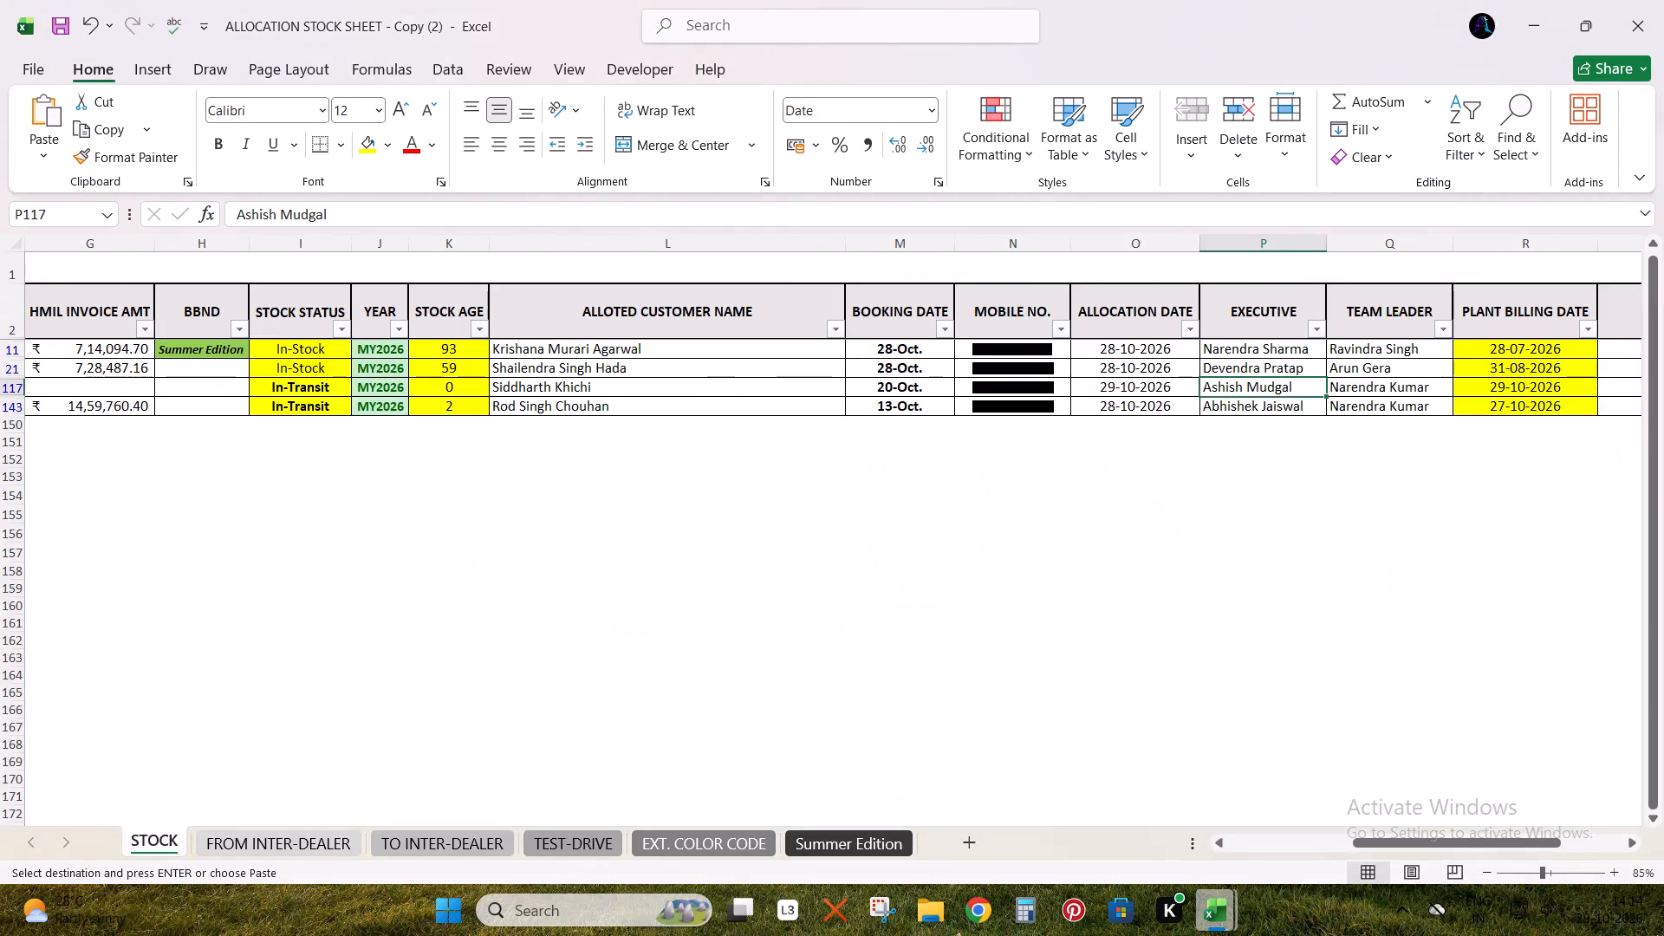
key(alt+Tab)
text(nar)
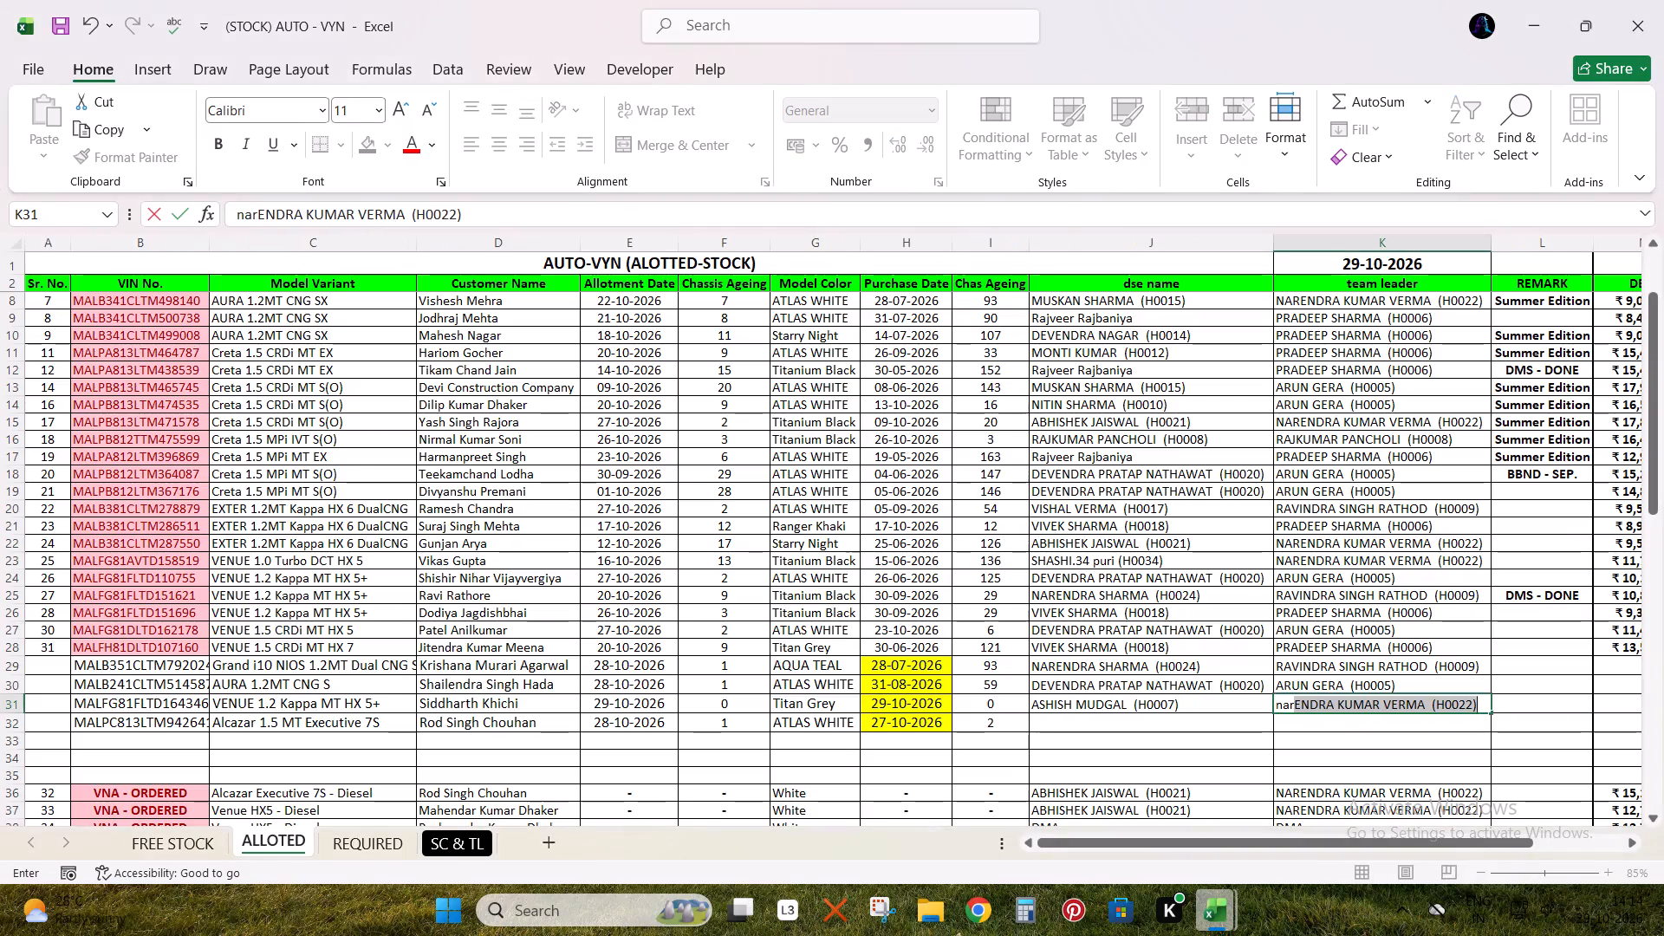
key(Return)
Enter the dse name and team leader with their codes in row 32, matching the Alcazar's entry in the allocation sheet.
key(Left)
key(alt+Tab)
key(Down)
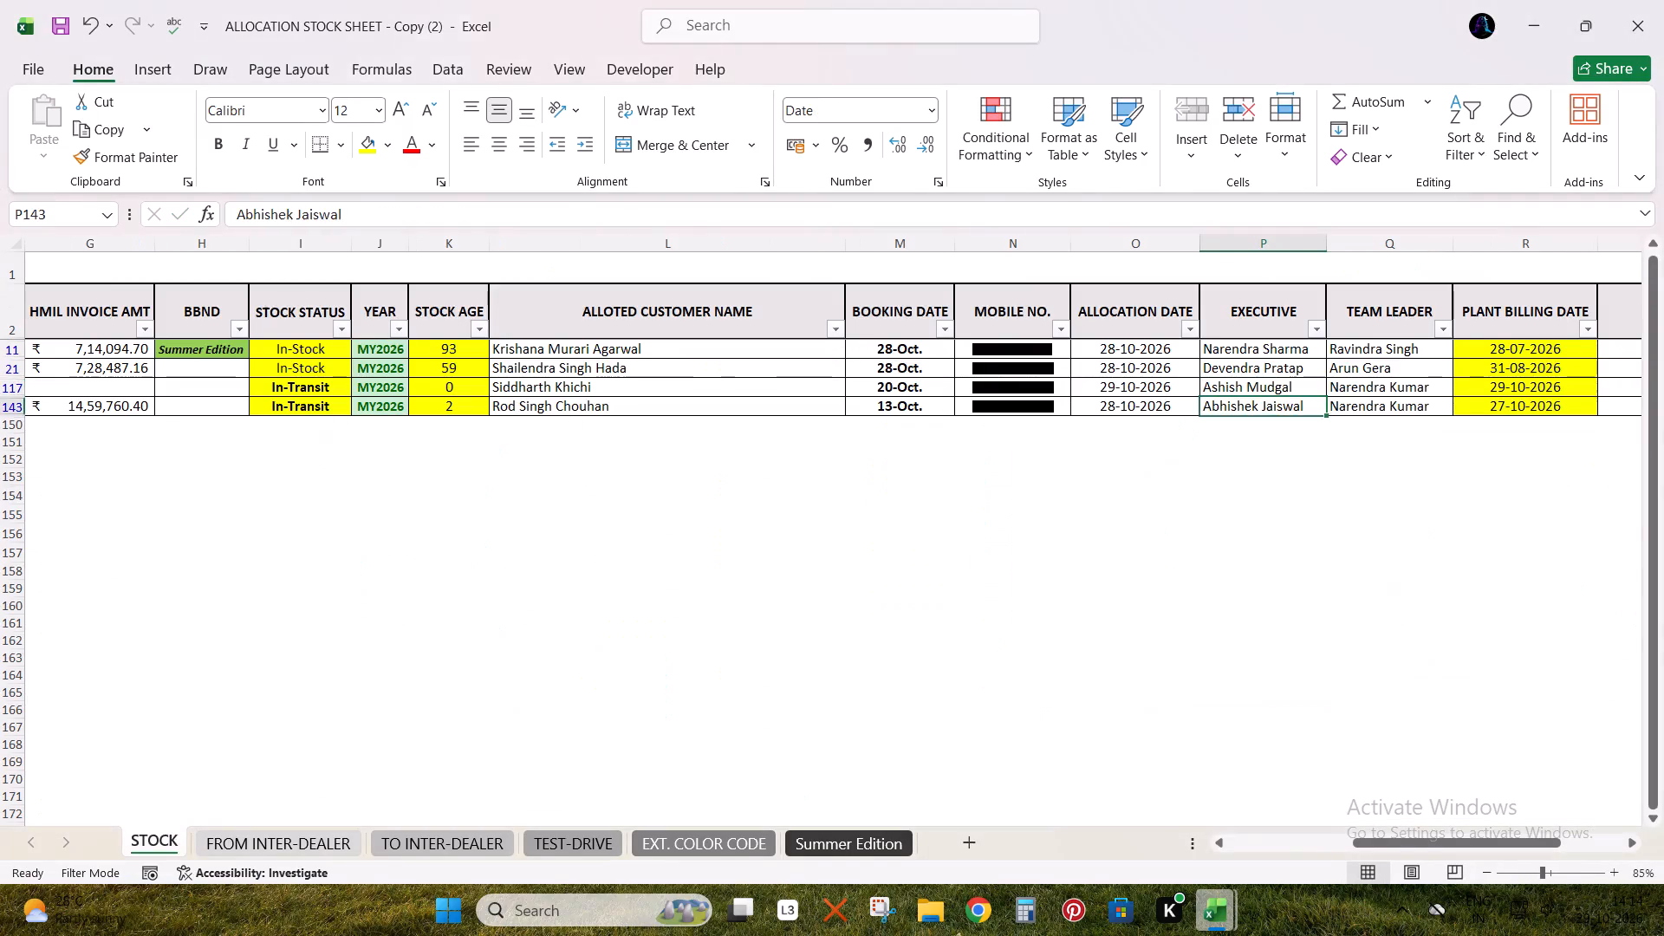
key(alt+Tab)
text(abh)
key(Tab)
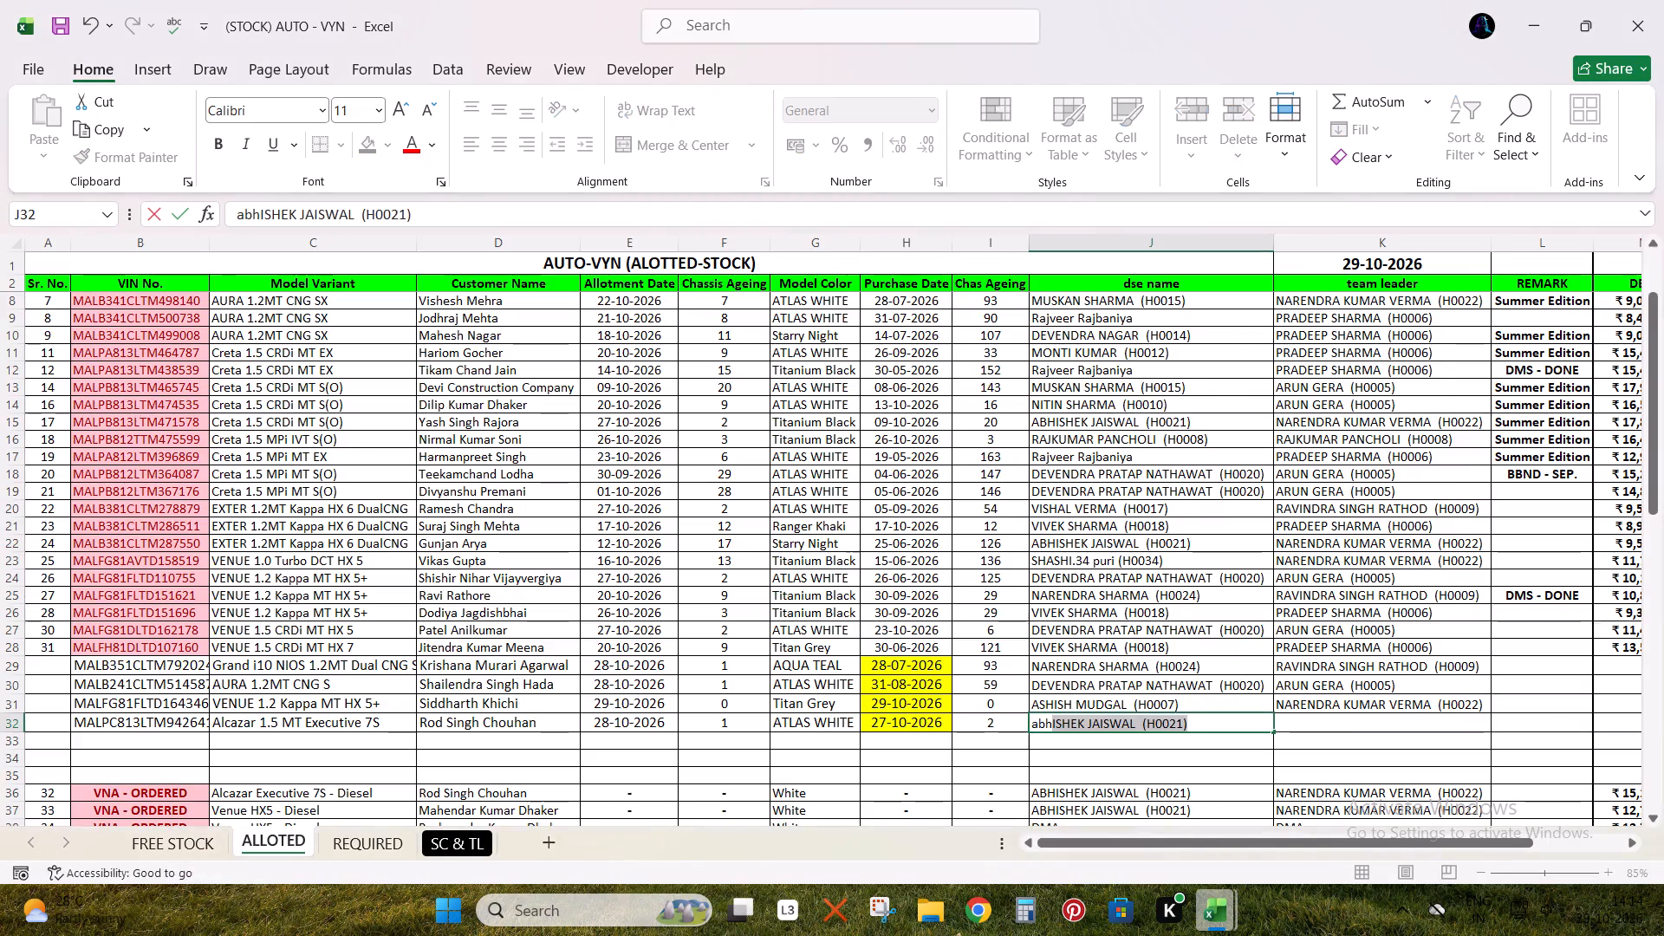
key(alt+Tab)
key(alt+Tab)
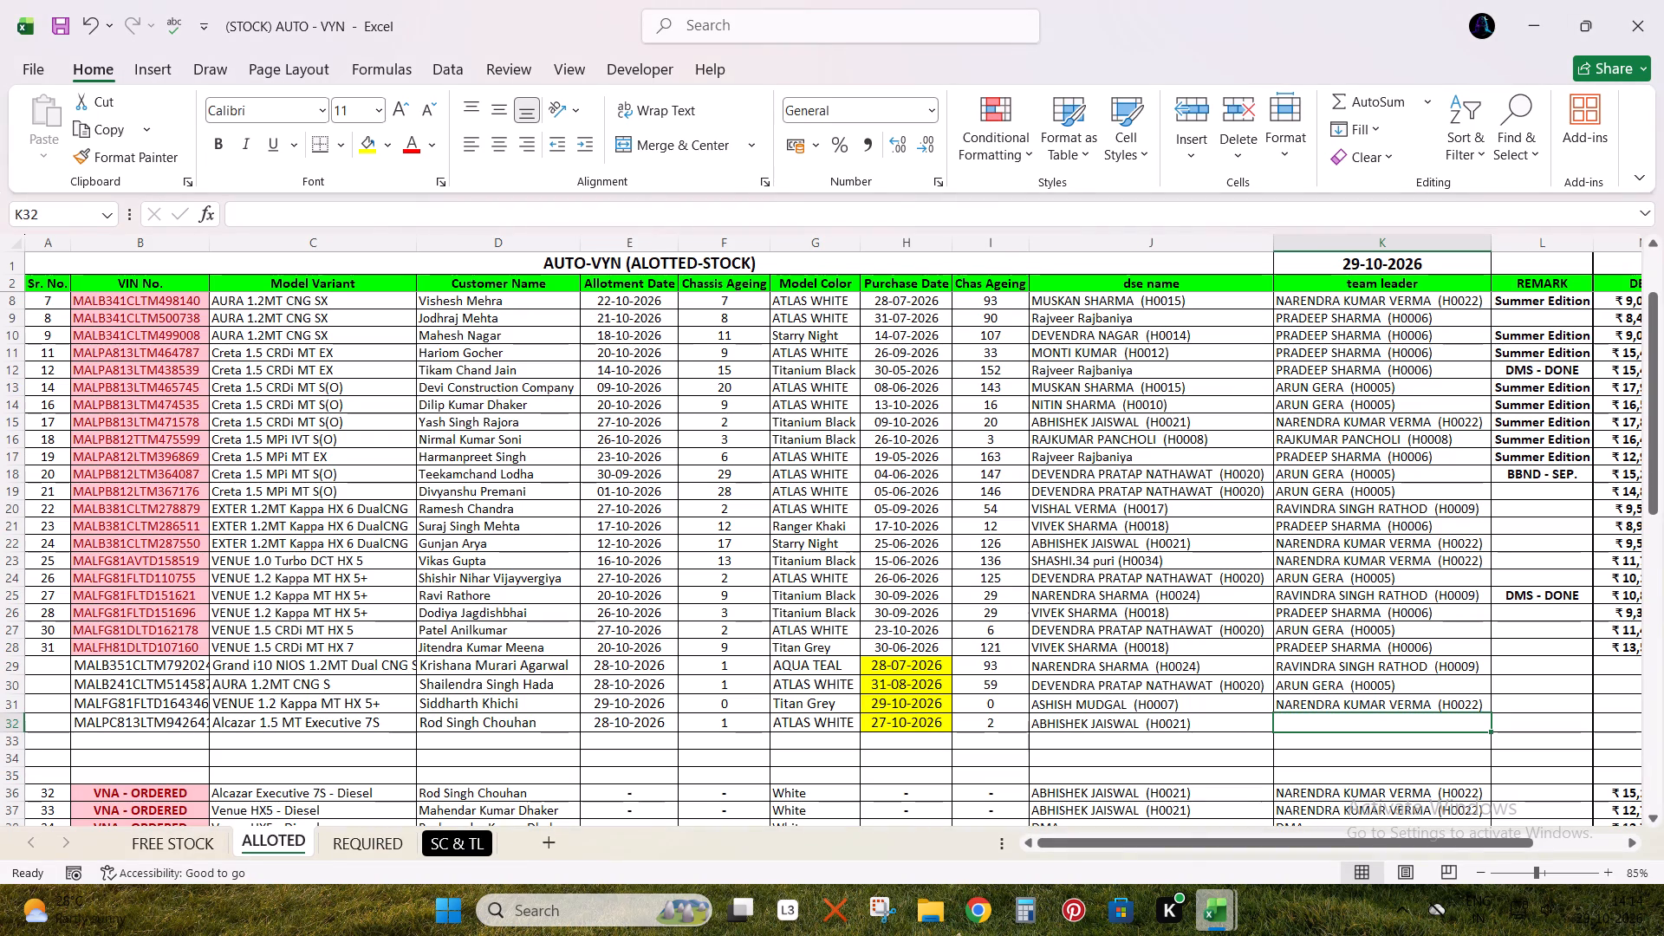
text(nar)
key(Return)
key(Up)
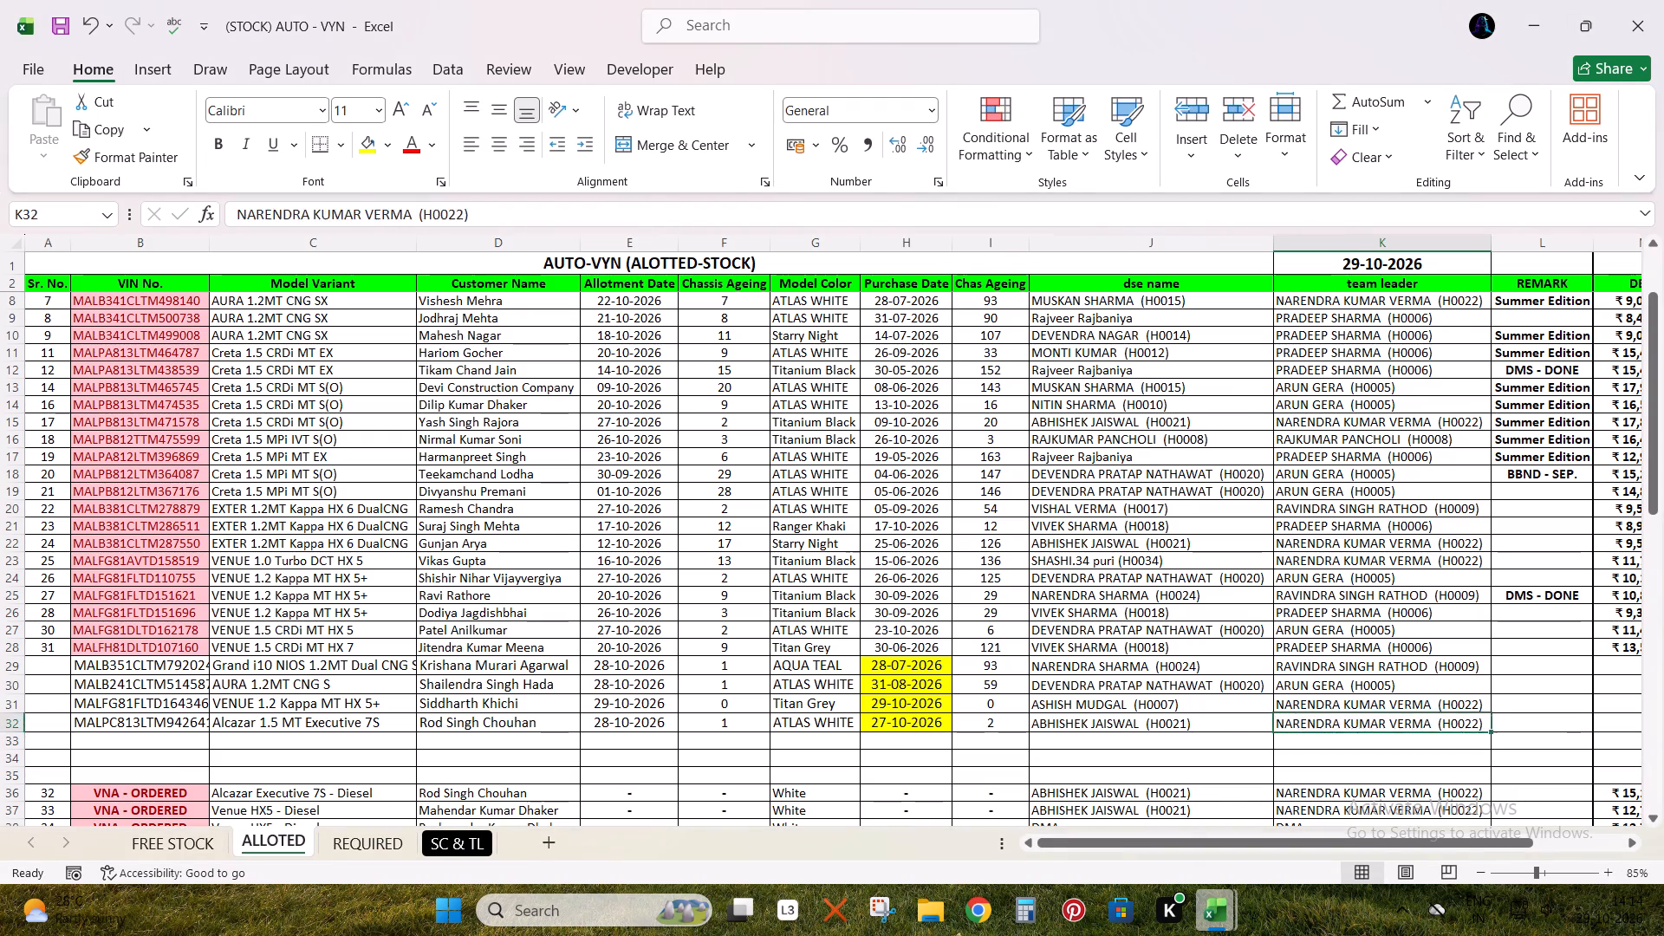
Apply row 28's formatting to the newly added rows 29–32 of the ALLOTED sheet.
key(Left)
key(Up)
key(Left)
key(Up)
key(Left)
key(Up)
key(Up)
key(shift+space)
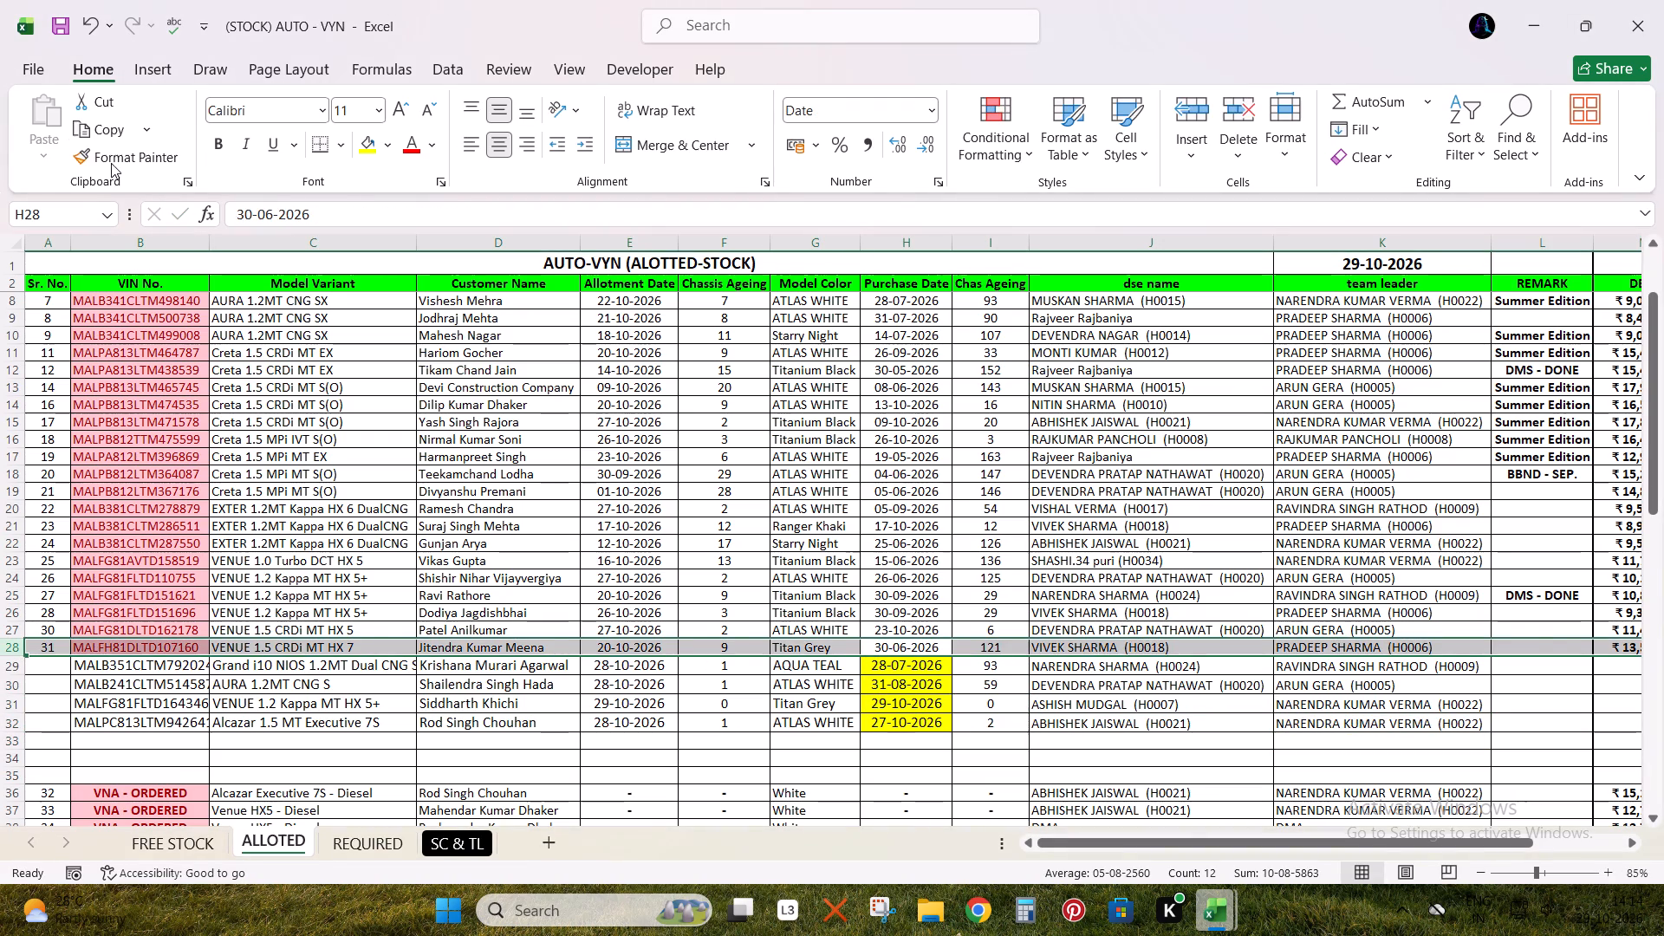
click(112, 163)
key(ctrl+shift+Down)
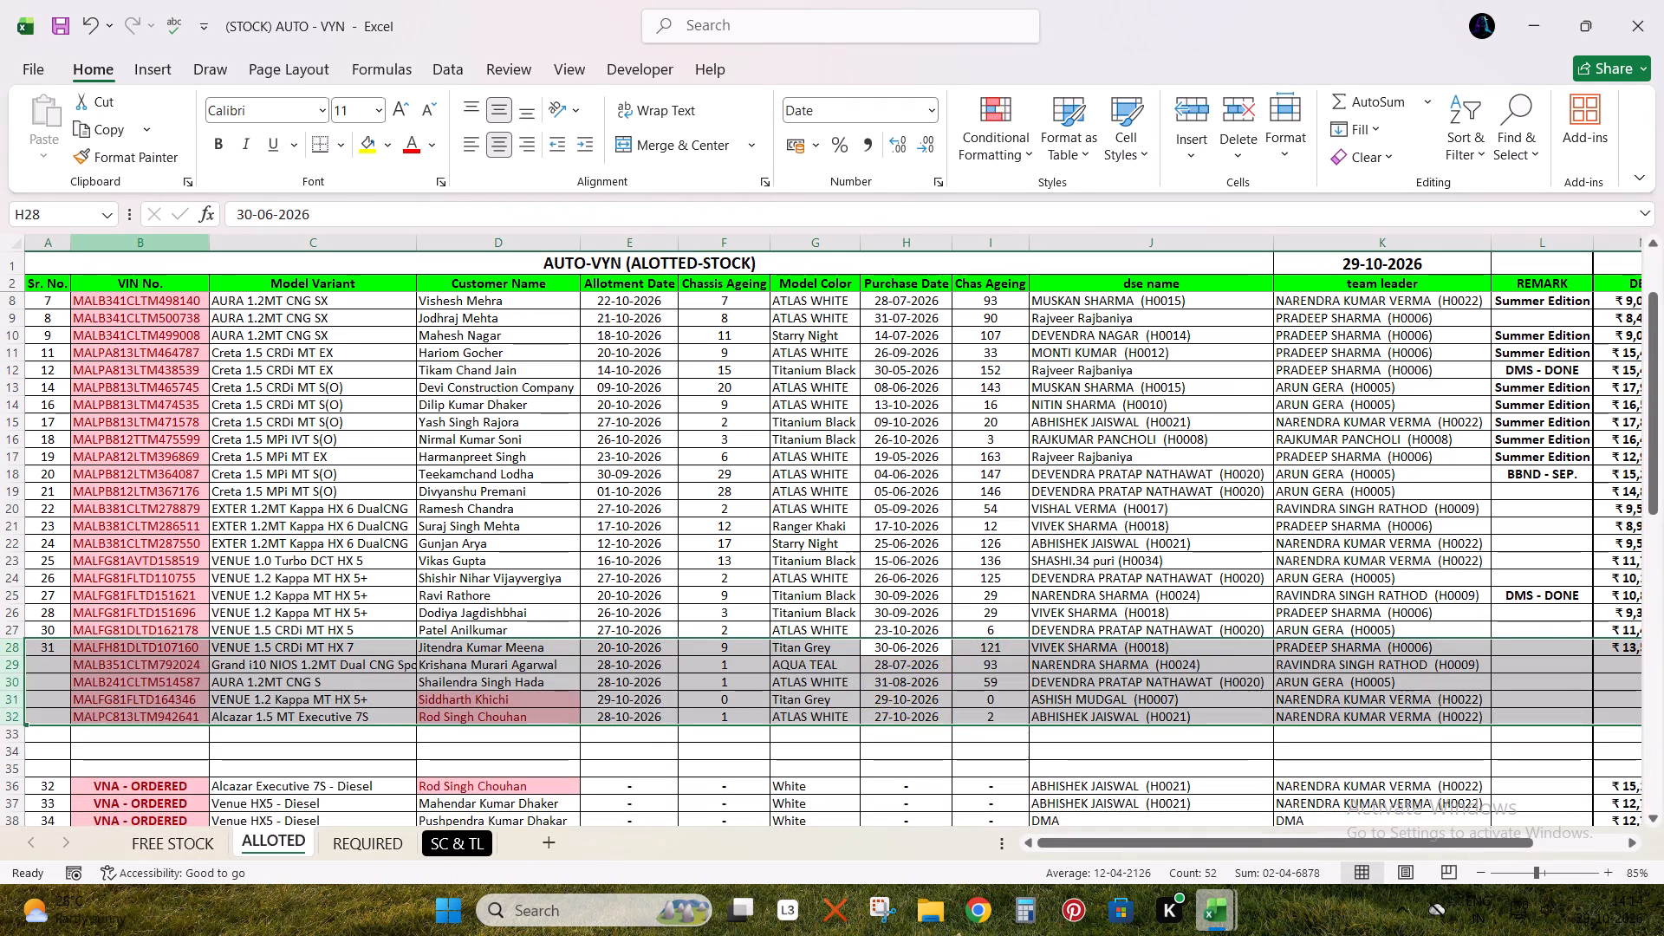
scroll(158, 527, down, 3)
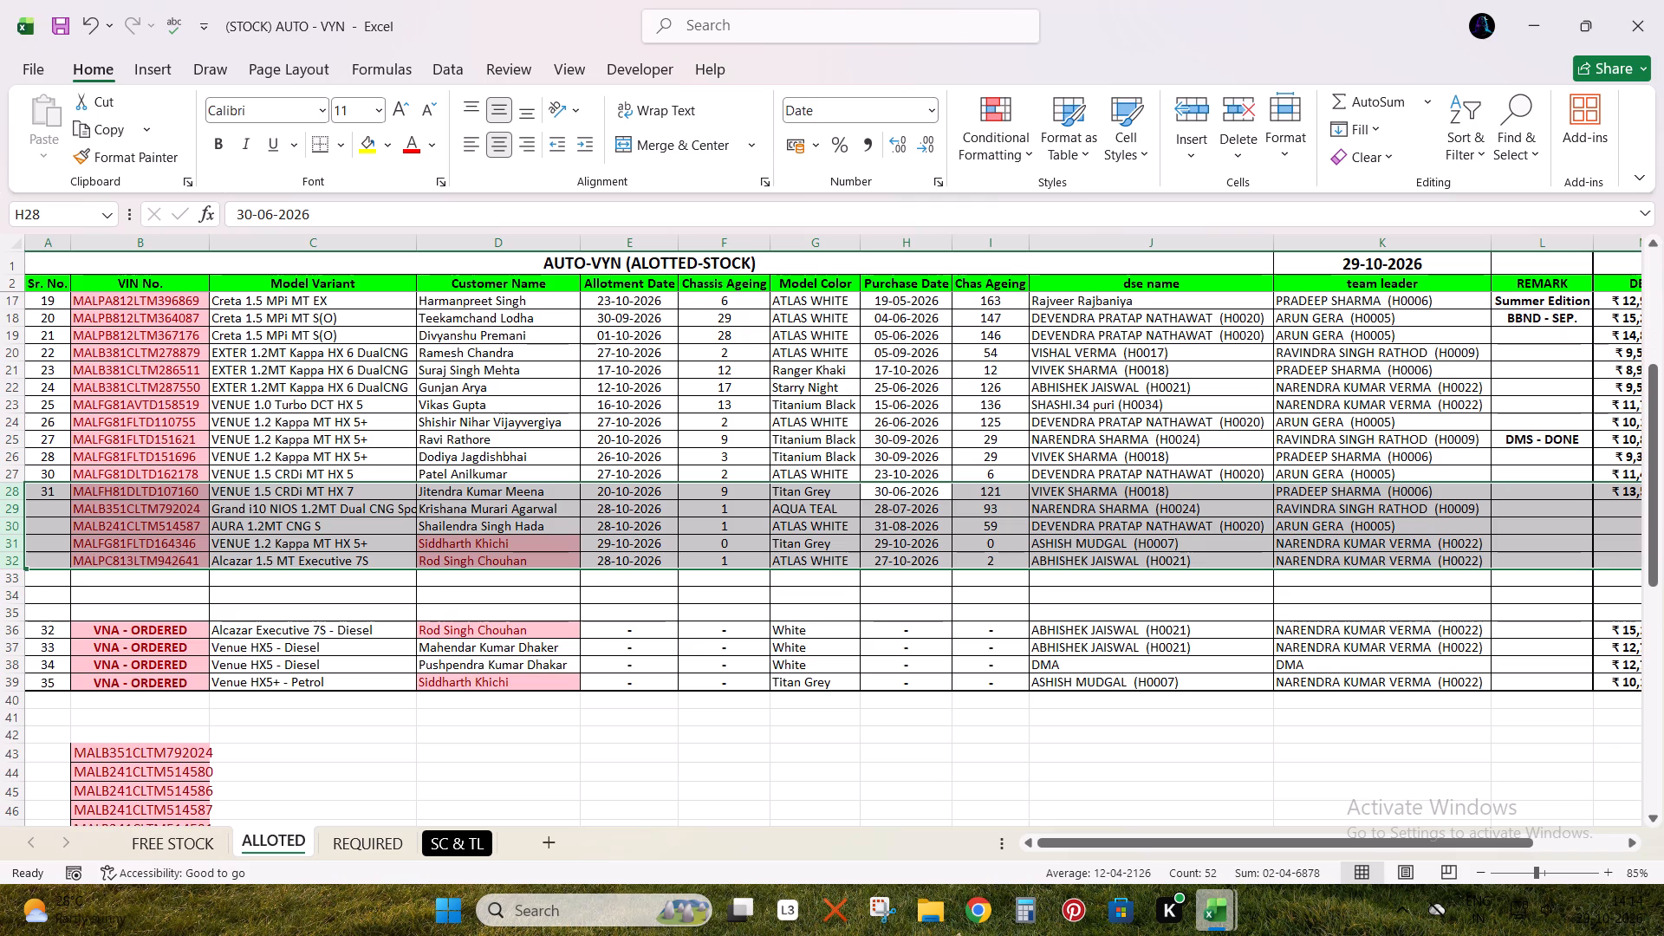
Delete the rows holding the leftover VIN list below the ALLOTED table, starting at row 43, and save the workbook.
scroll(259, 693, down, 6)
scroll(256, 680, up, 1)
scroll(256, 680, down, 2)
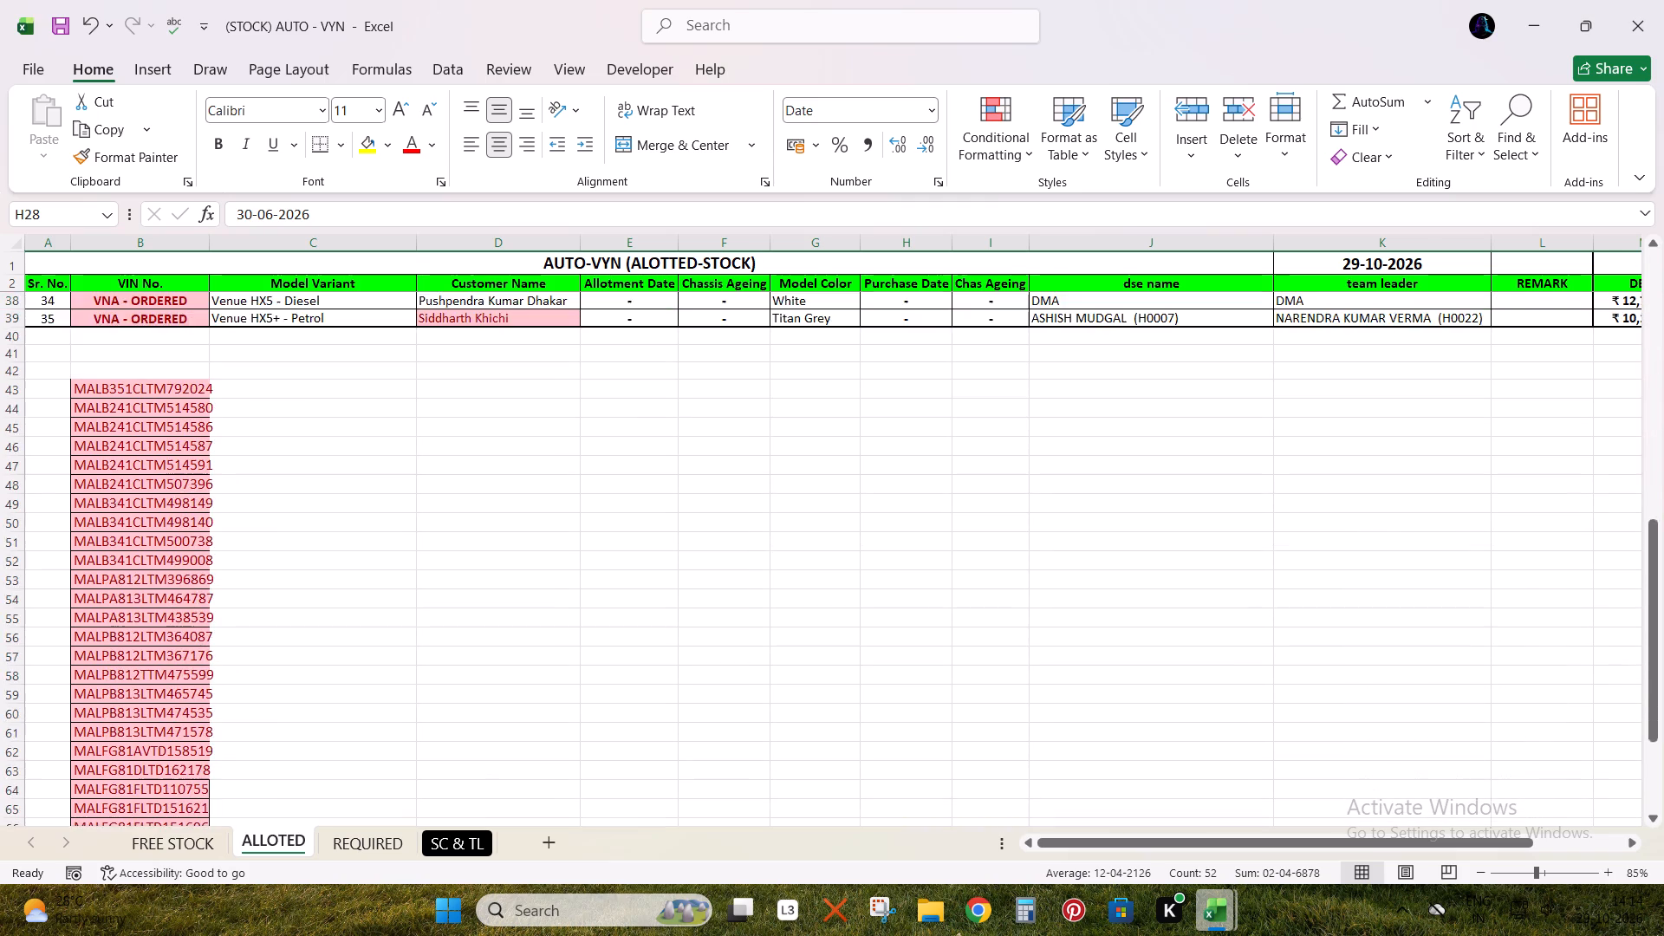
scroll(250, 677, down, 3)
click(178, 655)
key(ctrl+Up)
key(Up)
key(Down)
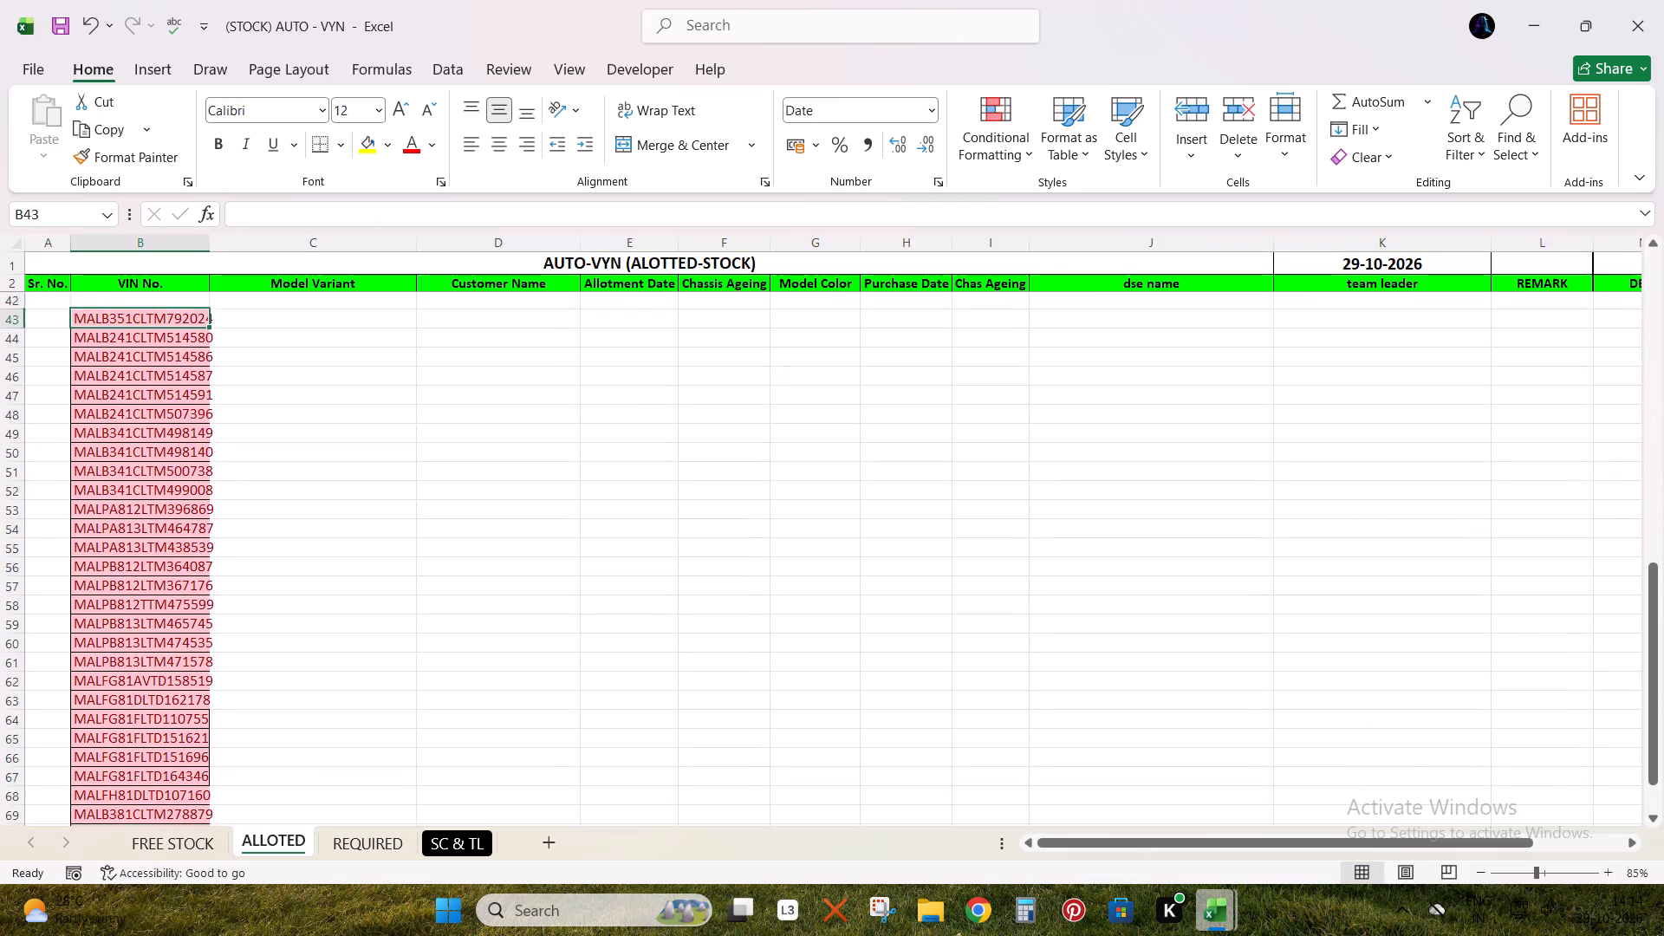
key(ctrl+shift+Down)
key(shift+space)
key(ctrl+minus)
scroll(432, 558, up, 5)
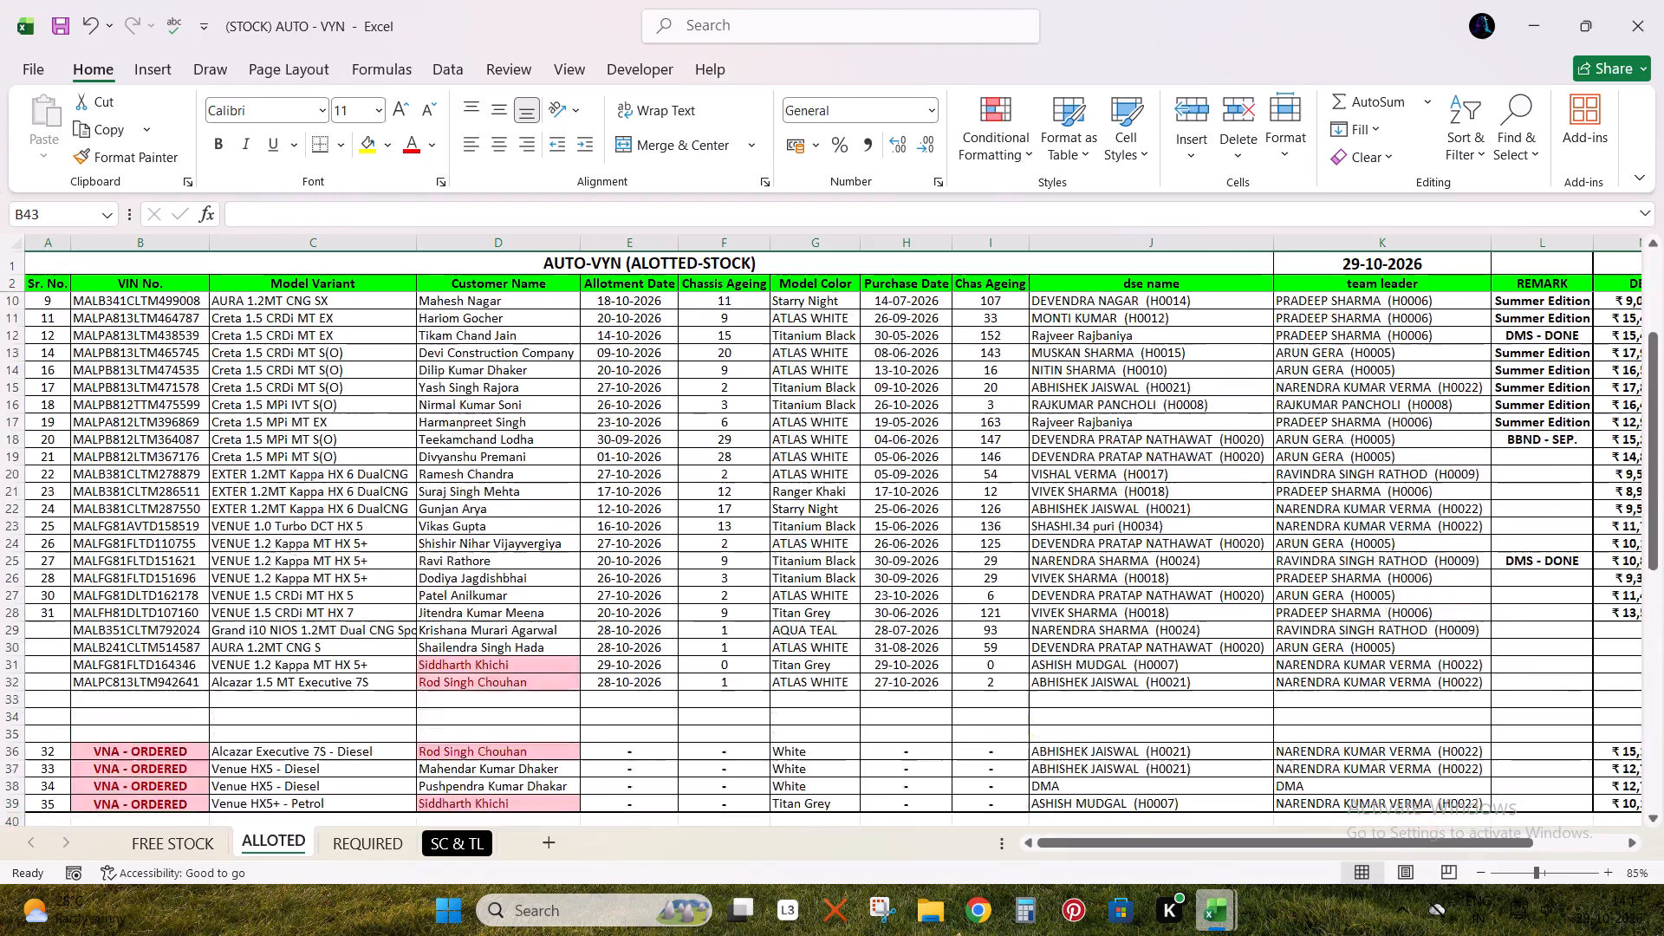
scroll(432, 558, up, 8)
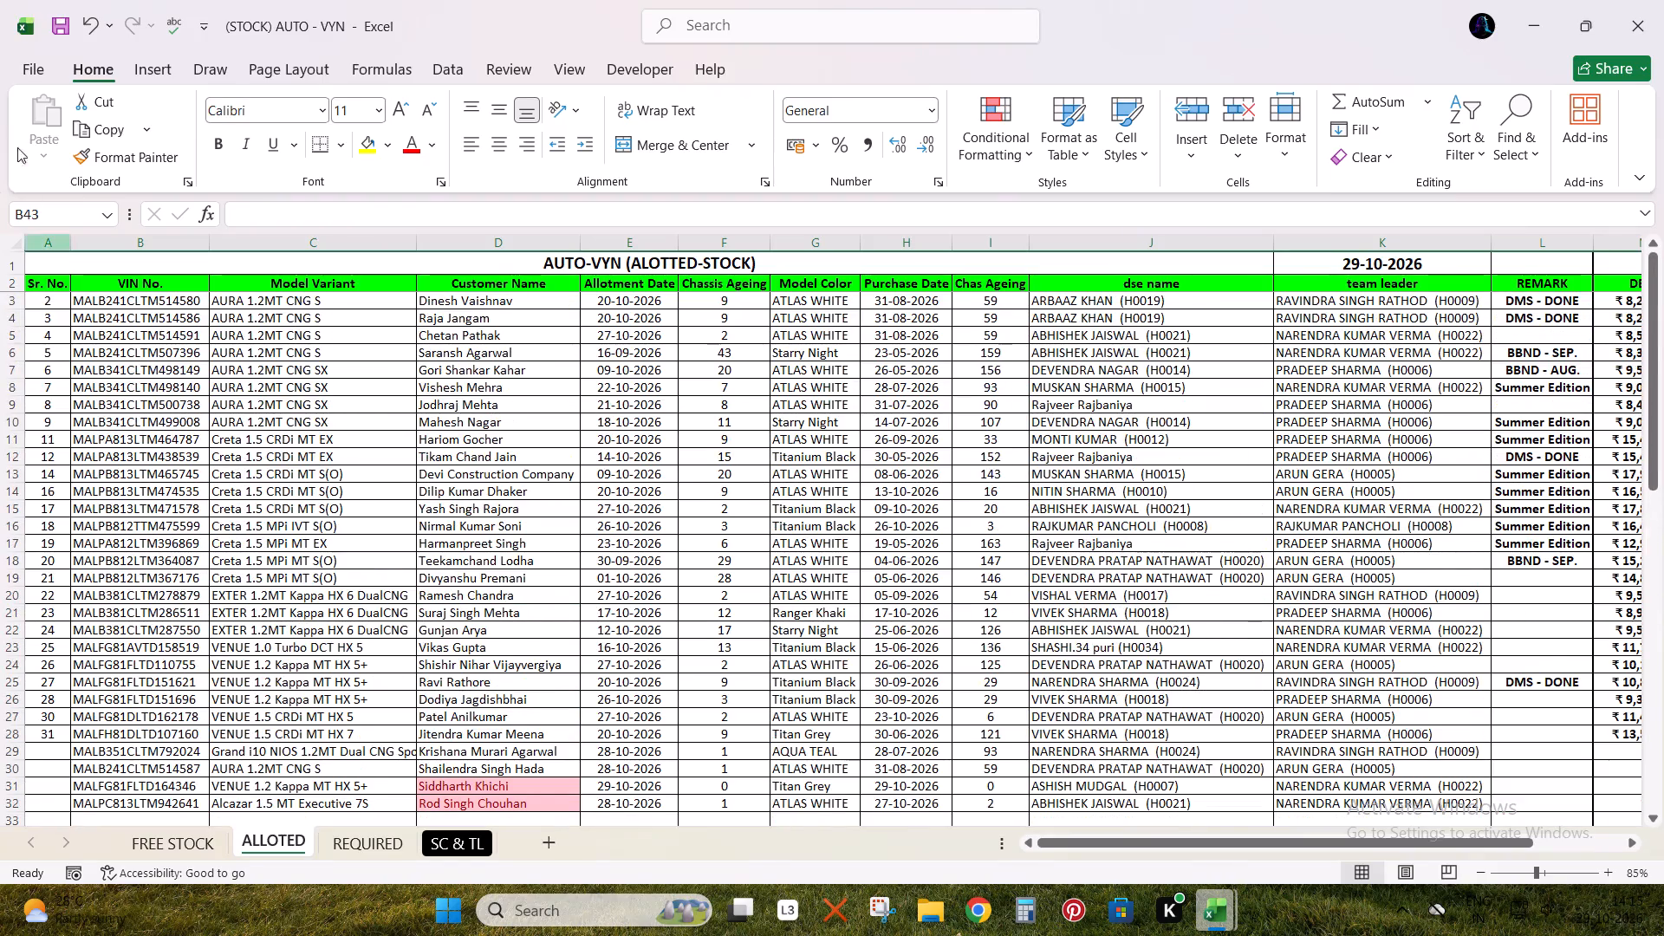
click(60, 18)
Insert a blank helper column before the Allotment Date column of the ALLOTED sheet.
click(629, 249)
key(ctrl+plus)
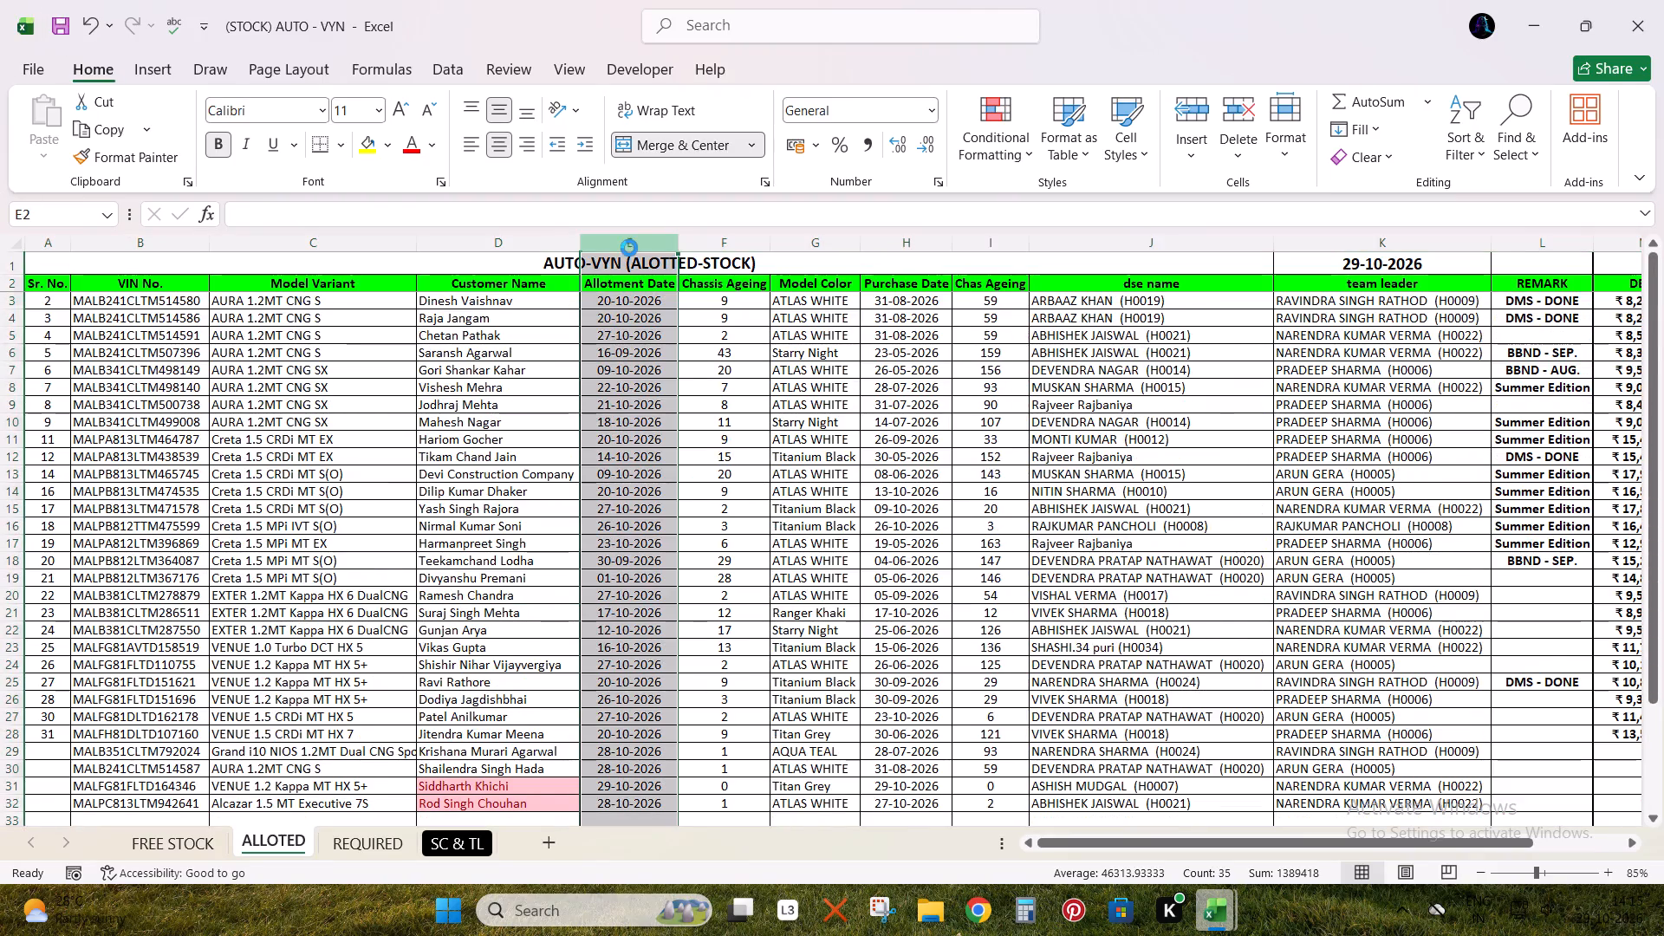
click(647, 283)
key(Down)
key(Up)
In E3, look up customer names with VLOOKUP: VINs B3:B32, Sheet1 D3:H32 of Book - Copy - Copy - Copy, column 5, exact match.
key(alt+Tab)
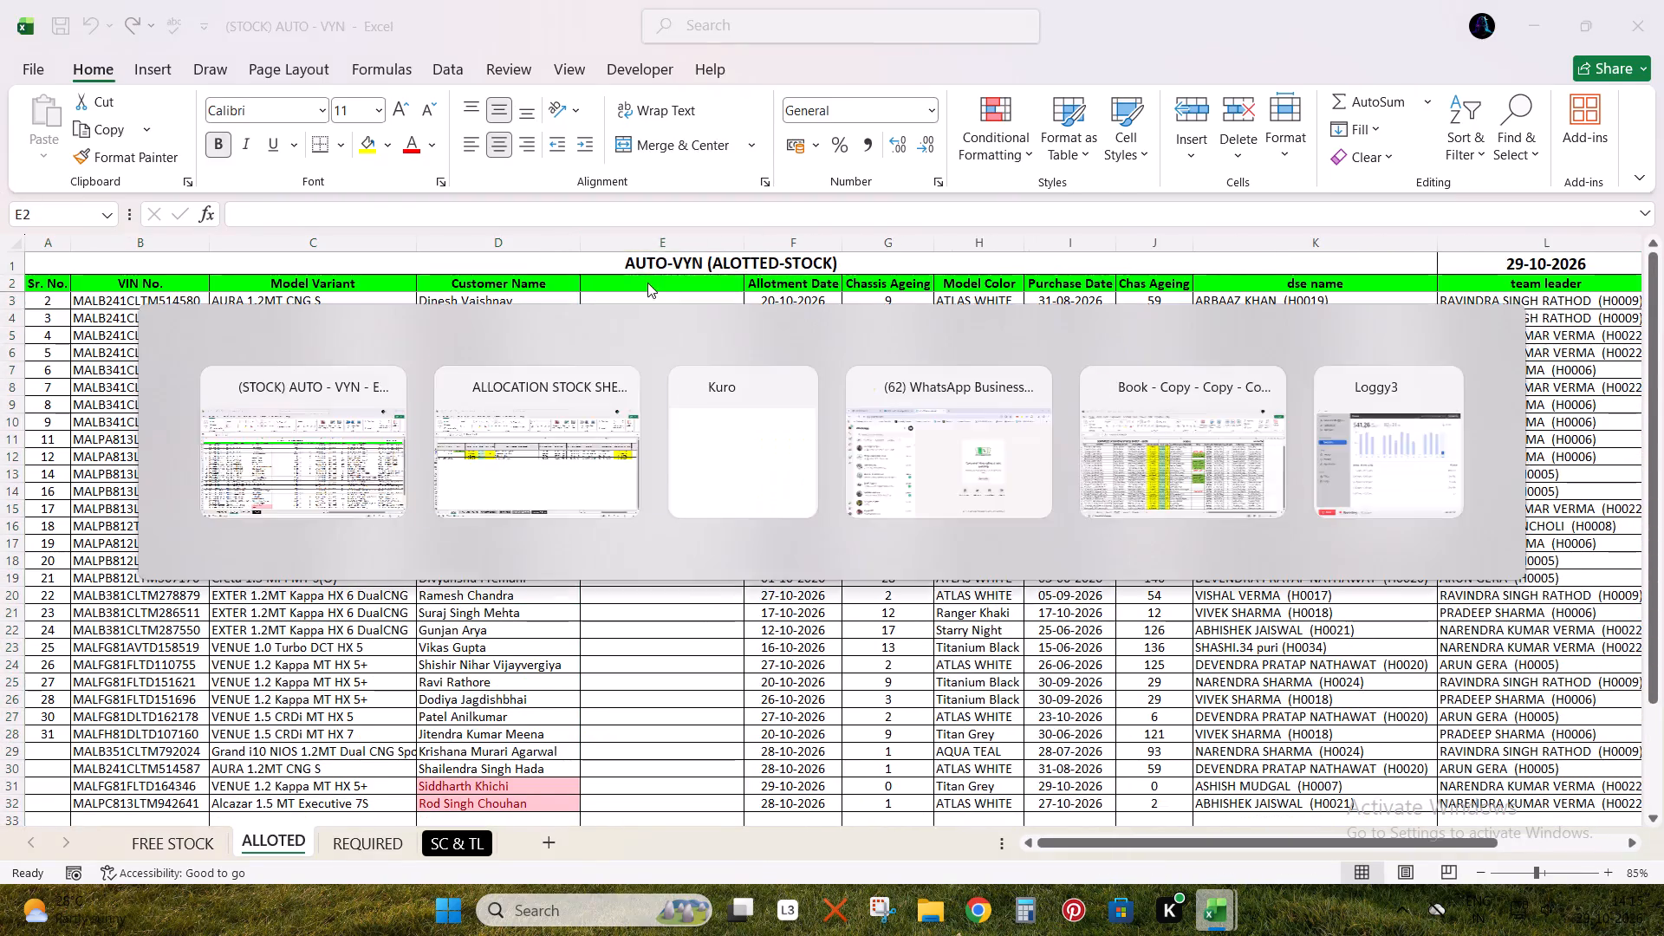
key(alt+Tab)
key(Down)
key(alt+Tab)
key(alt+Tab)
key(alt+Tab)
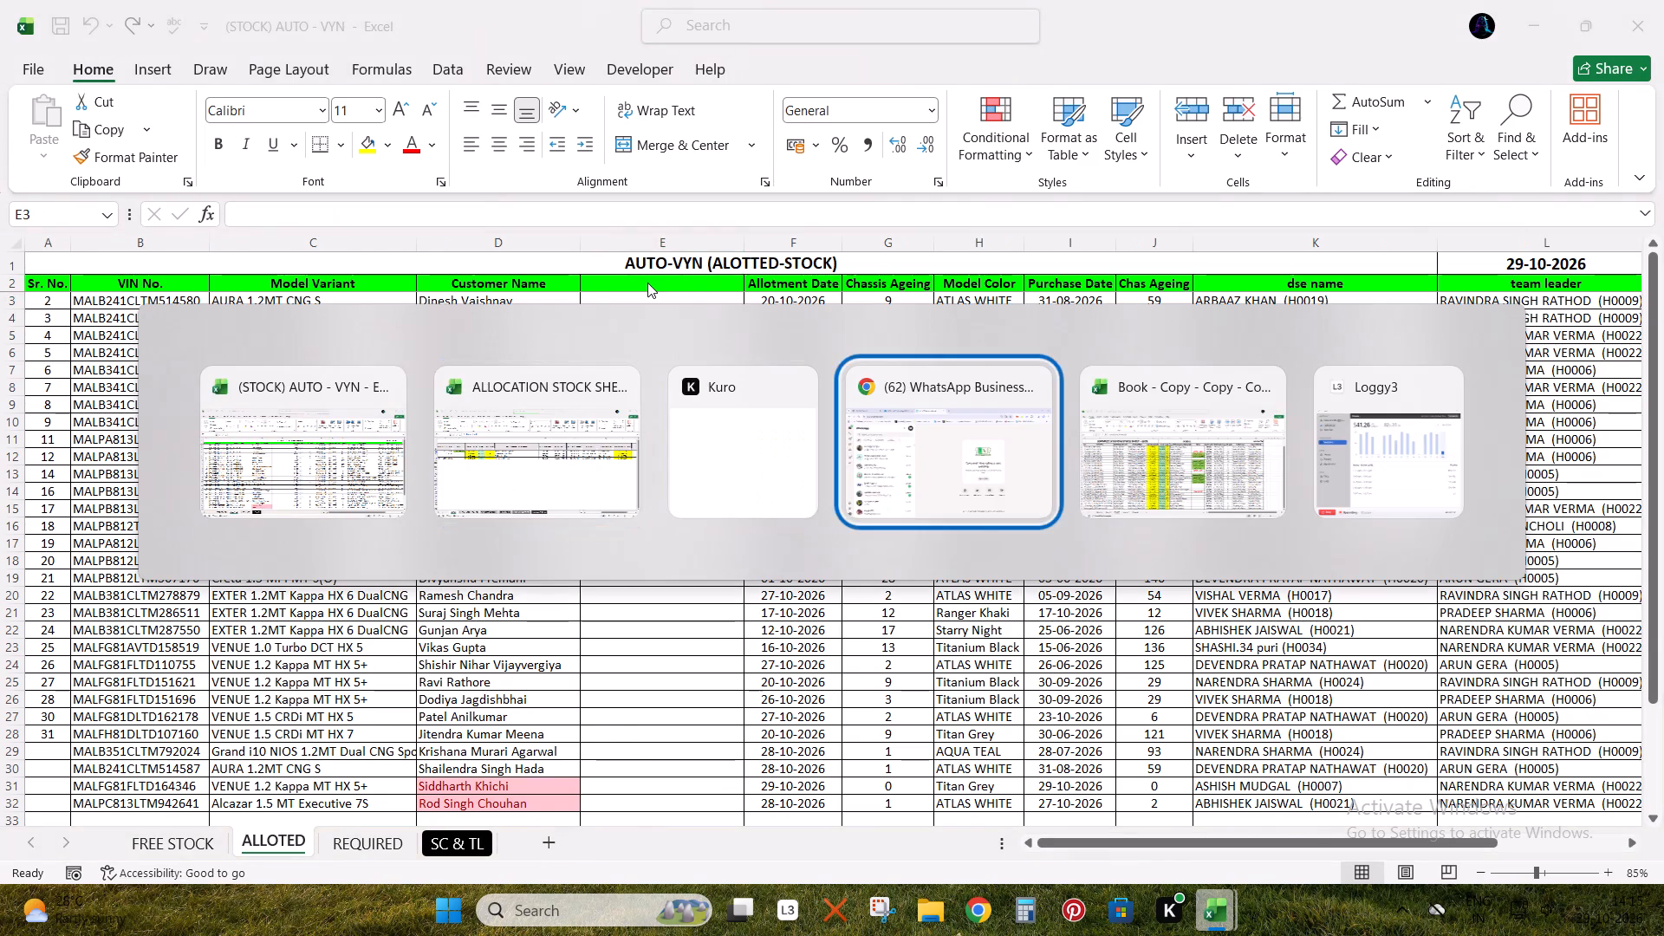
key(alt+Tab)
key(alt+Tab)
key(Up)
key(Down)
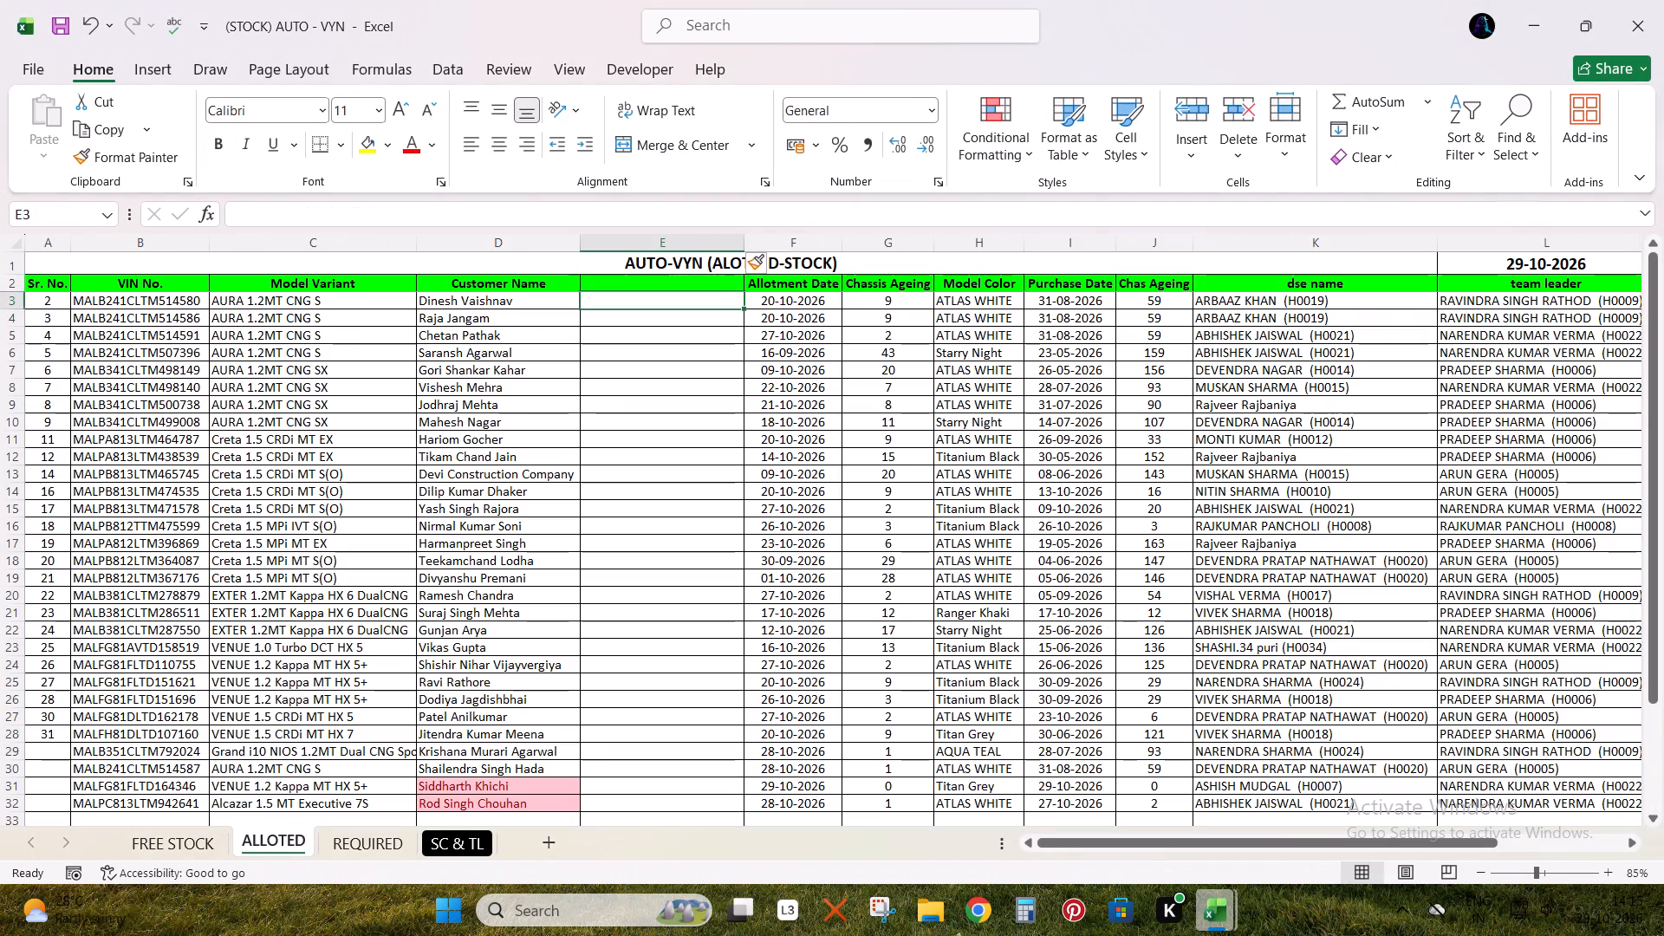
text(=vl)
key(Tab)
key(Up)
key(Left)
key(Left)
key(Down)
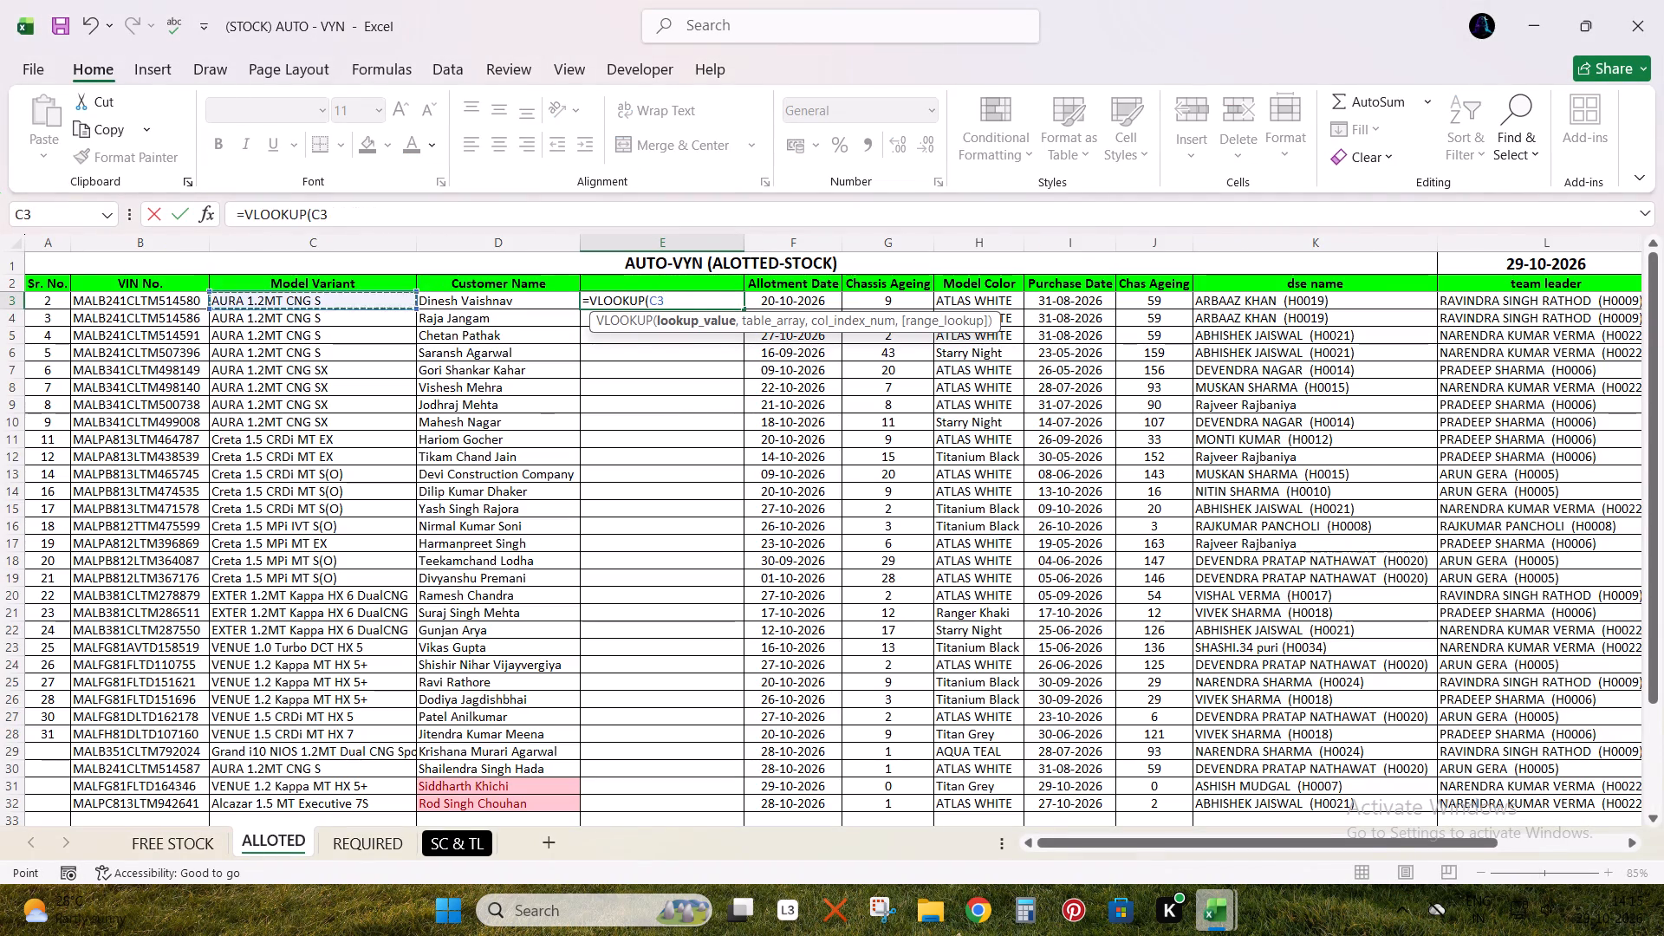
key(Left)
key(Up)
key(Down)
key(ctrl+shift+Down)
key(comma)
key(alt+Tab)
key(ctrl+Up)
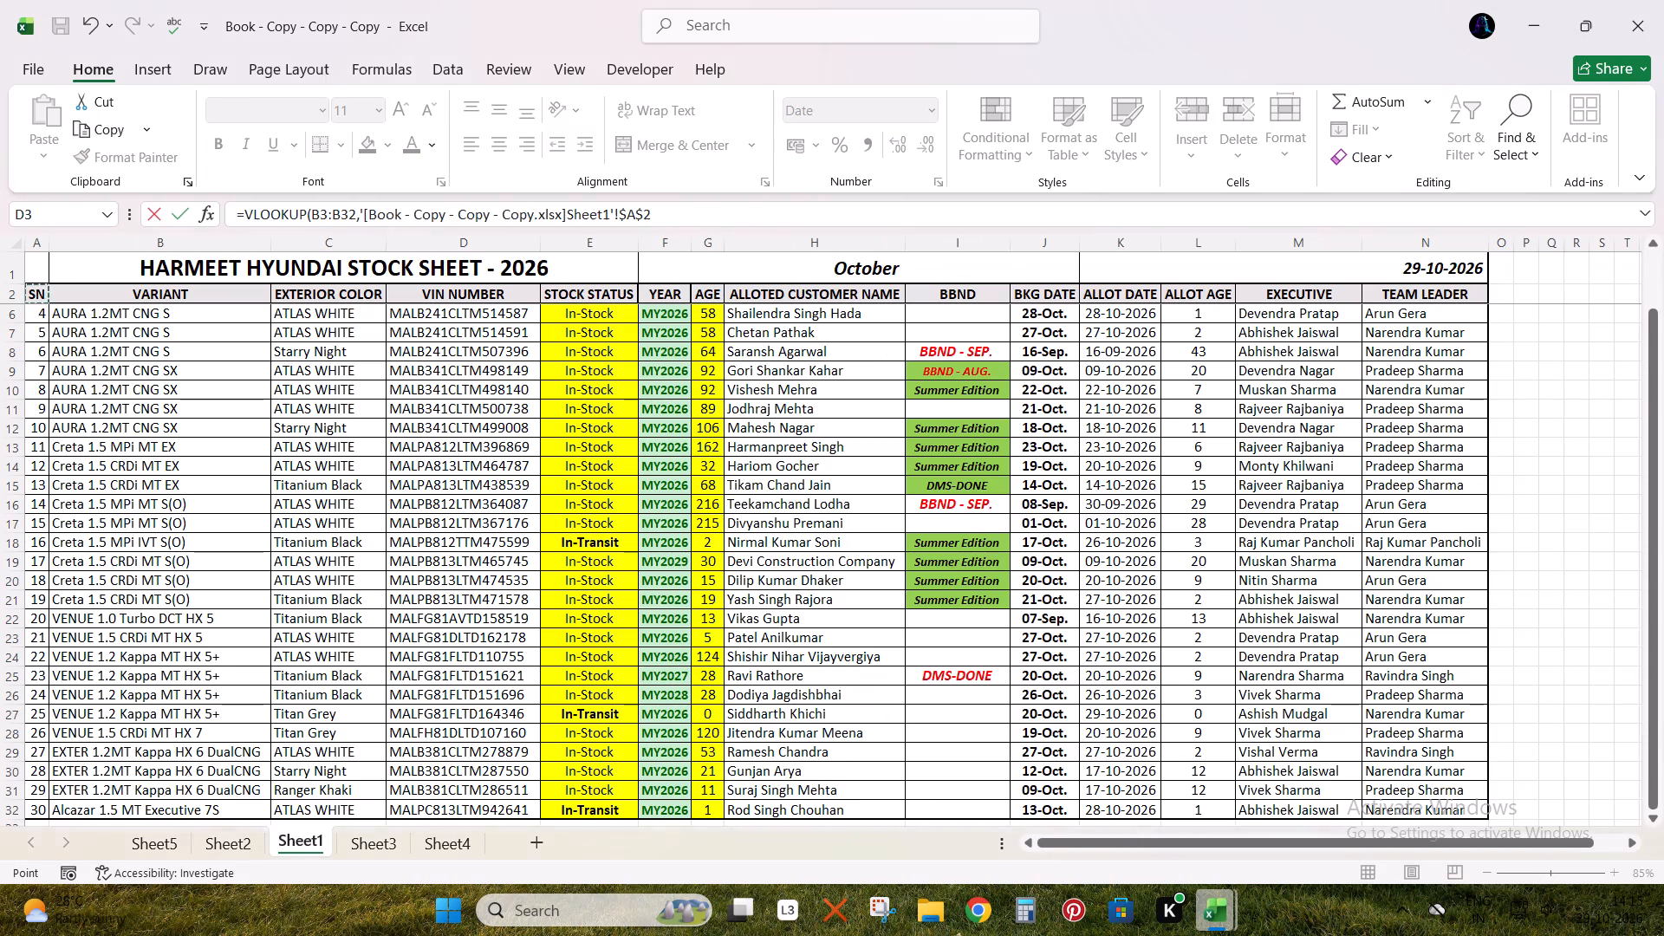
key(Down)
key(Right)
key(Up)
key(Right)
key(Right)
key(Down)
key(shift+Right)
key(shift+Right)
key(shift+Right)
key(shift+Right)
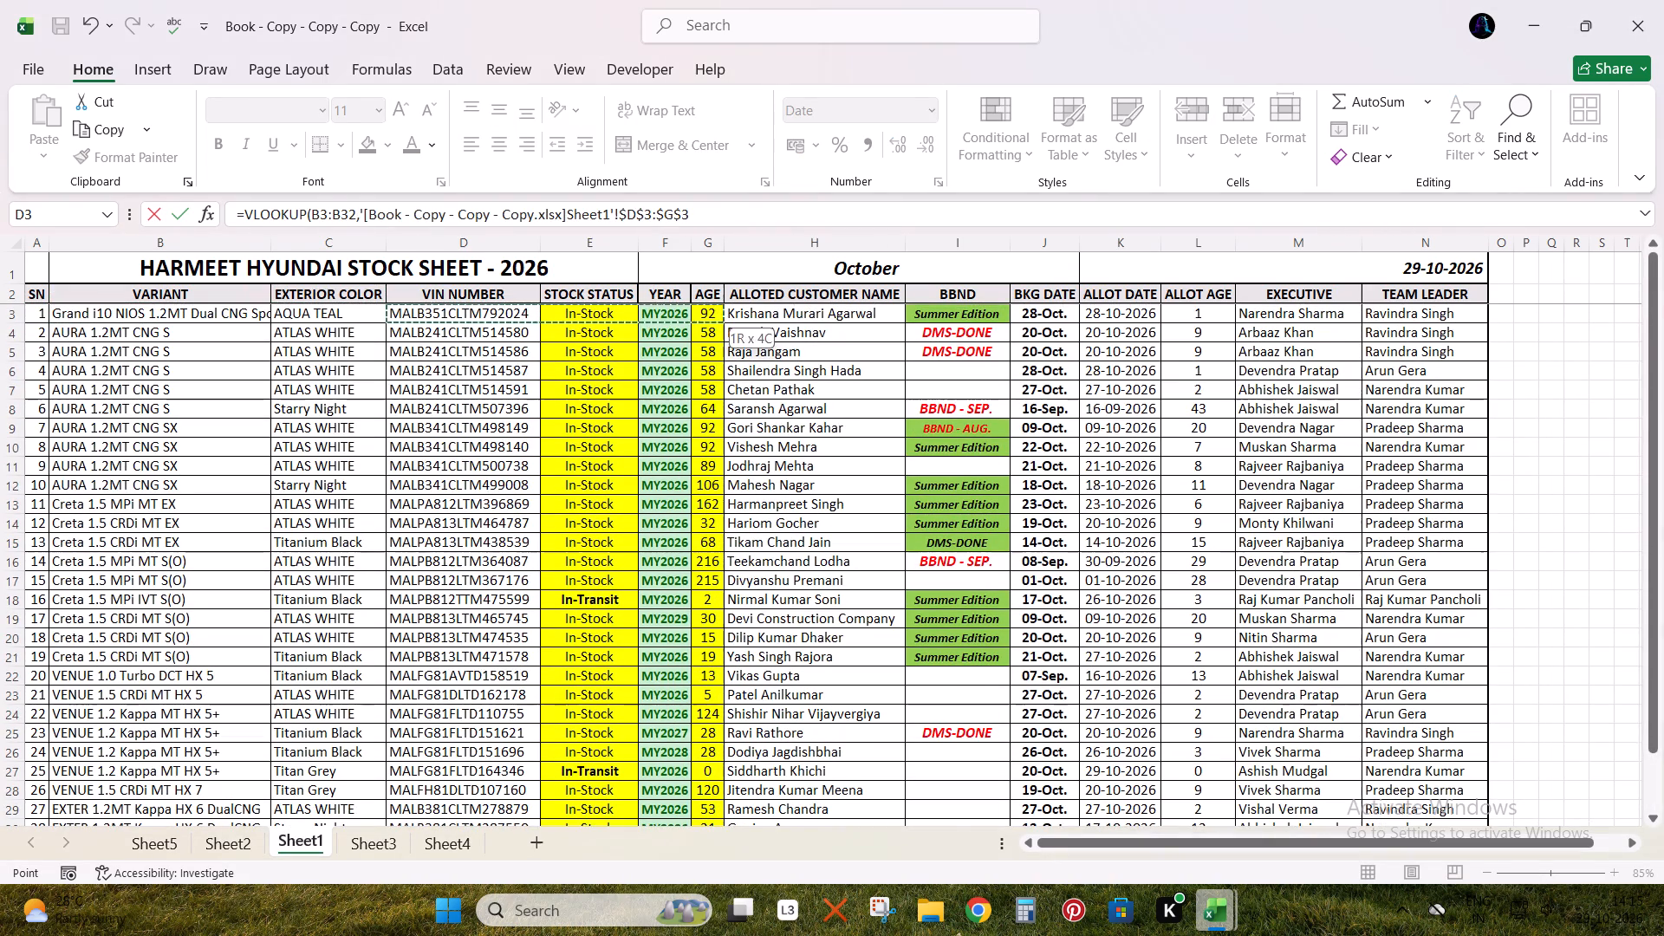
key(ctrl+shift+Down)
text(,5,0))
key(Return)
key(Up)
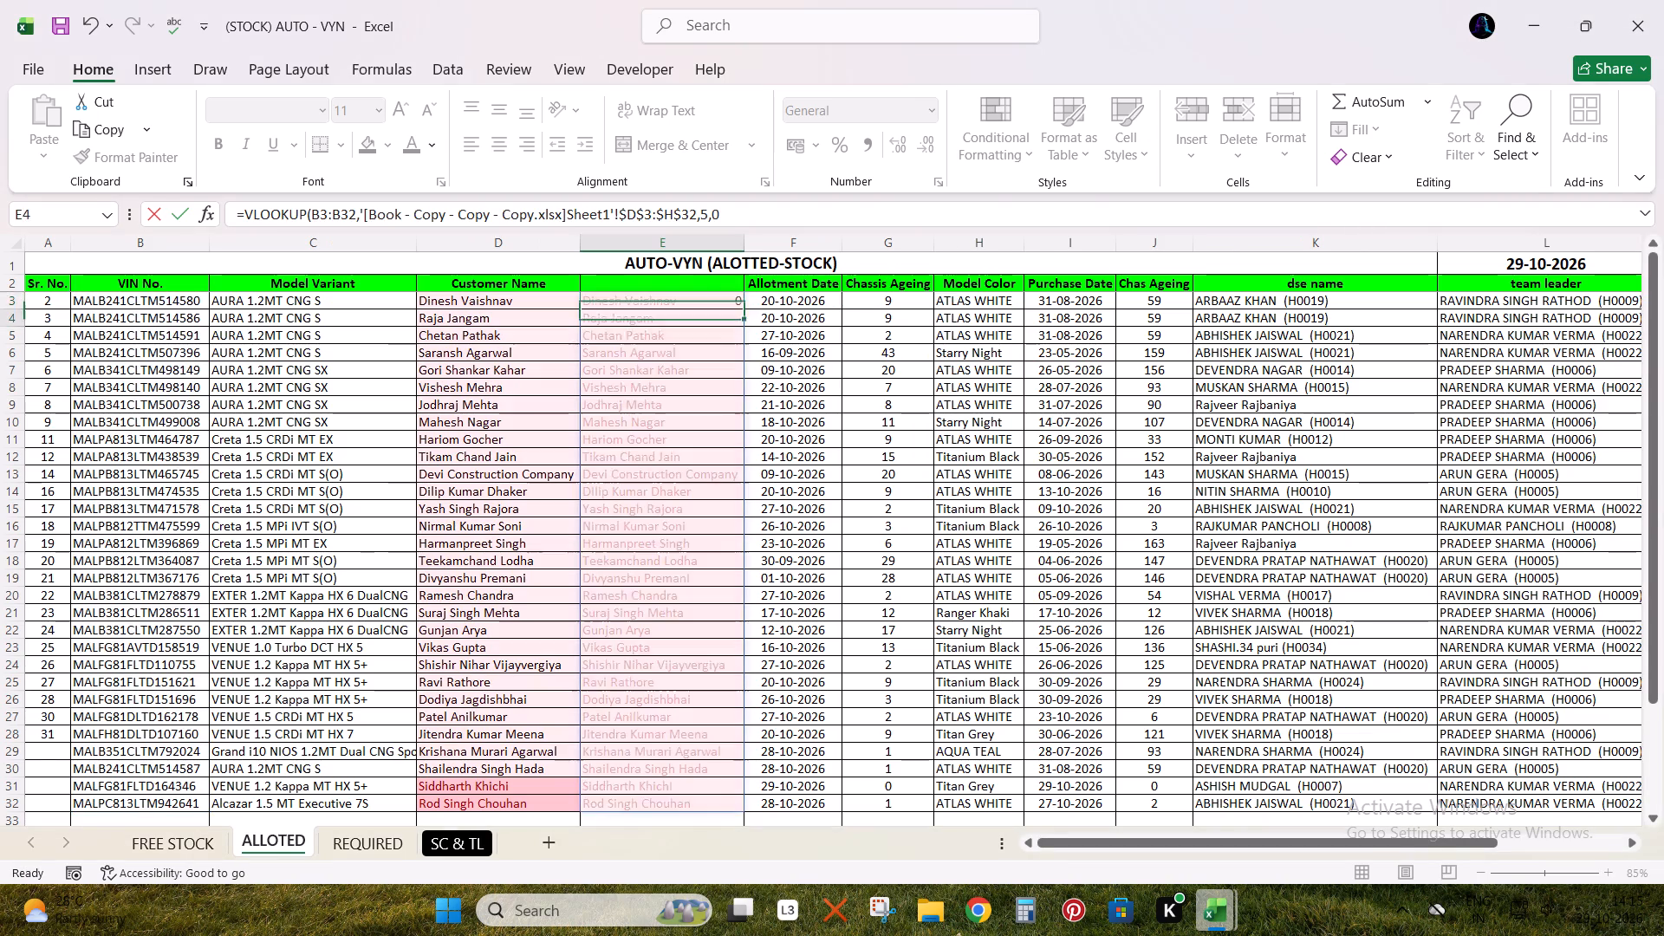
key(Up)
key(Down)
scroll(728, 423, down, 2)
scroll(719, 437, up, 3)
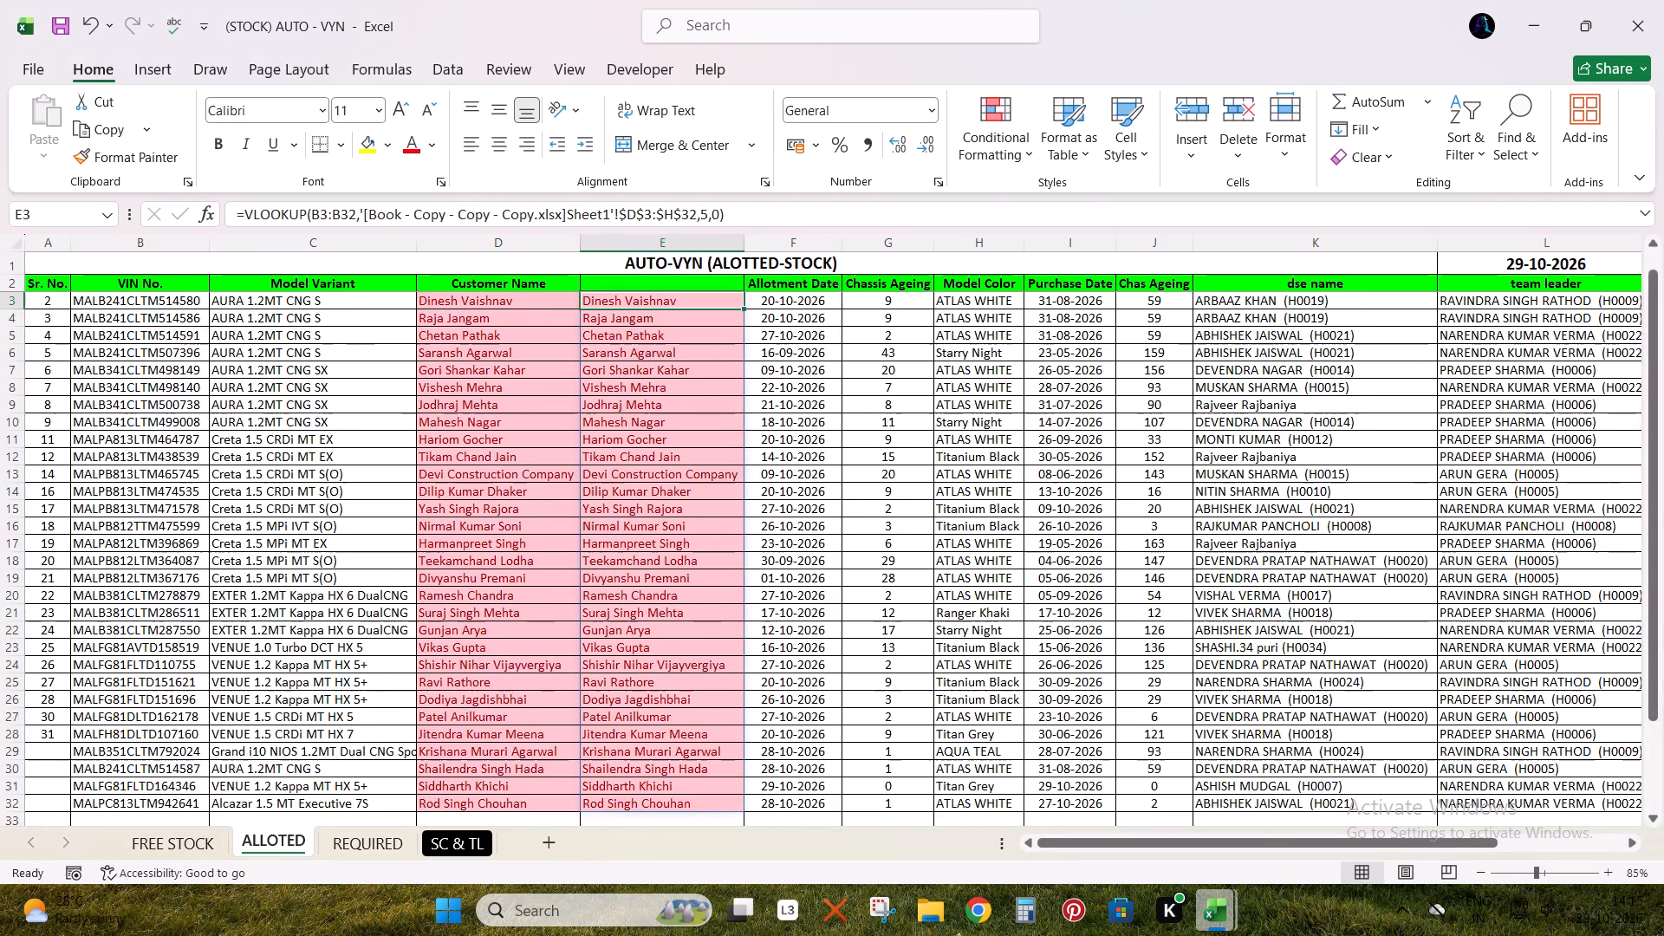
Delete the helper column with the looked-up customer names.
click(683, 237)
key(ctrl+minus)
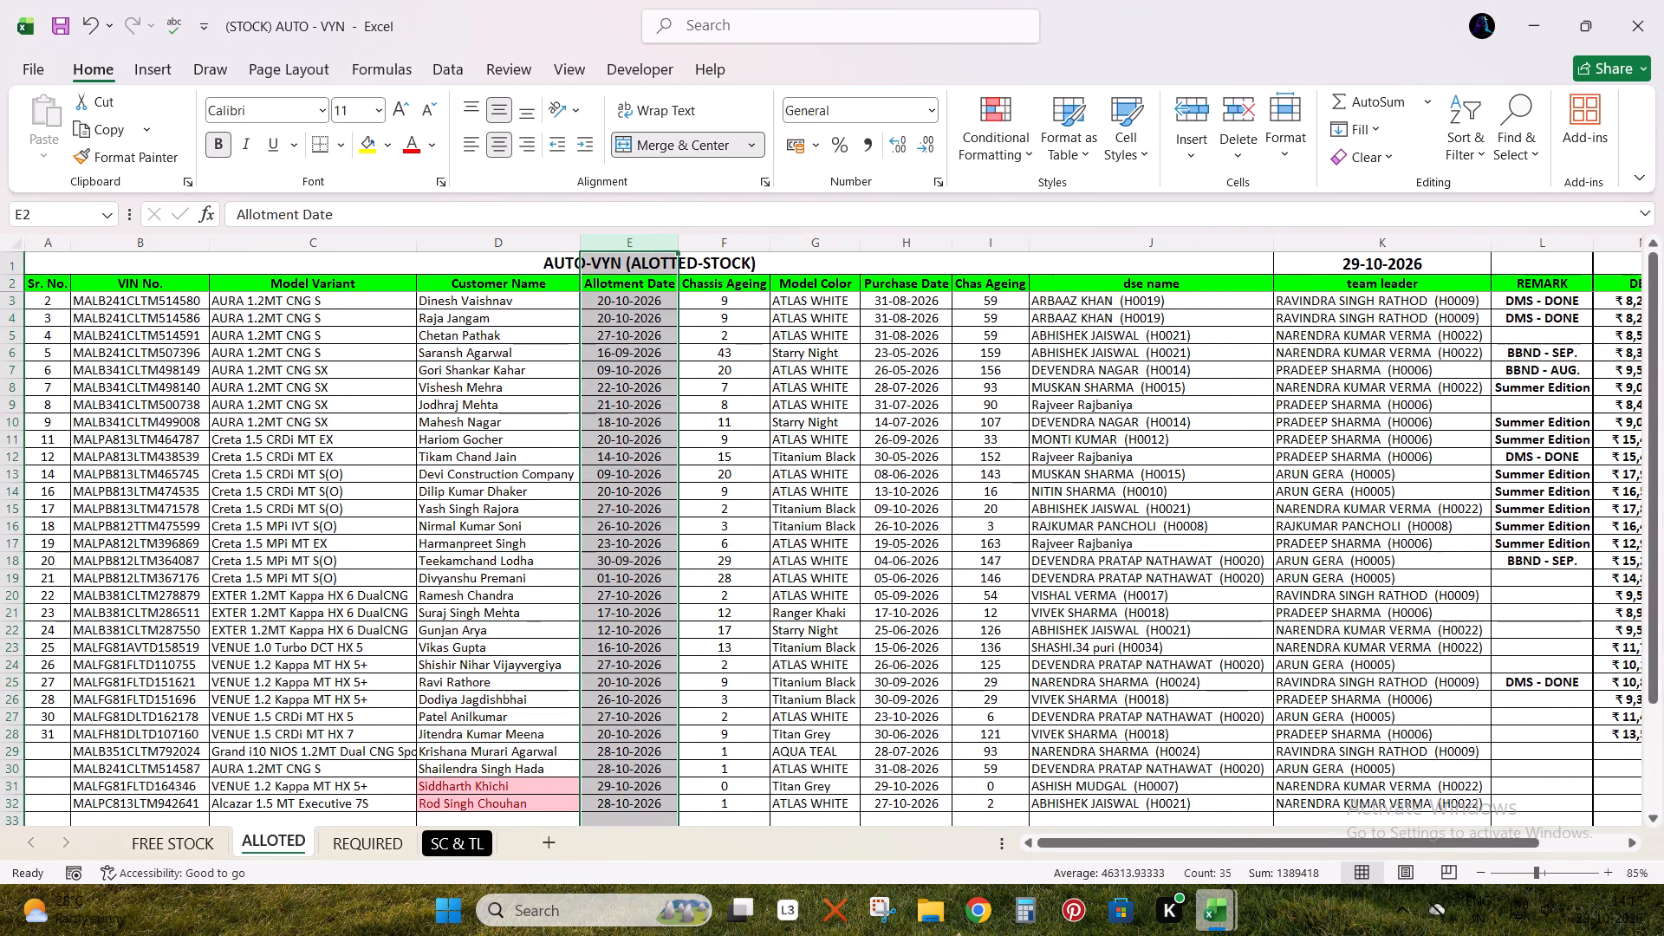
In N3, look up remarks with VLOOKUP: VINs B3:B32, Sheet1 D3:I32 of Book - Copy - Copy - Copy, column 6, exact match.
click(1357, 348)
key(Right)
key(Up)
key(Right)
key(Up)
key(Right)
key(Up)
key(Up)
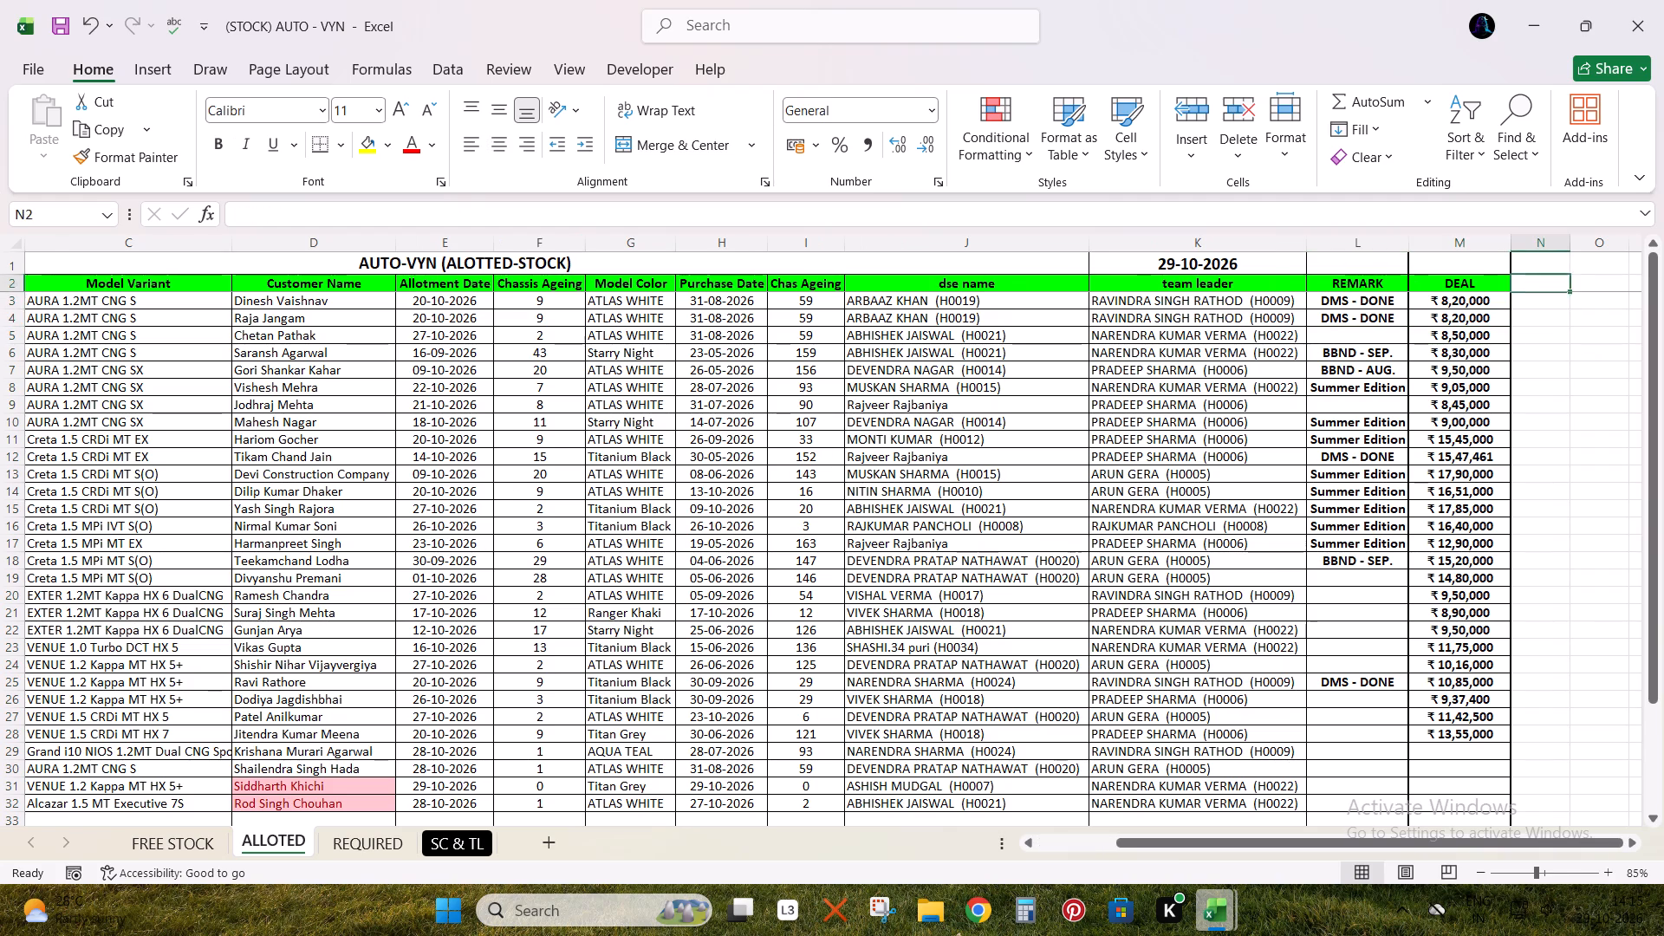
key(Down)
text(=vl)
key(Tab)
key(Up)
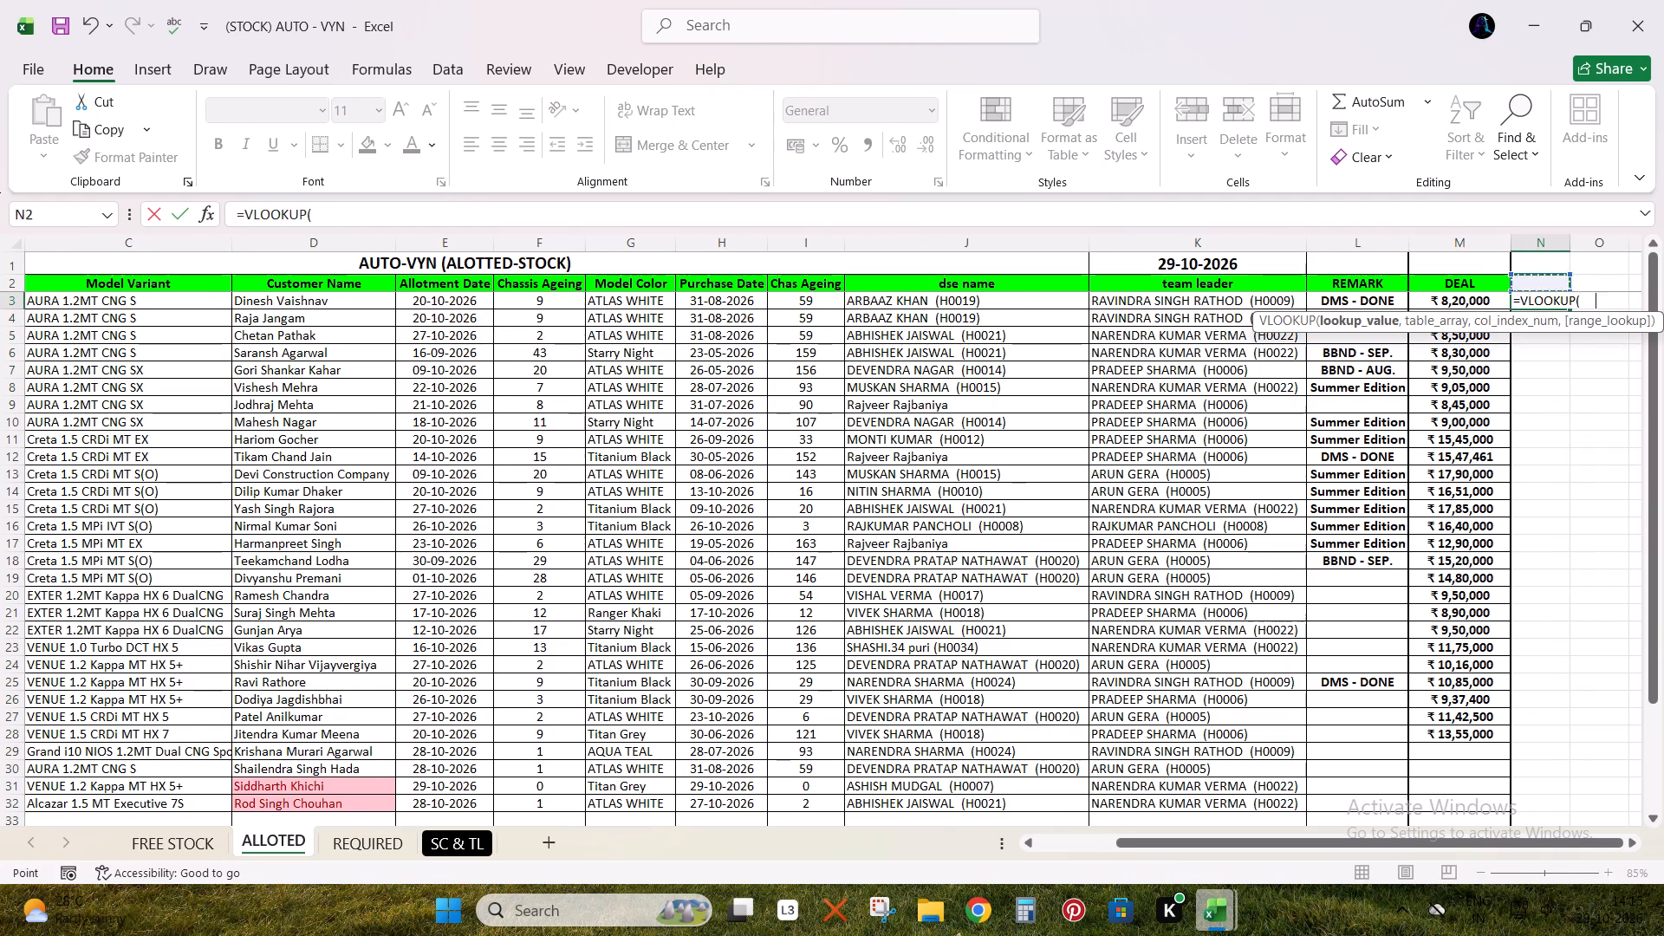
key(Left)
key(ctrl+Left)
key(Right)
key(Down)
key(ctrl+shift+Down)
key(comma)
key(alt+Tab)
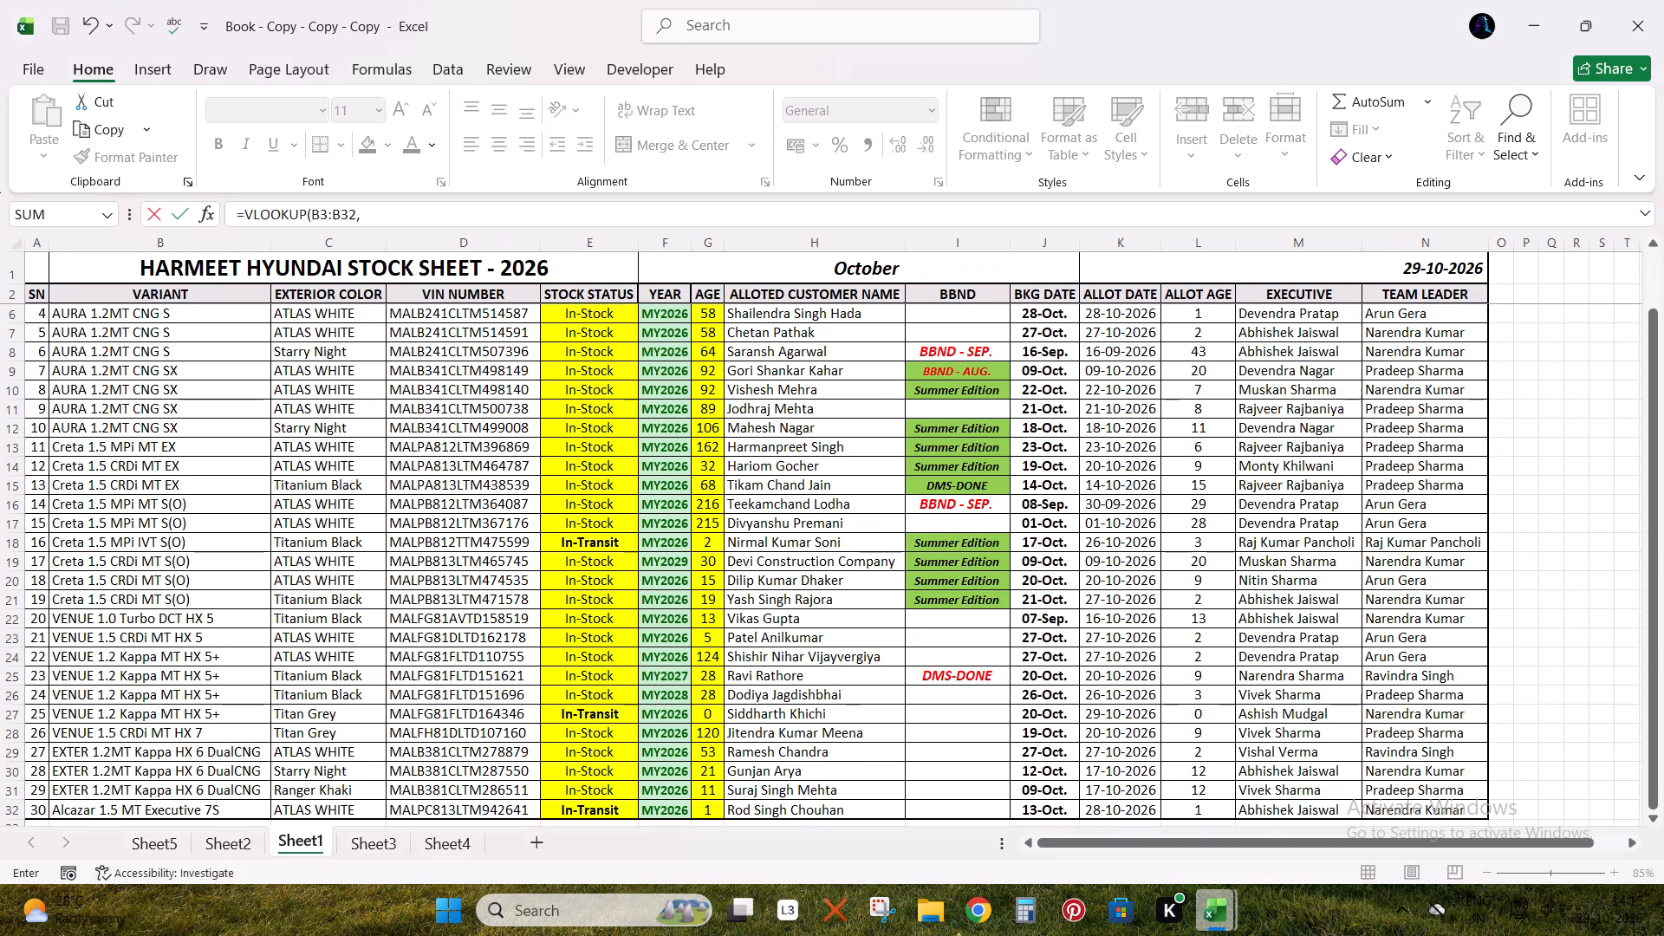
key(ctrl+Up)
key(Right)
key(Down)
key(Right)
key(Up)
key(Right)
key(Down)
key(shift+Right)
key(shift+Right)
key(shift+Right)
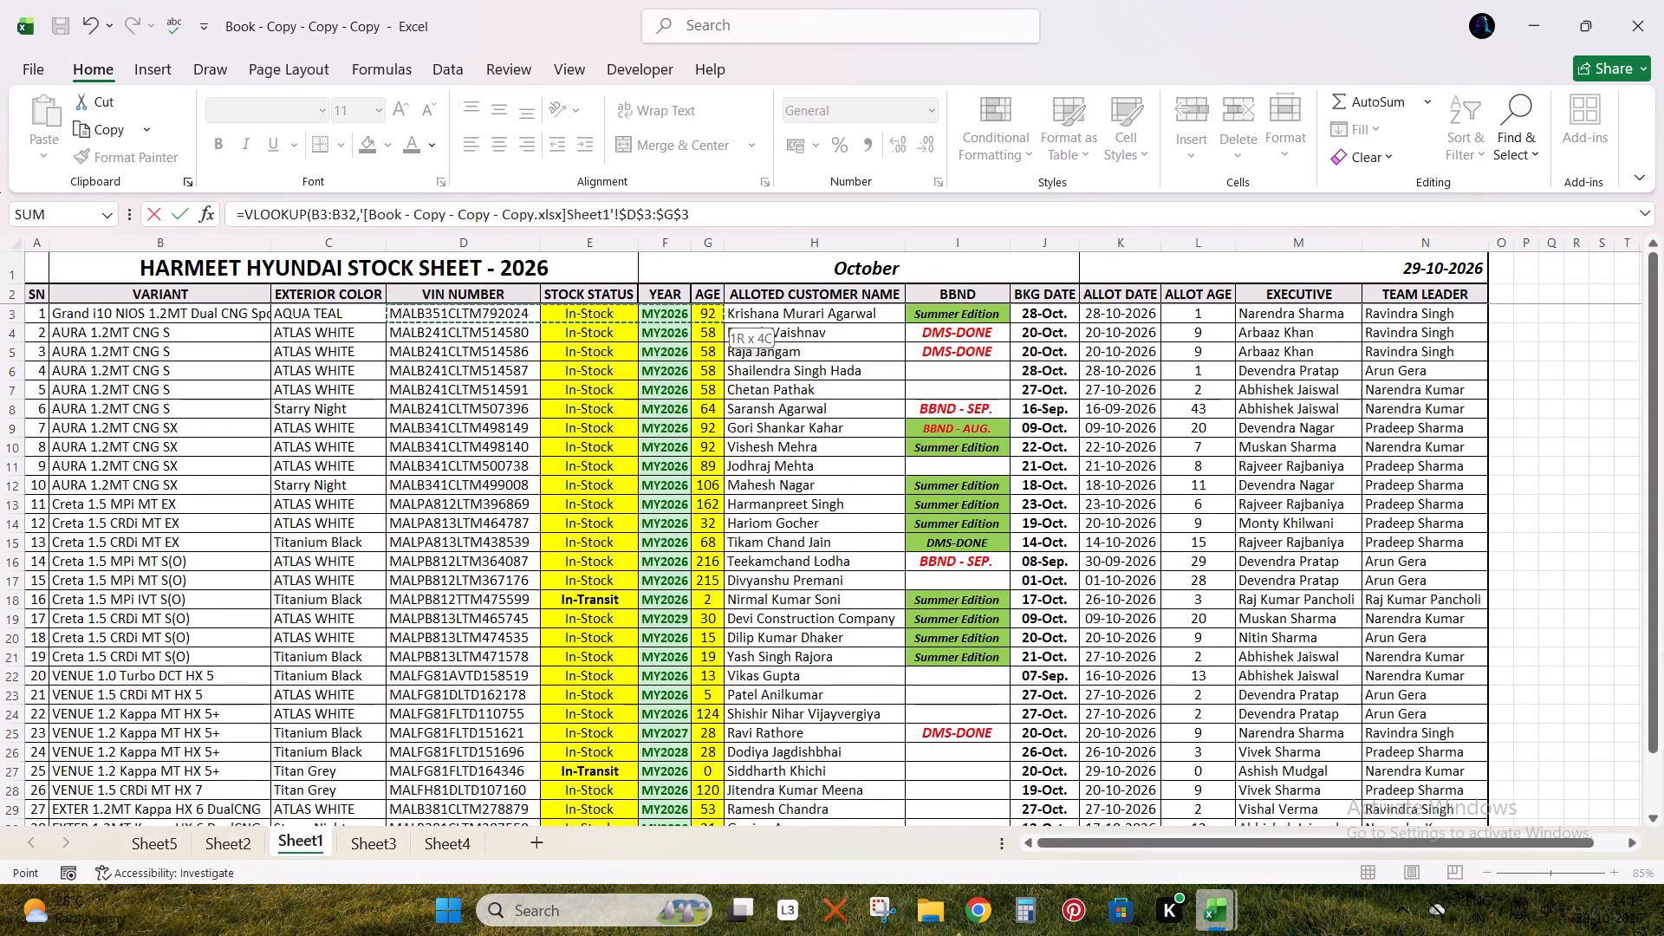
key(shift+Right)
key(shift+Right)
key(ctrl+shift+Down)
text(,6,0))
key(Return)
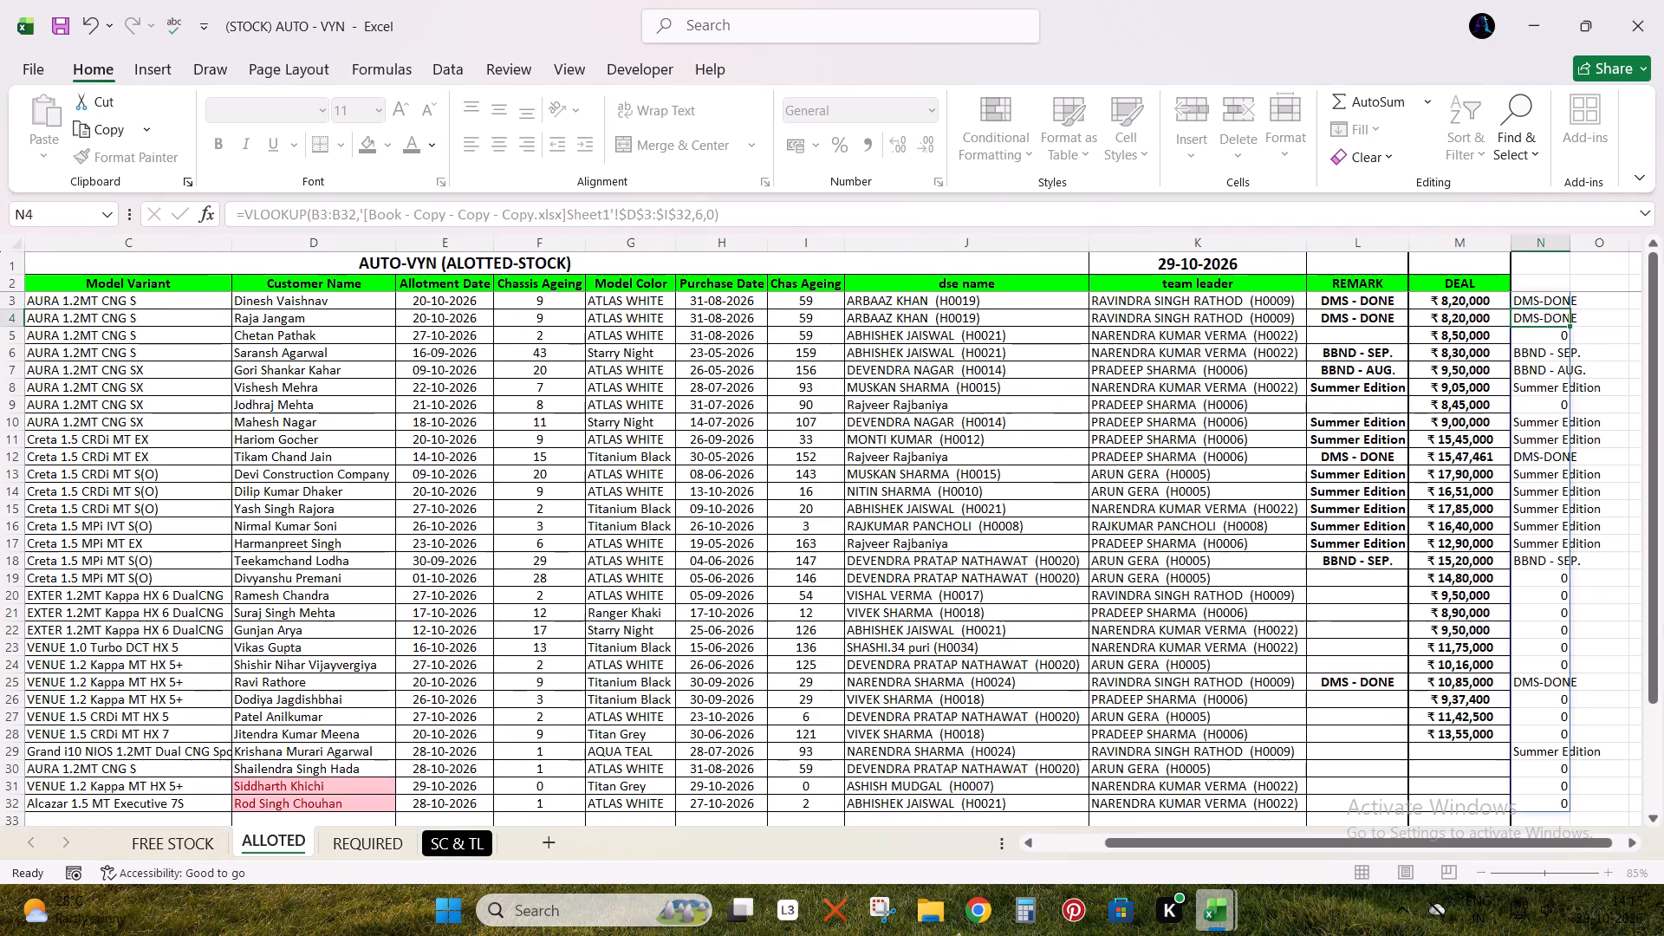
Compare the REMARK column with the looked-up remarks, enter Summer Edition for the Grand i10 NIOS in row 29, and save.
key(Up)
key(Down)
key(Down)
key(Down)
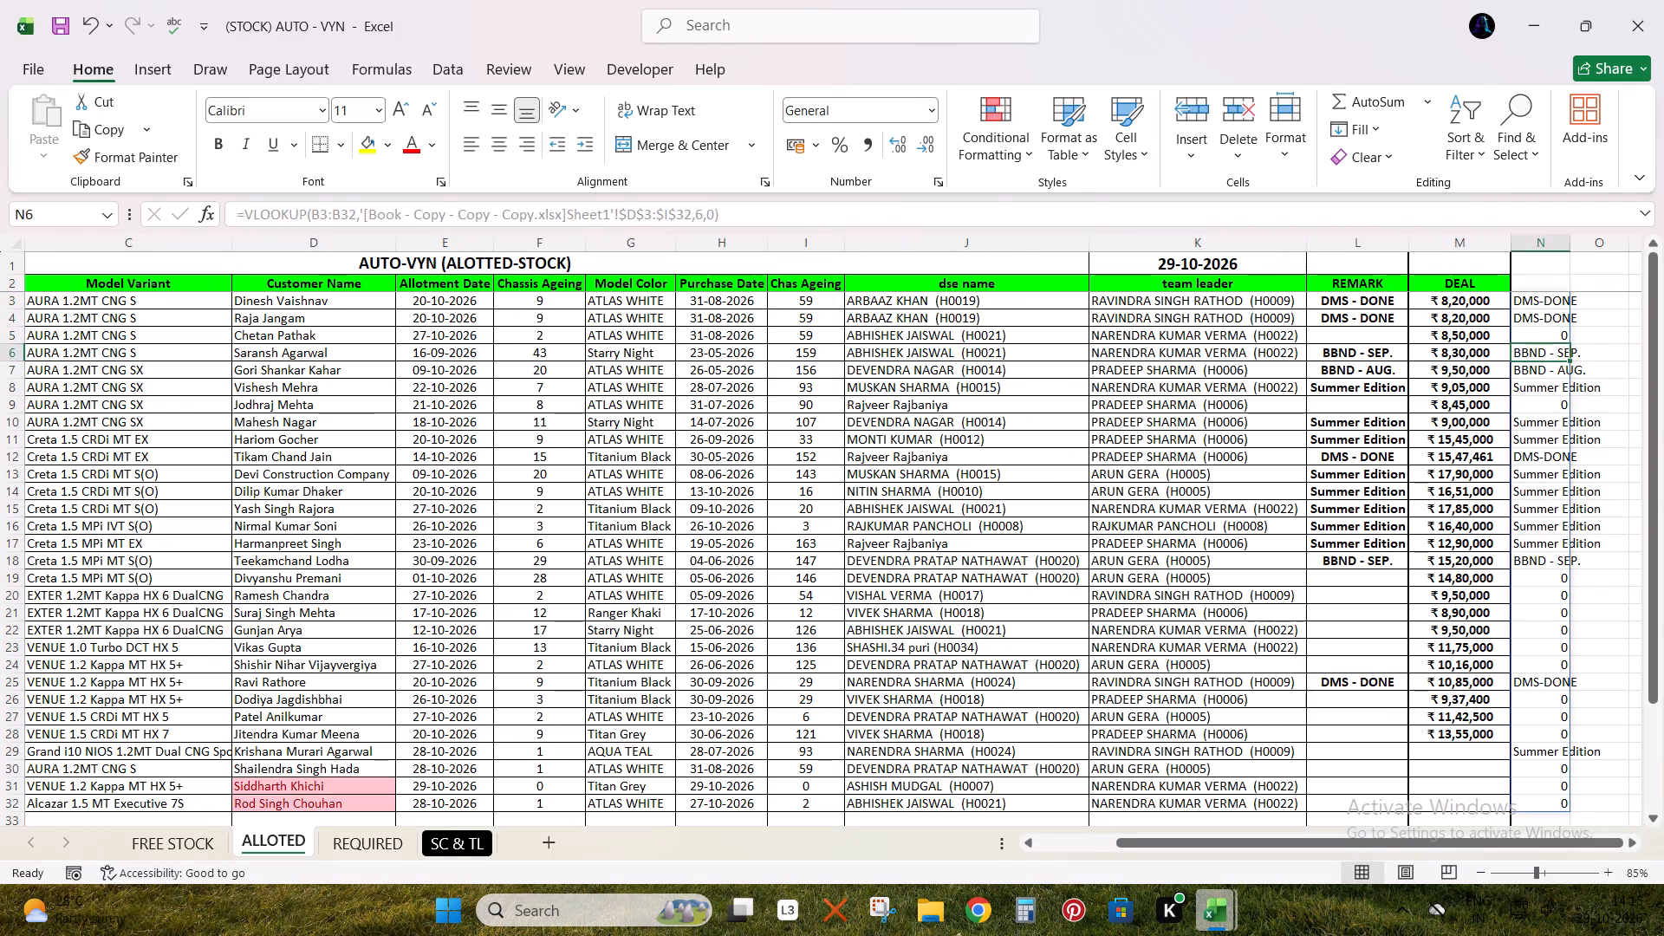
key(Down)
key(Down)
key(Down)
key(Down)
key(Down)
key(Down)
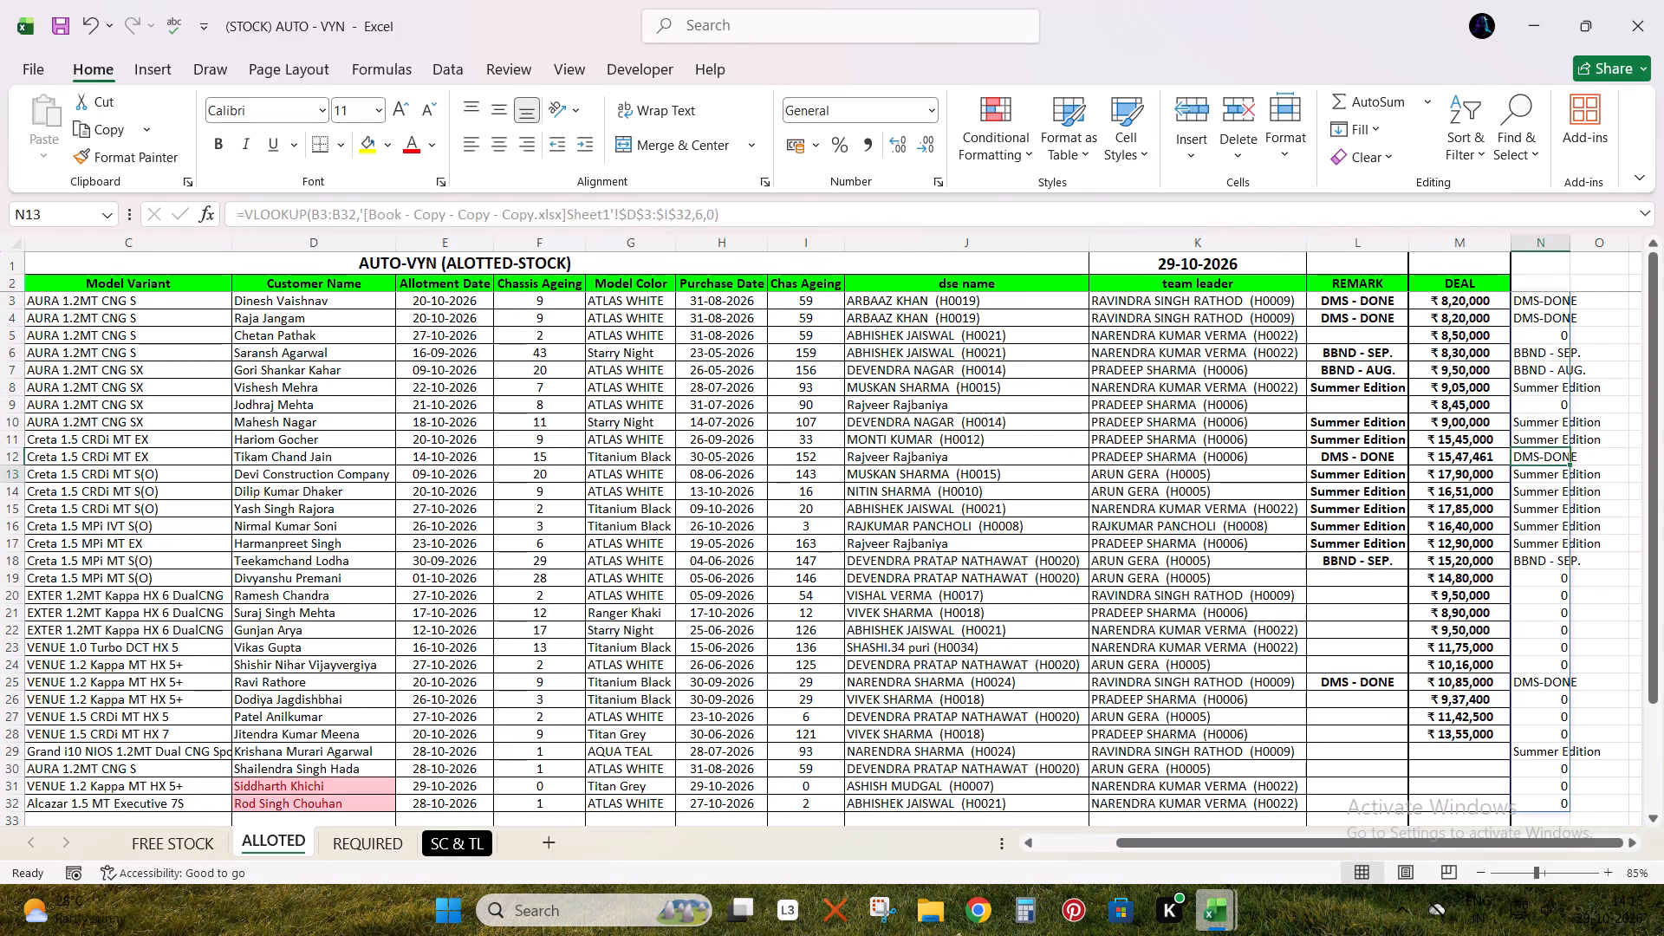
key(Down)
key(Down)
key(Down)
key(Down)
key(Down)
key(Down)
key(Down)
key(Down)
key(Down)
key(Left)
key(Down)
key(Left)
key(Down)
key(Left)
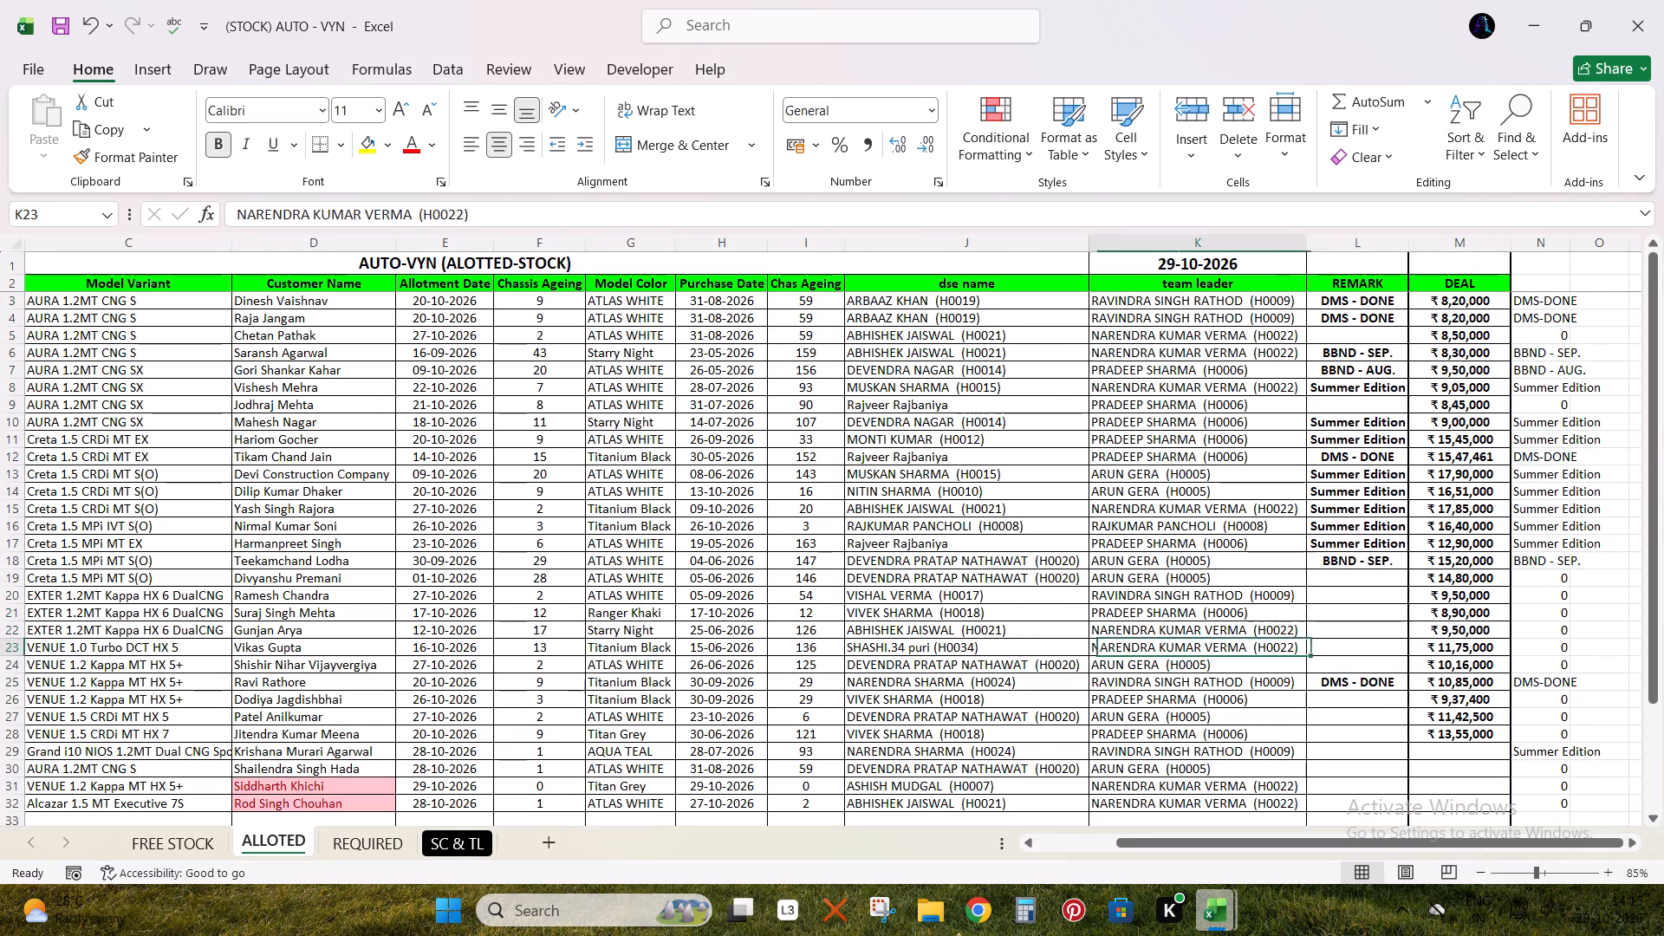
key(Down)
key(Down)
key(Down)
key(Right)
key(Down)
key(Down)
key(Down)
text(su)
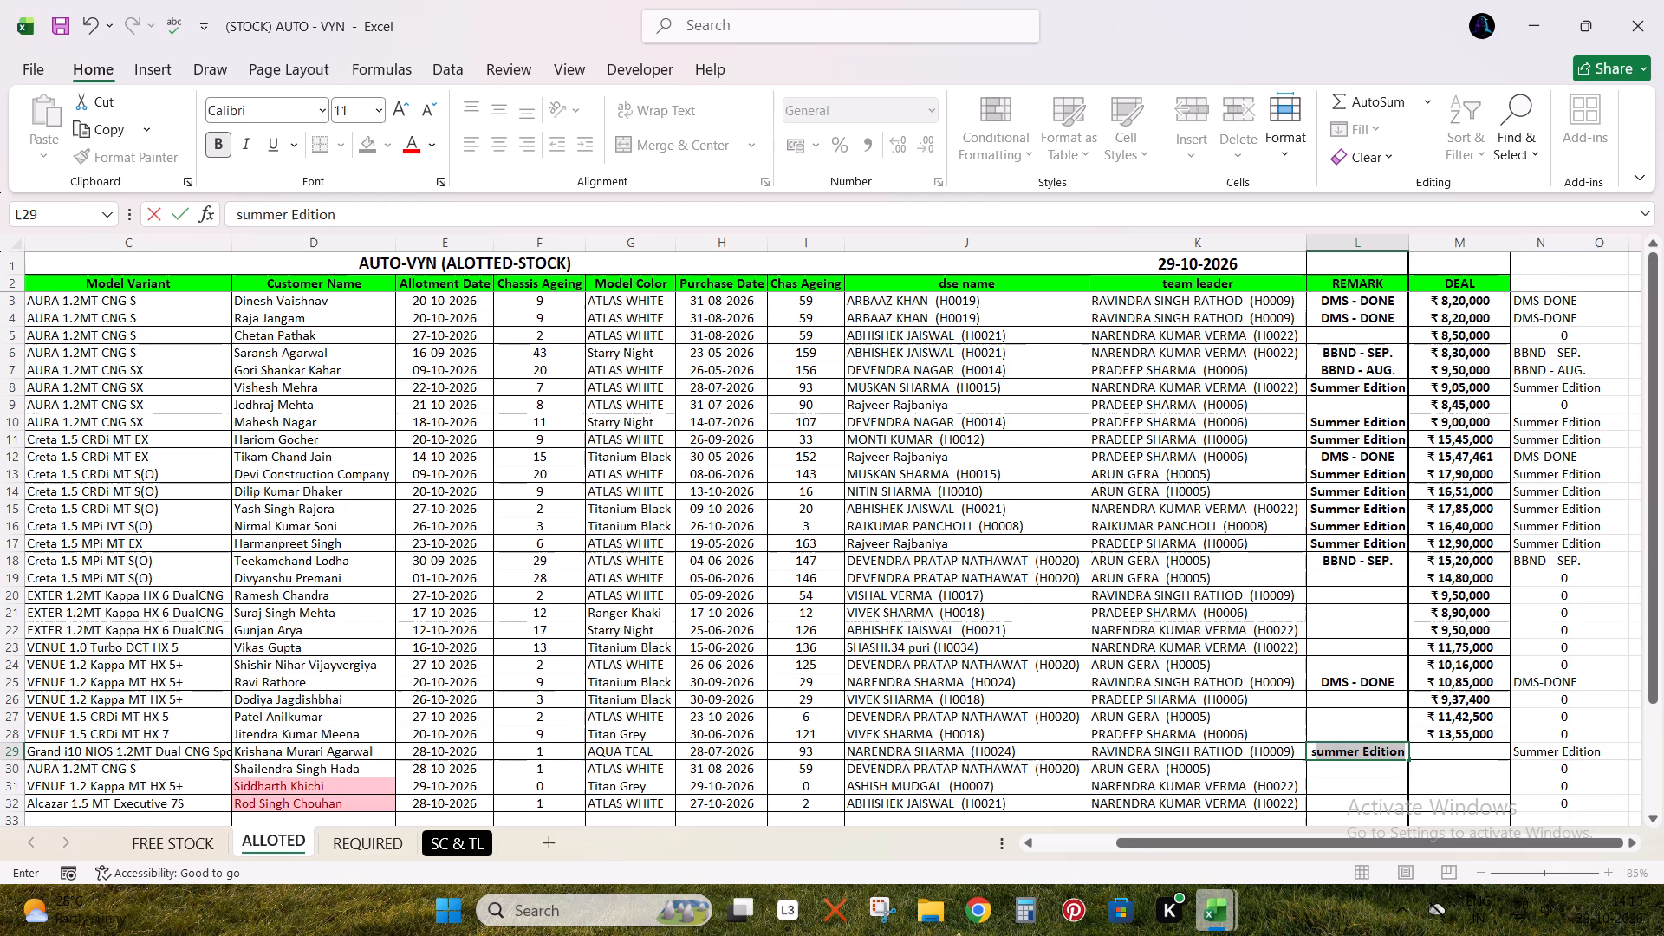
key(Return)
key(ctrl+s)
Clear the VLOOKUP formula from column N beside the DEAL column and save the workbook.
key(Right)
key(Up)
key(Right)
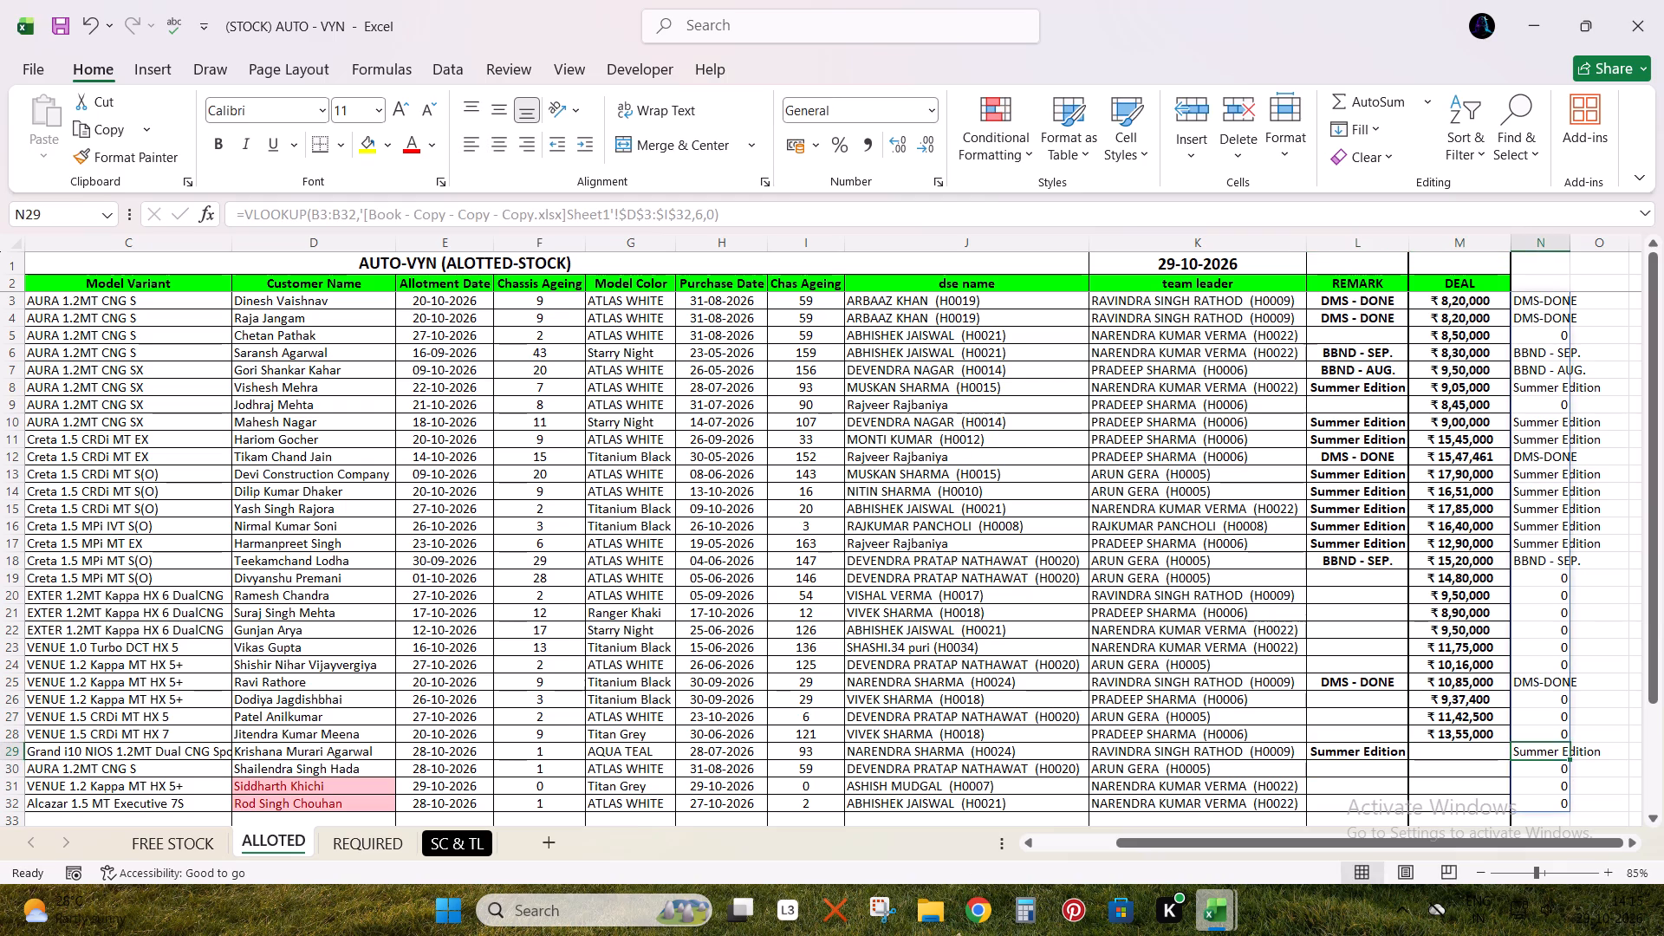
key(ctrl+Up)
key(Delete)
key(Right)
key(Down)
key(Left)
key(Up)
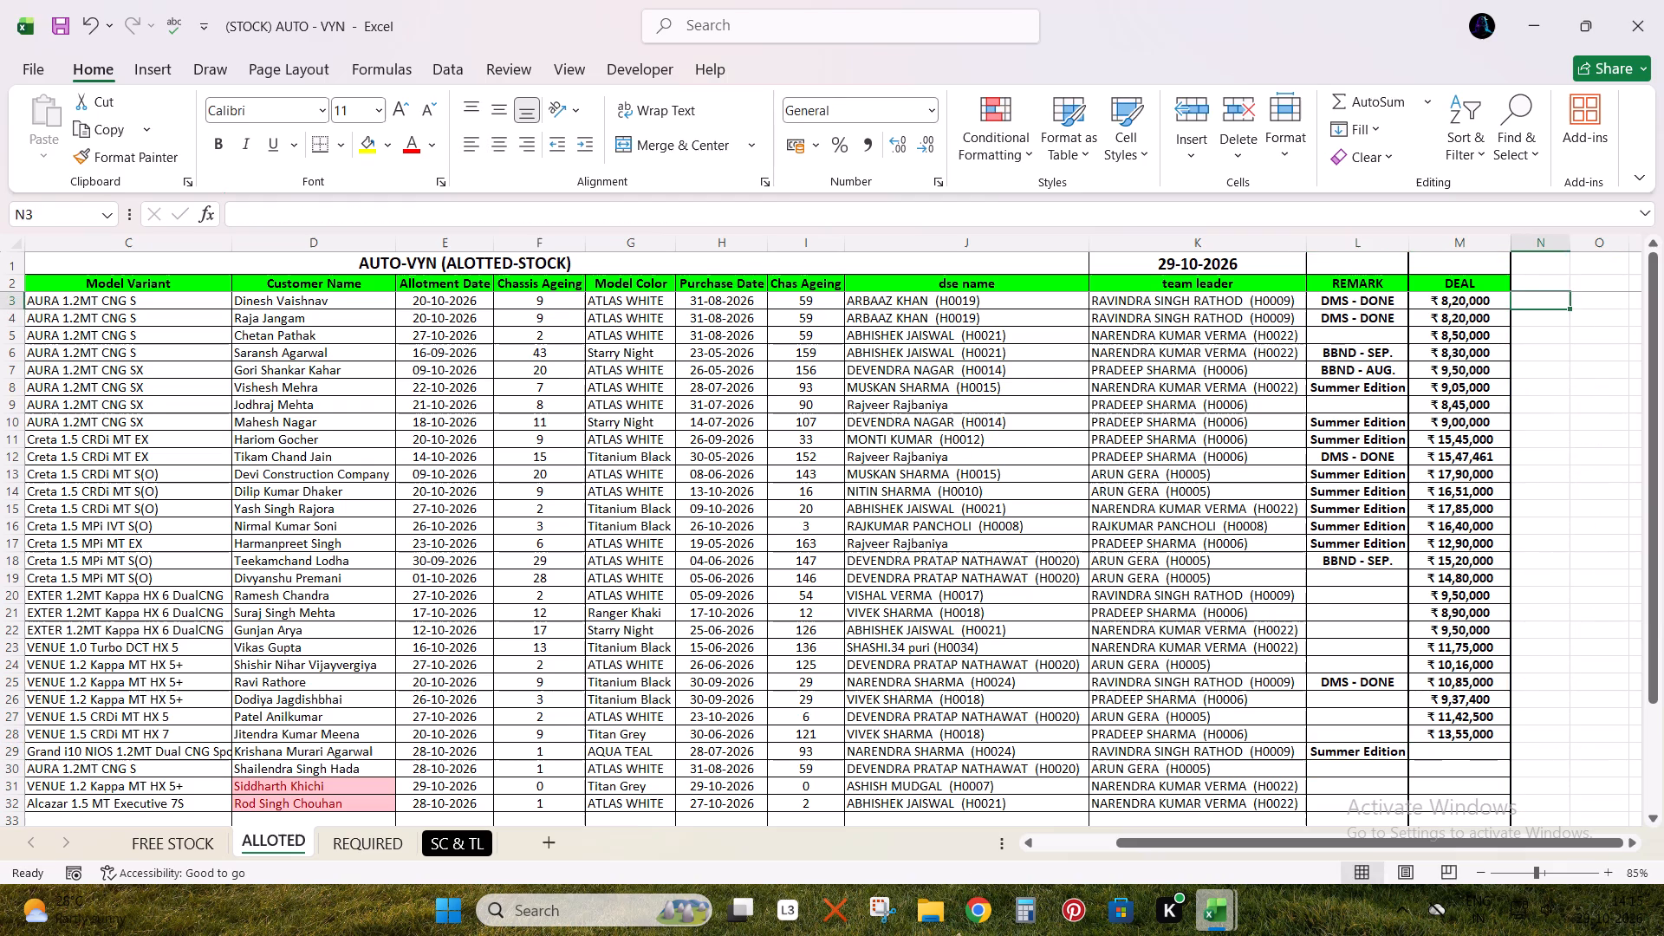
key(Left)
key(Up)
key(Left)
key(ctrl+Left)
key(Right)
key(Down)
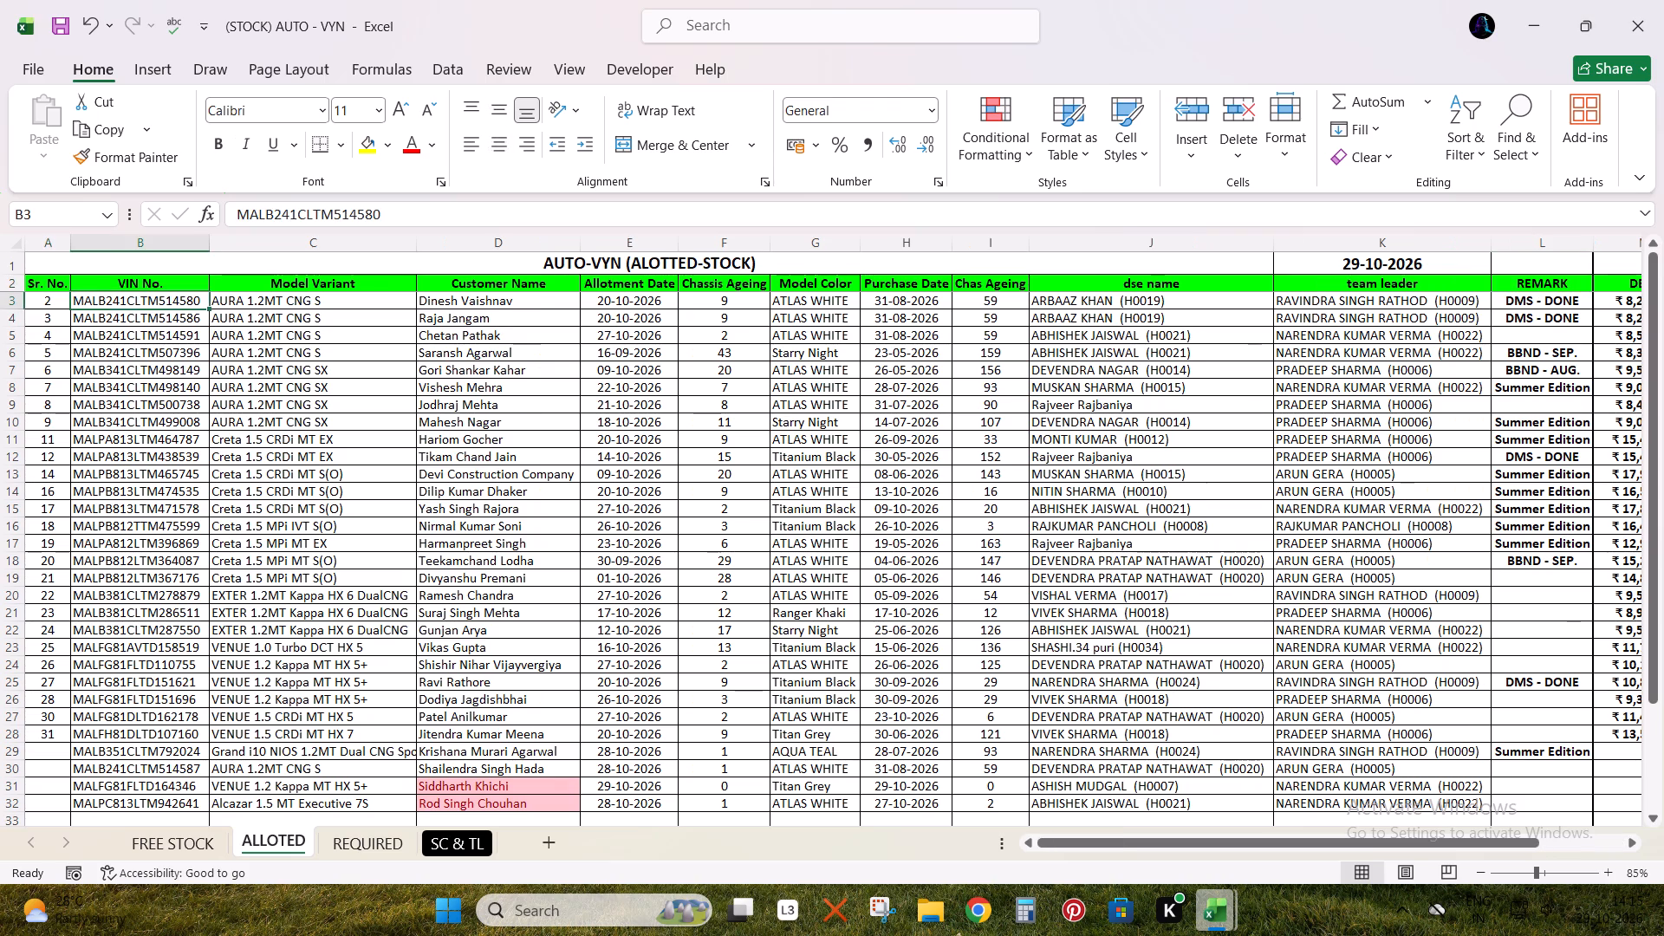
scroll(1126, 529, down, 3)
scroll(1159, 562, up, 3)
scroll(1159, 551, down, 2)
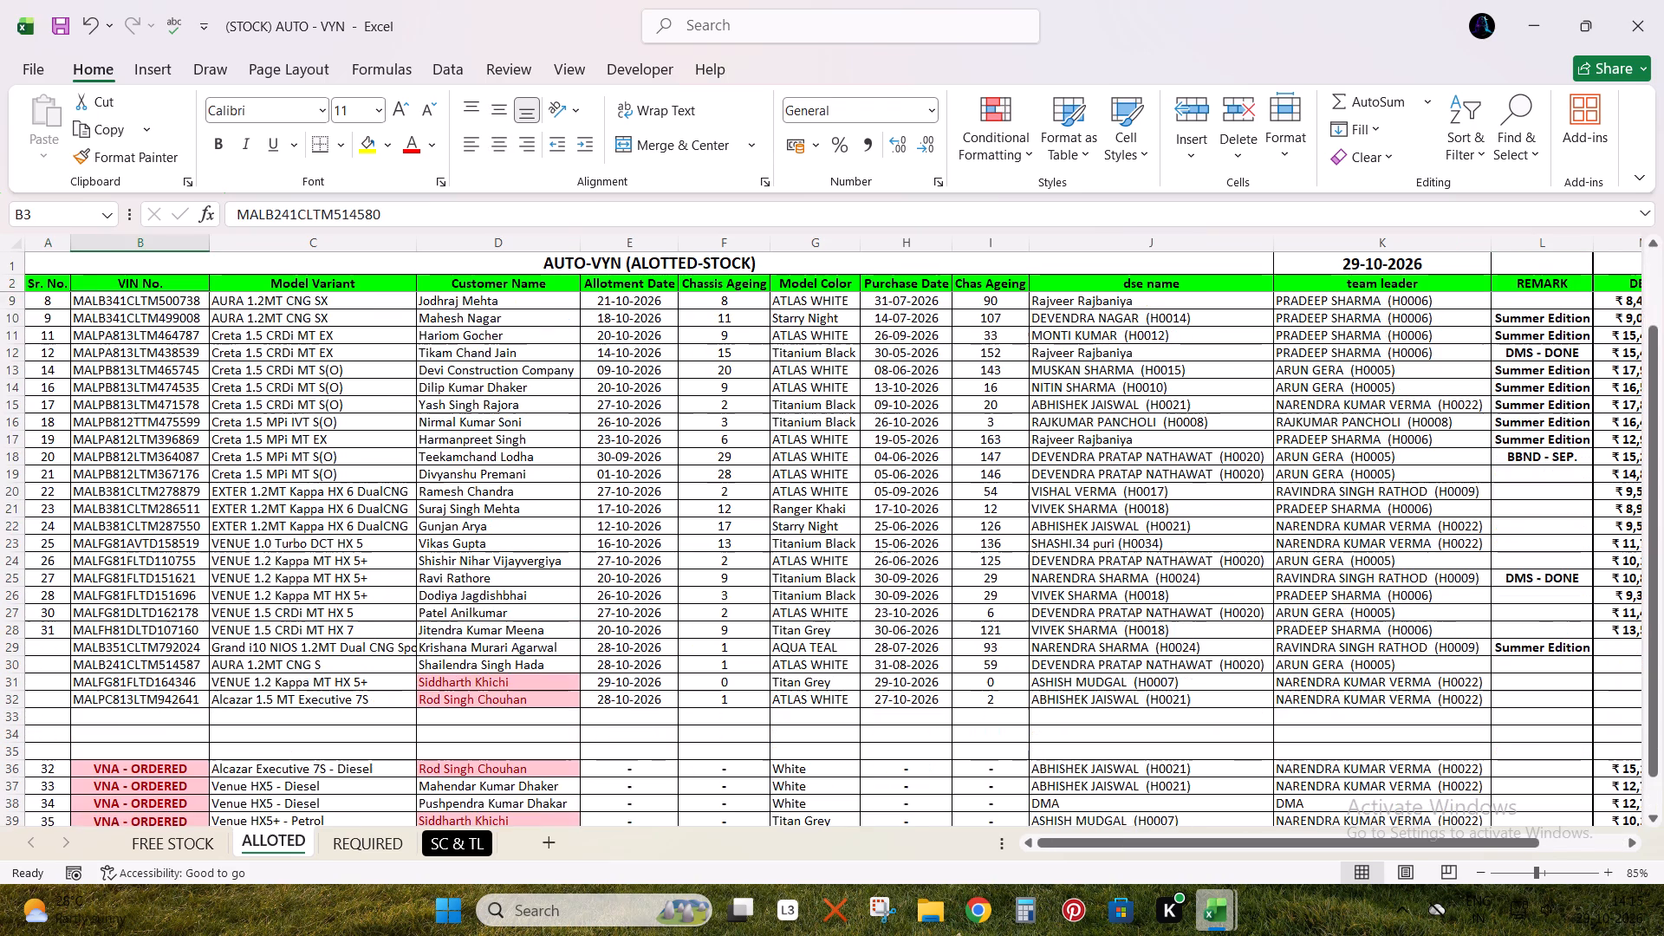
key(ctrl+s)
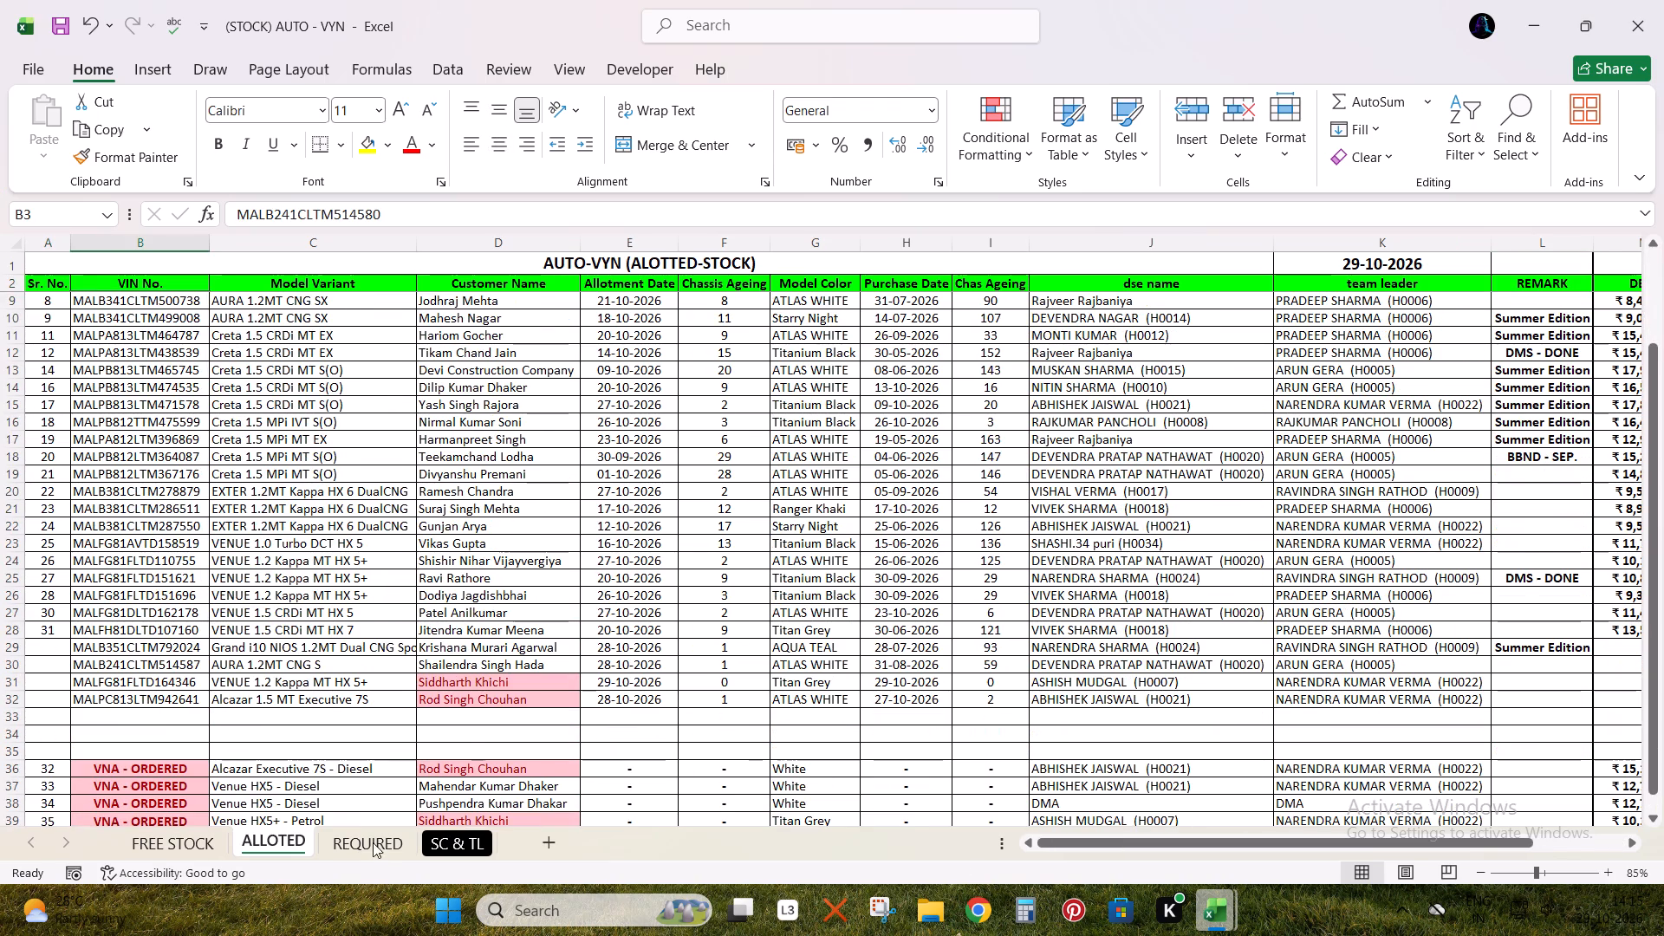
Copy the customer names of the three Ordered bookings from Sheet4 of Book - Copy - Copy - Copy to D42:D44 of the ALLOTED sheet.
key(alt+Tab)
click(467, 855)
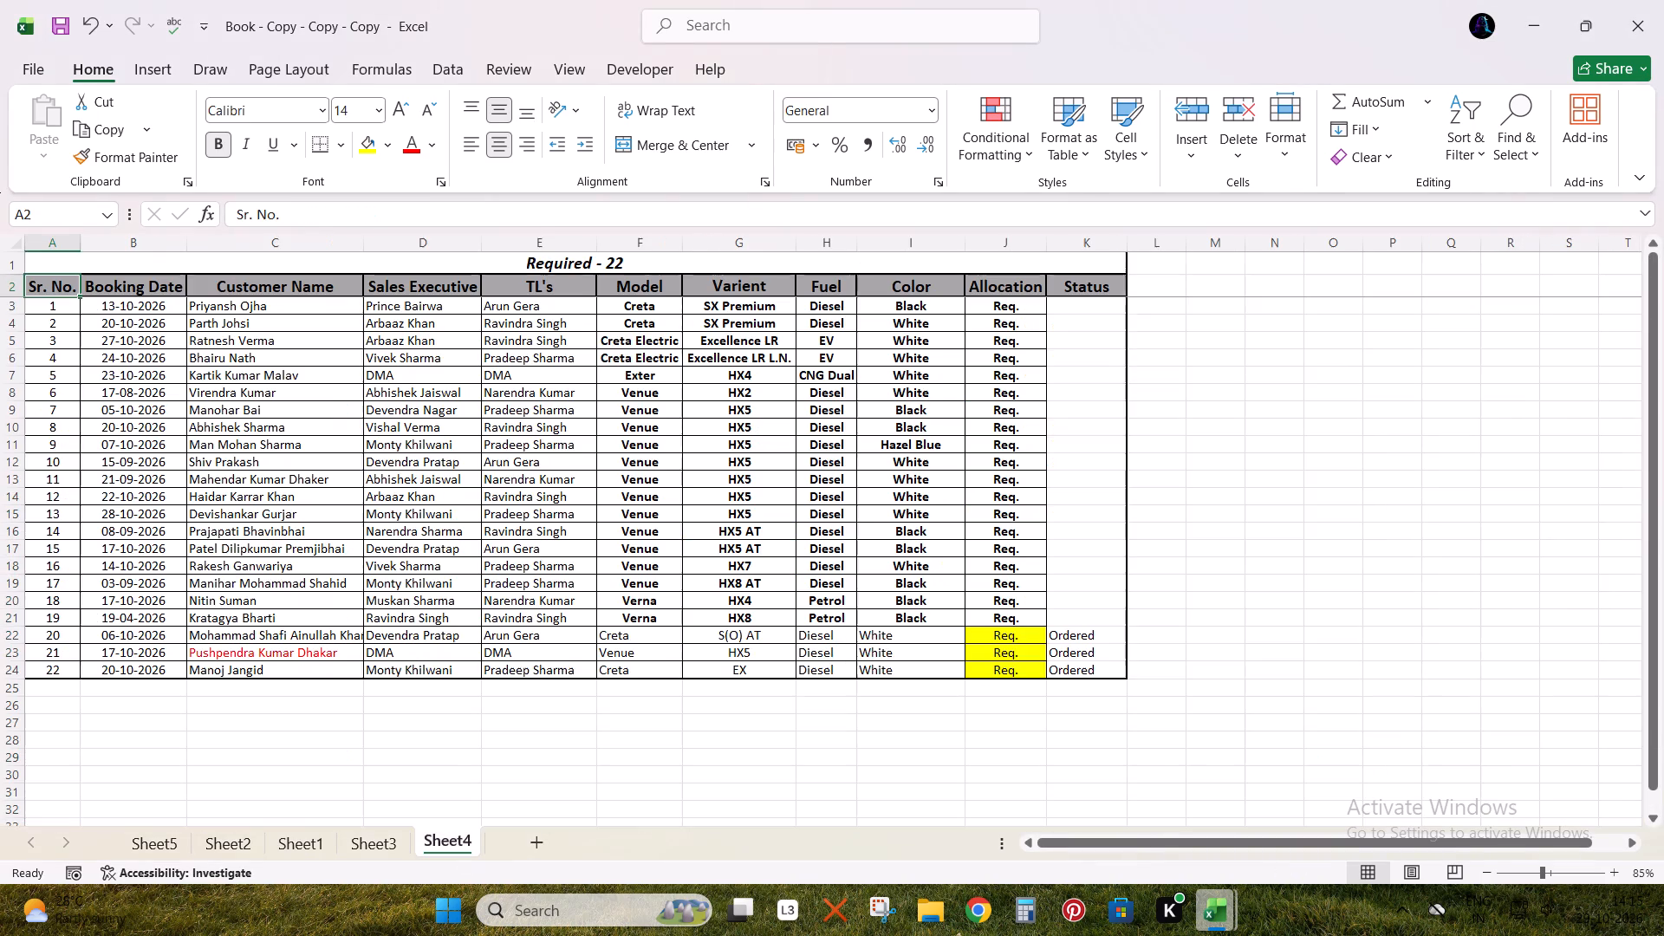
drag(279, 640, 289, 668)
key(ctrl+c)
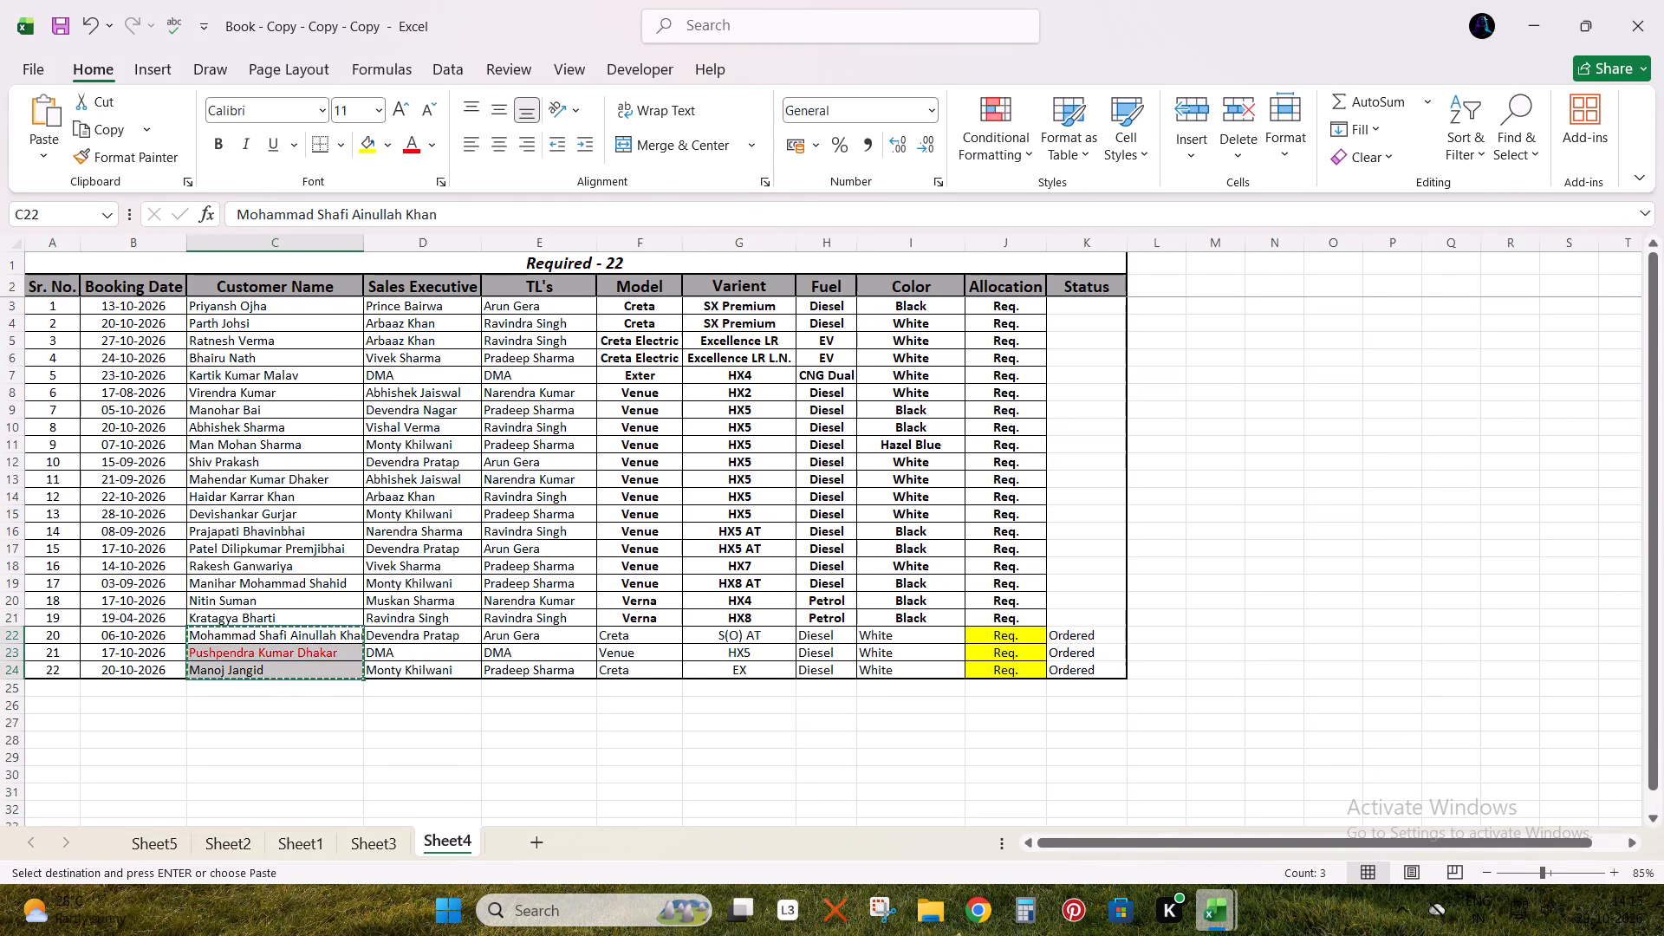
key(alt+Tab)
scroll(303, 686, down, 3)
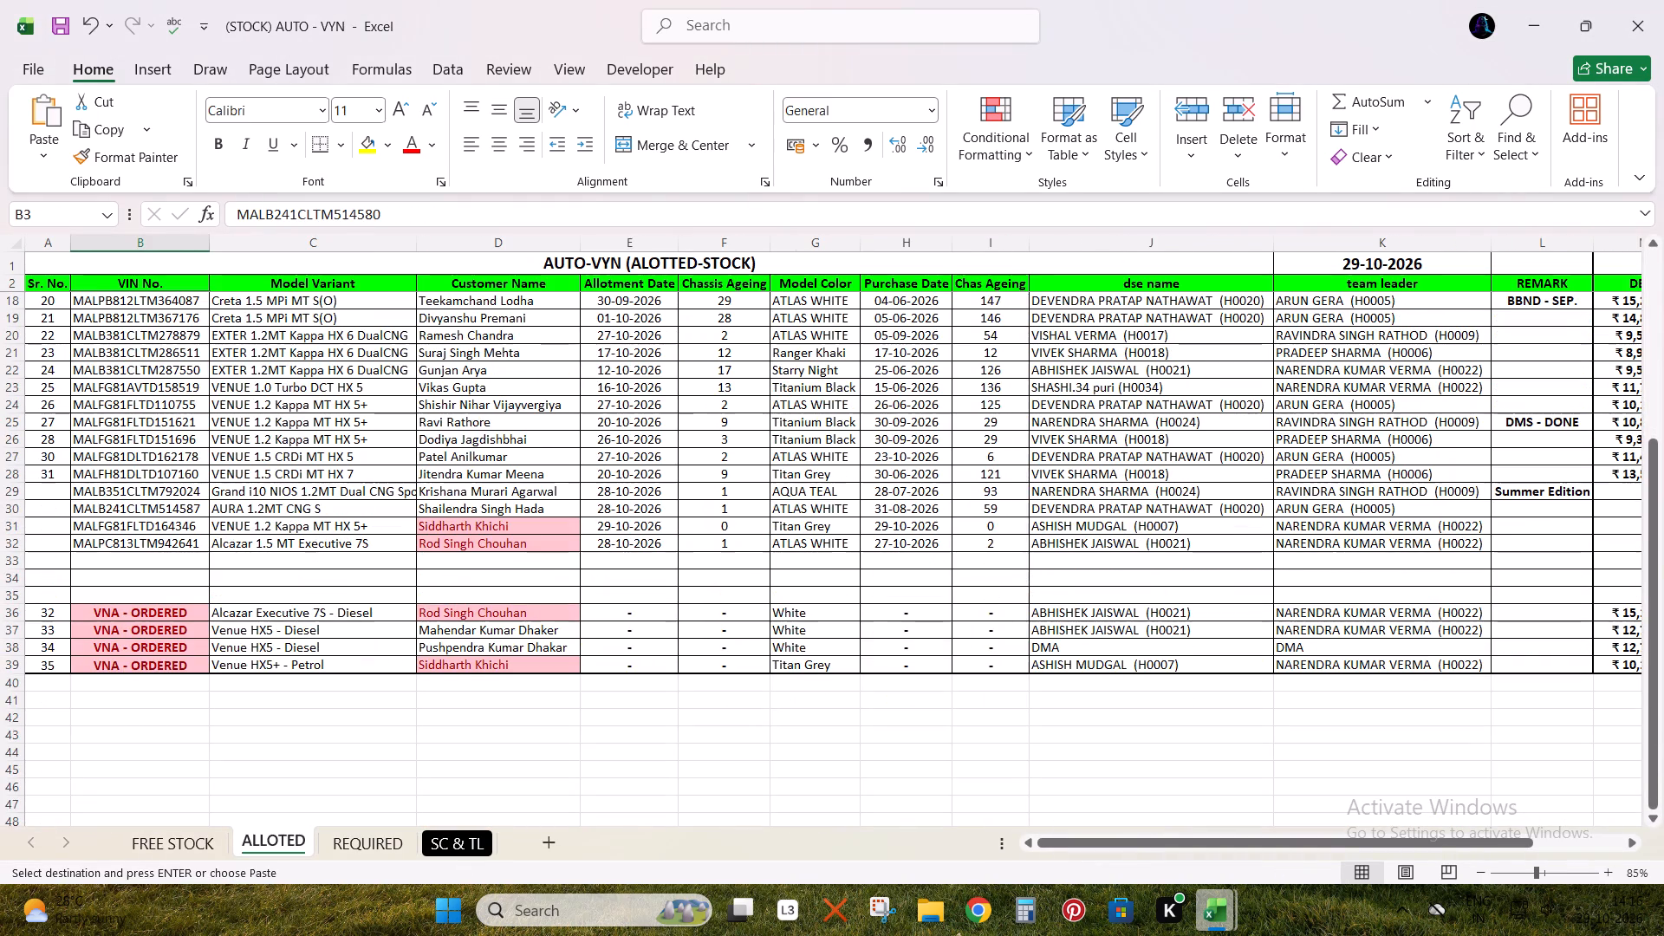
click(473, 725)
key(ctrl+v)
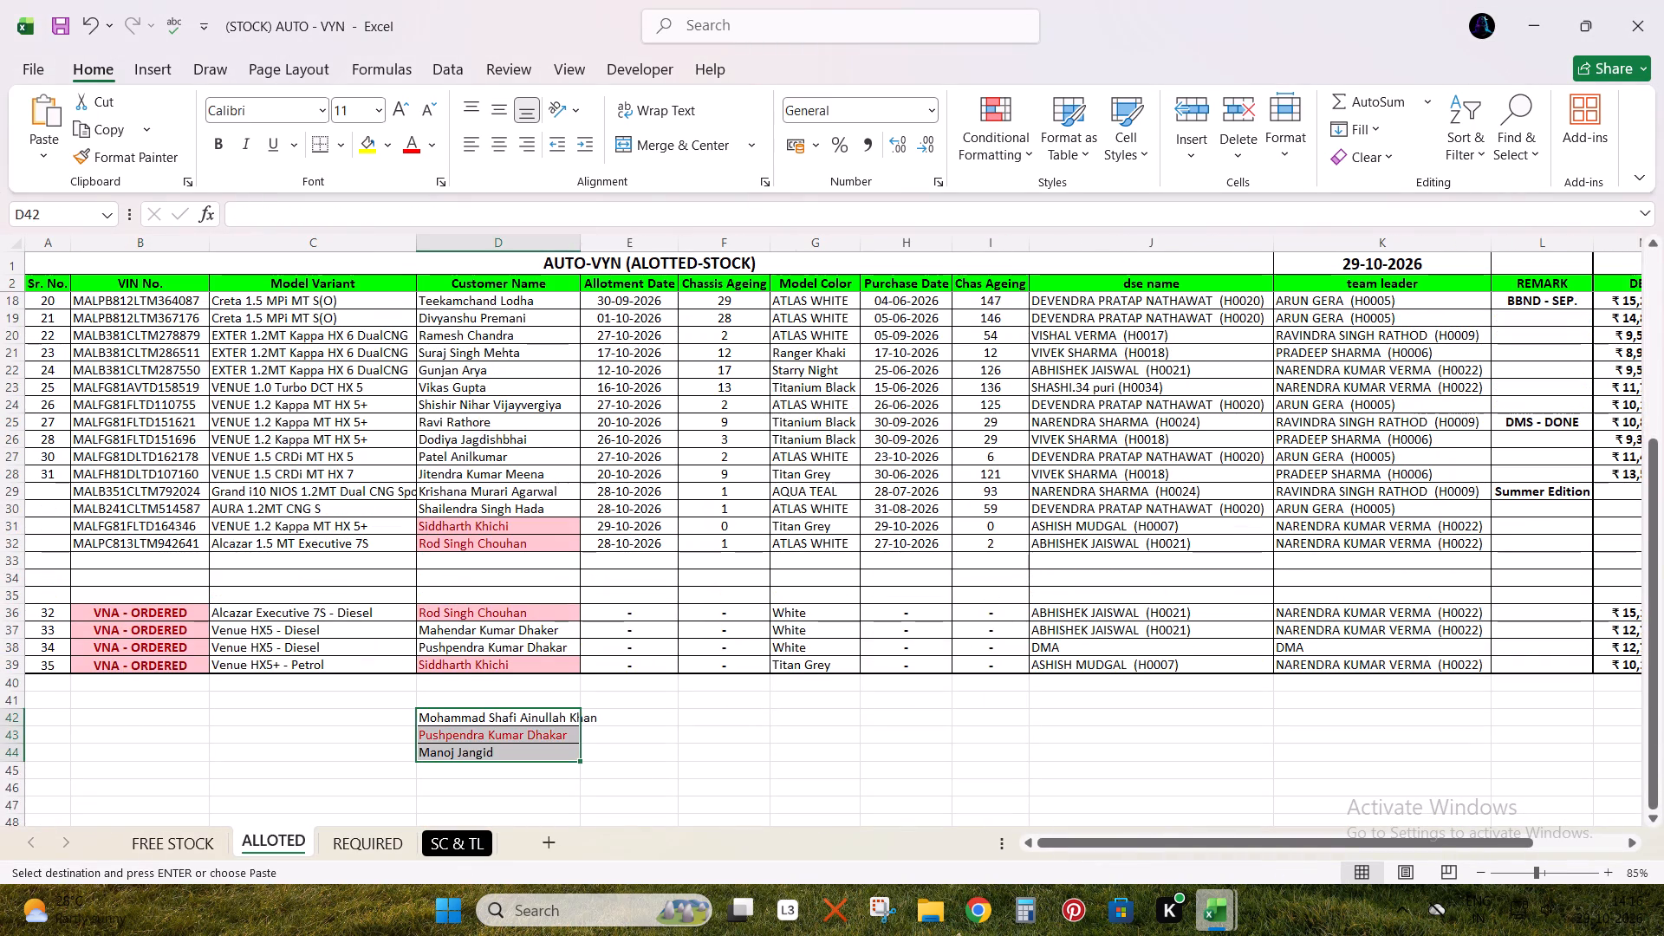
Apply duplicate-value conditional formatting to the whole Customer Name column D of the ALLOTED sheet.
click(542, 236)
click(1003, 146)
click(1049, 208)
click(1241, 449)
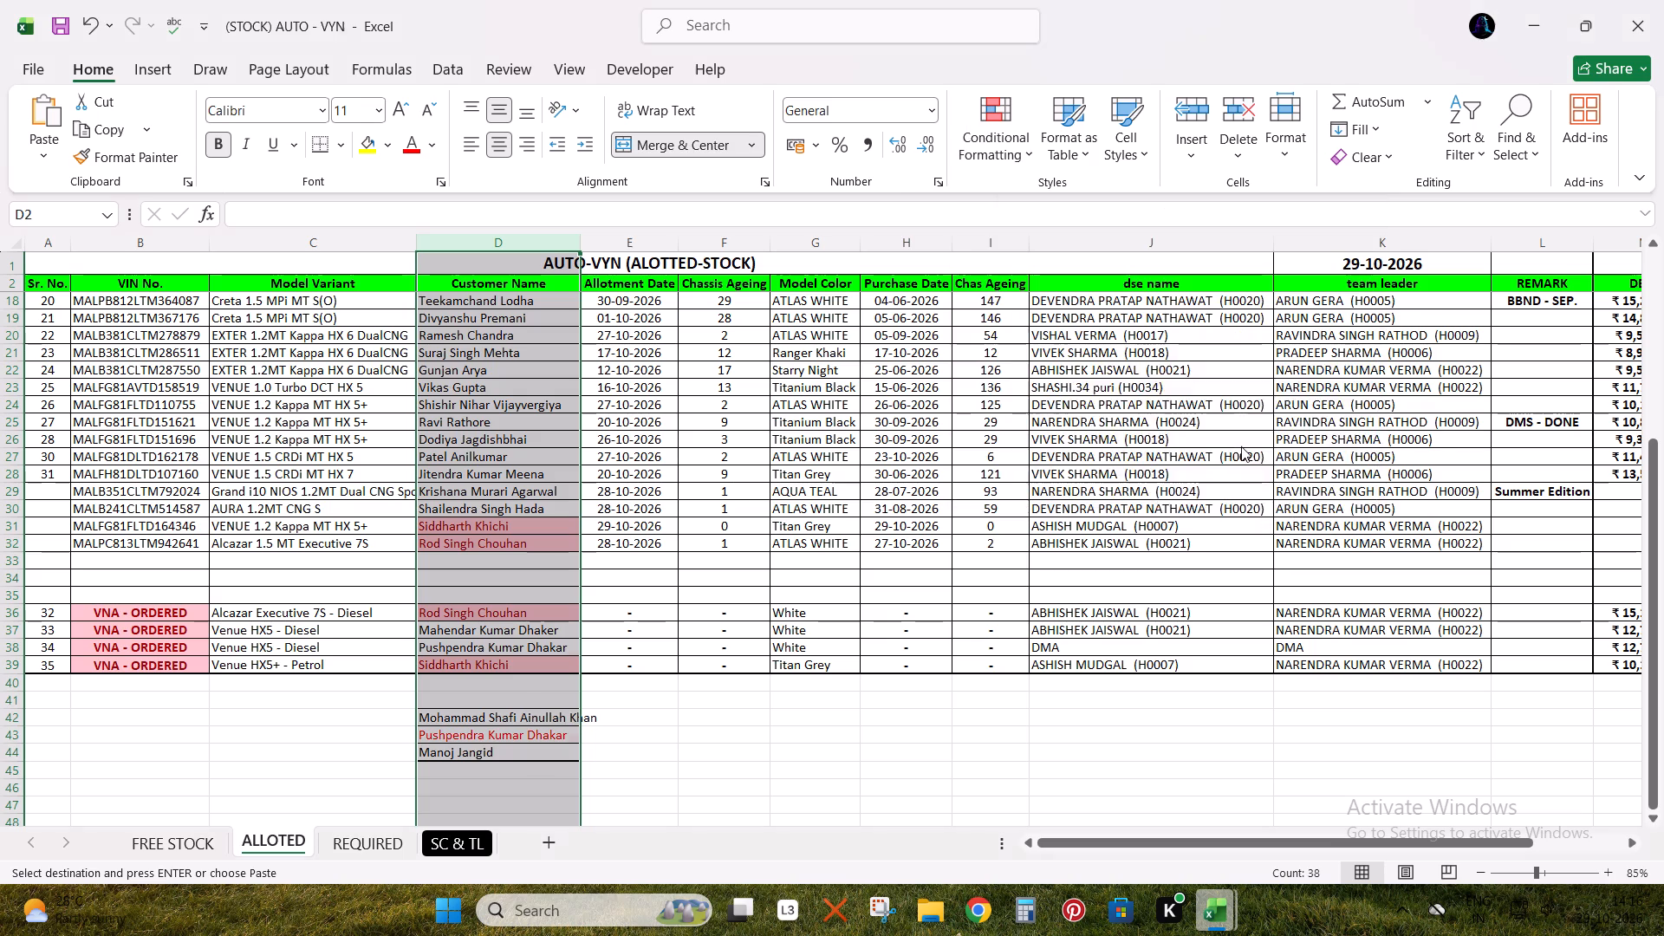
key(Return)
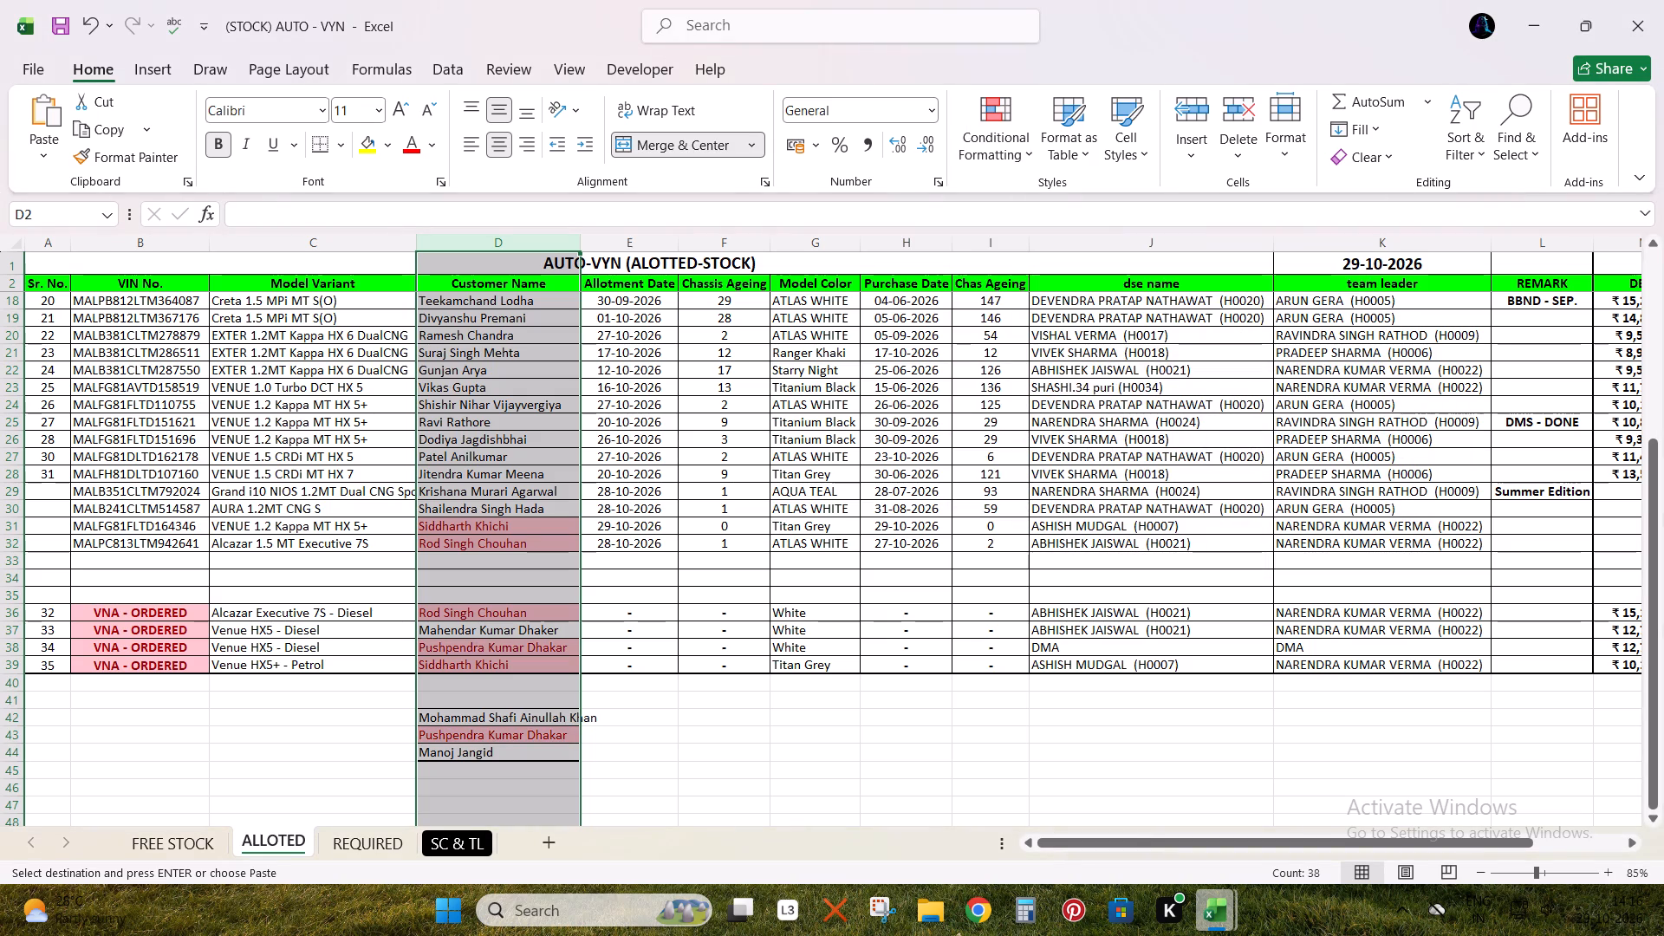
Delete the VNA - ORDERED rows with serial numbers 32, 35 and 33, keeping the Venue HX5 - Diesel row with serial 34.
click(519, 612)
key(shift+space)
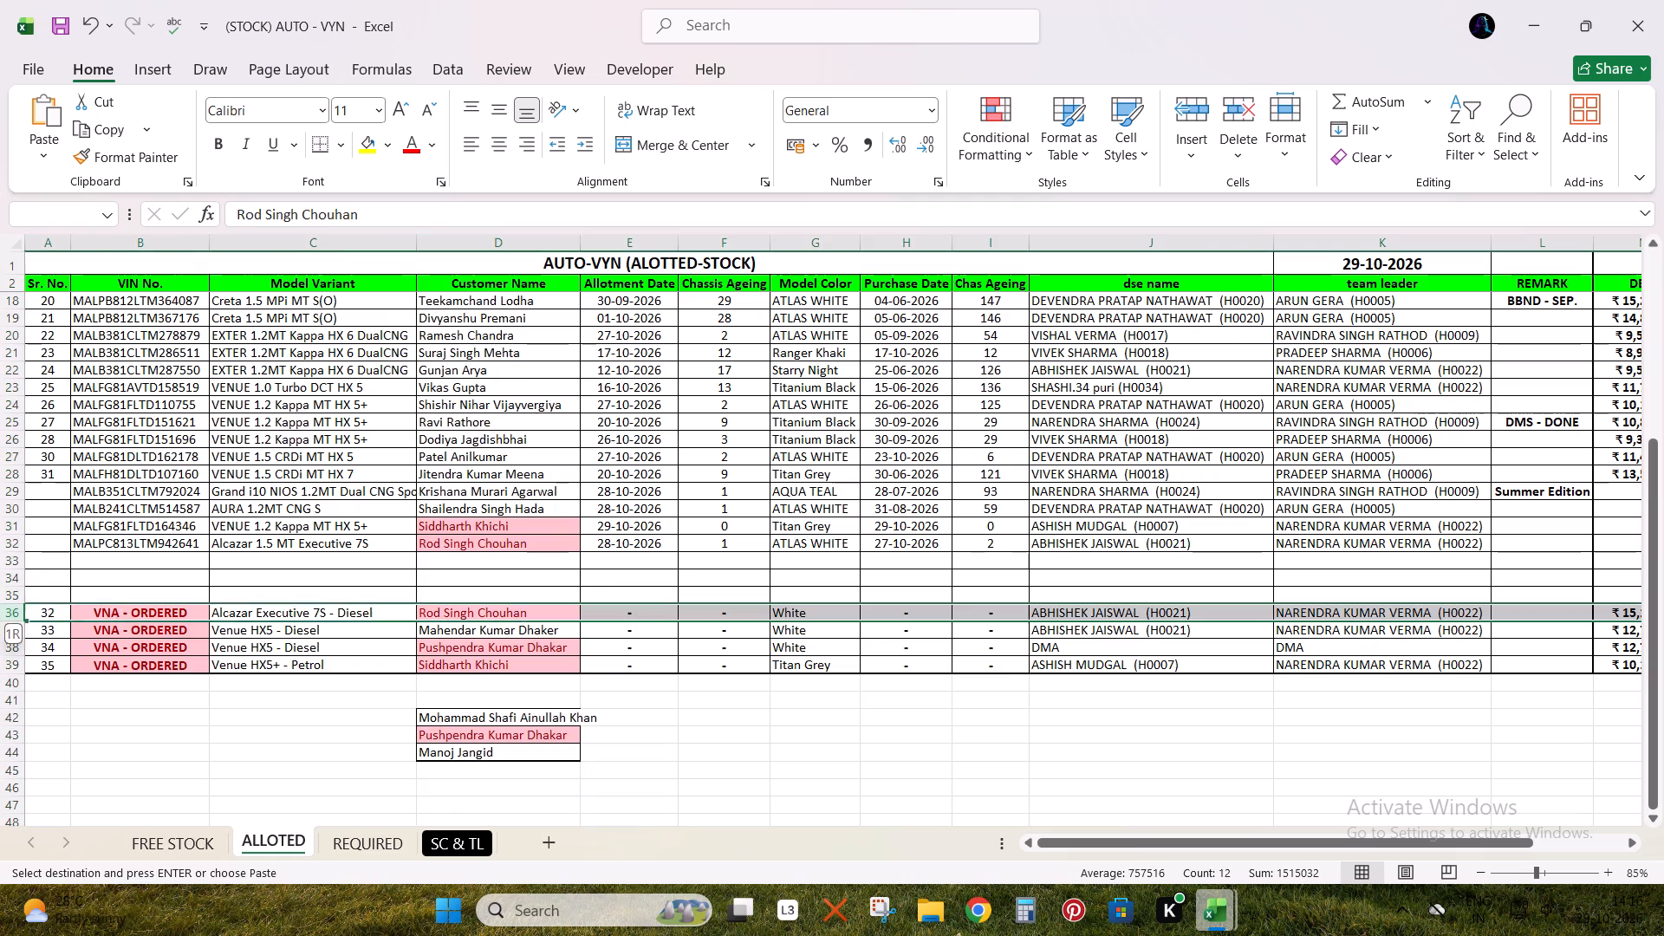
key(ctrl+minus)
click(522, 647)
key(shift+space)
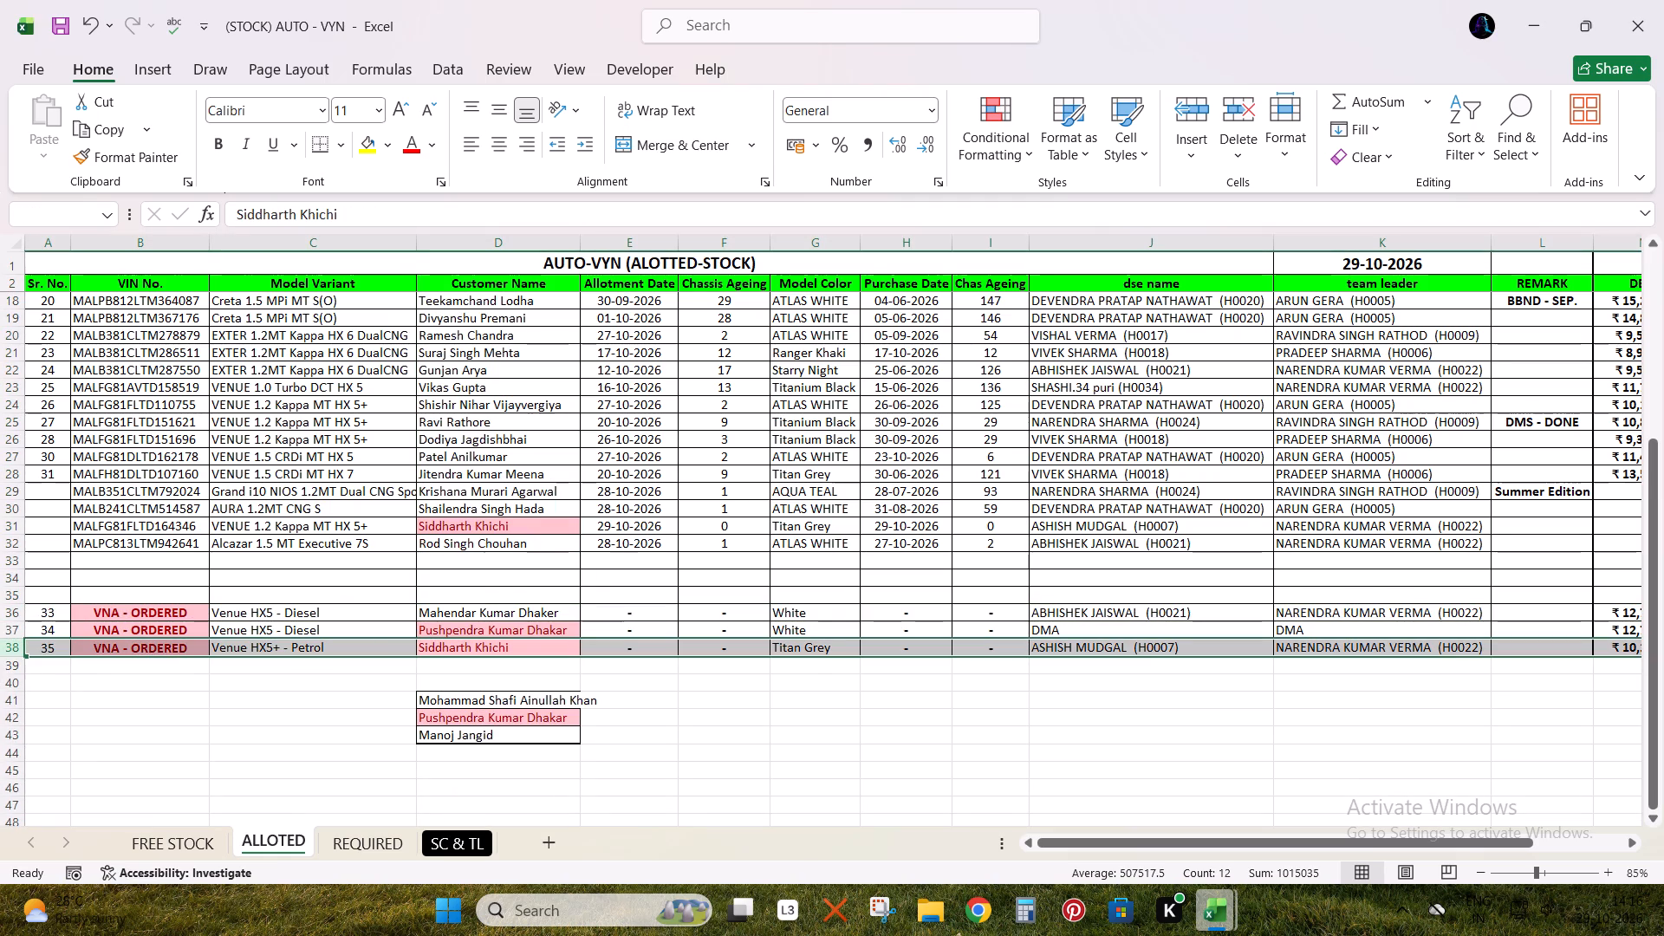
key(ctrl+minus)
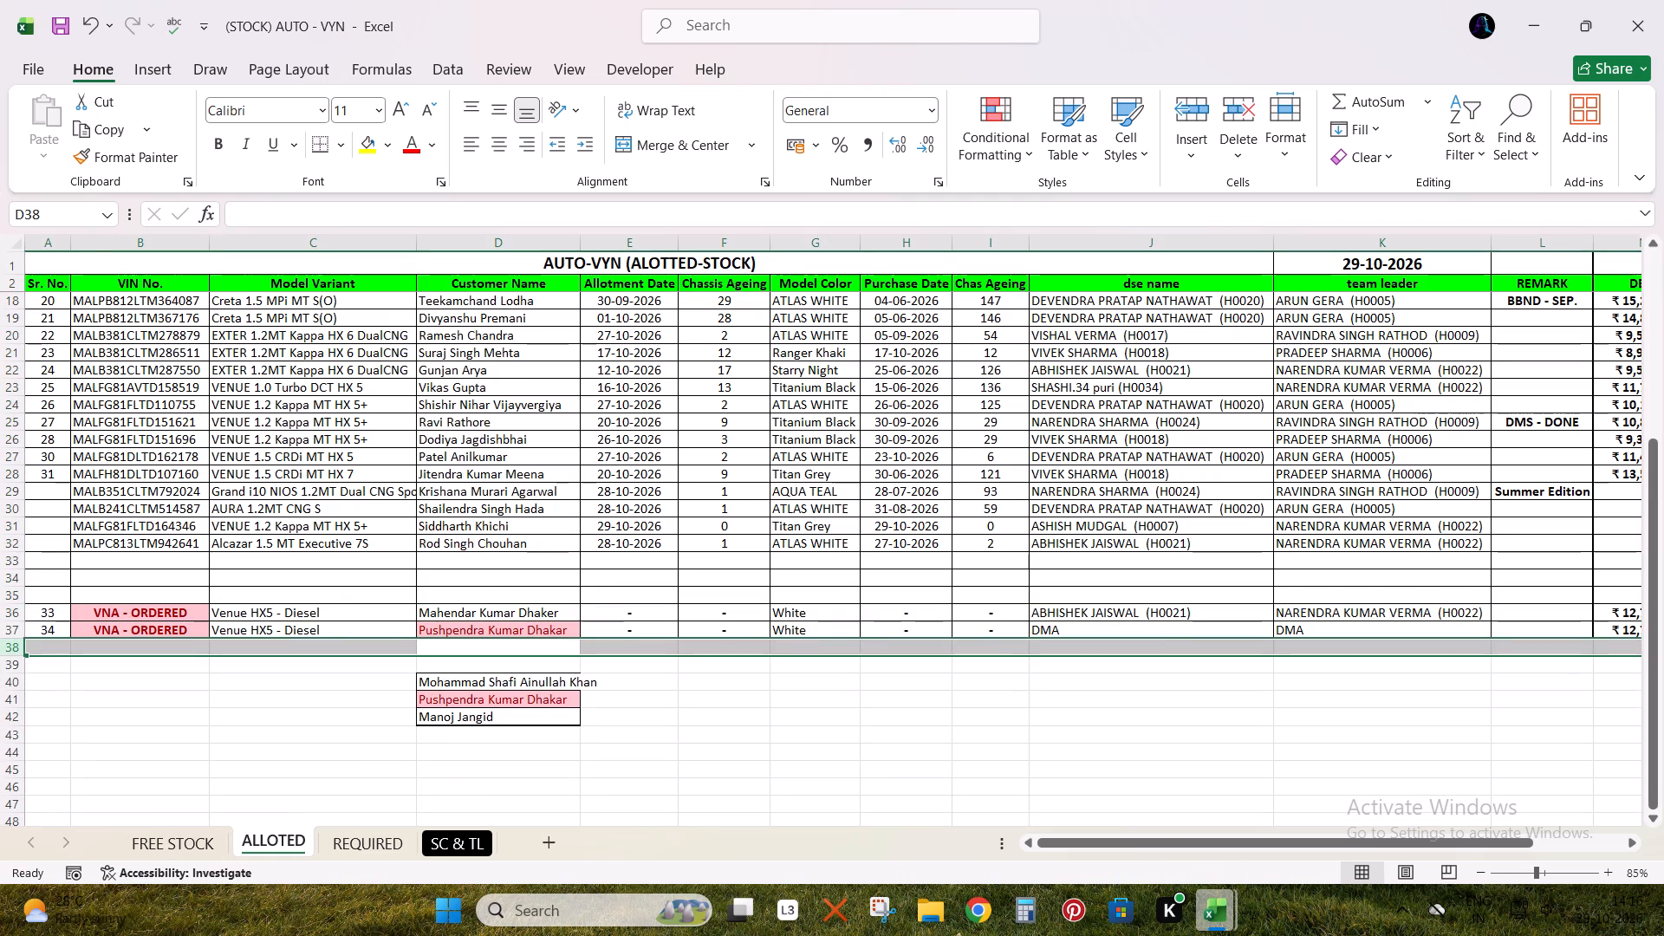
click(530, 610)
key(shift+space)
key(ctrl+minus)
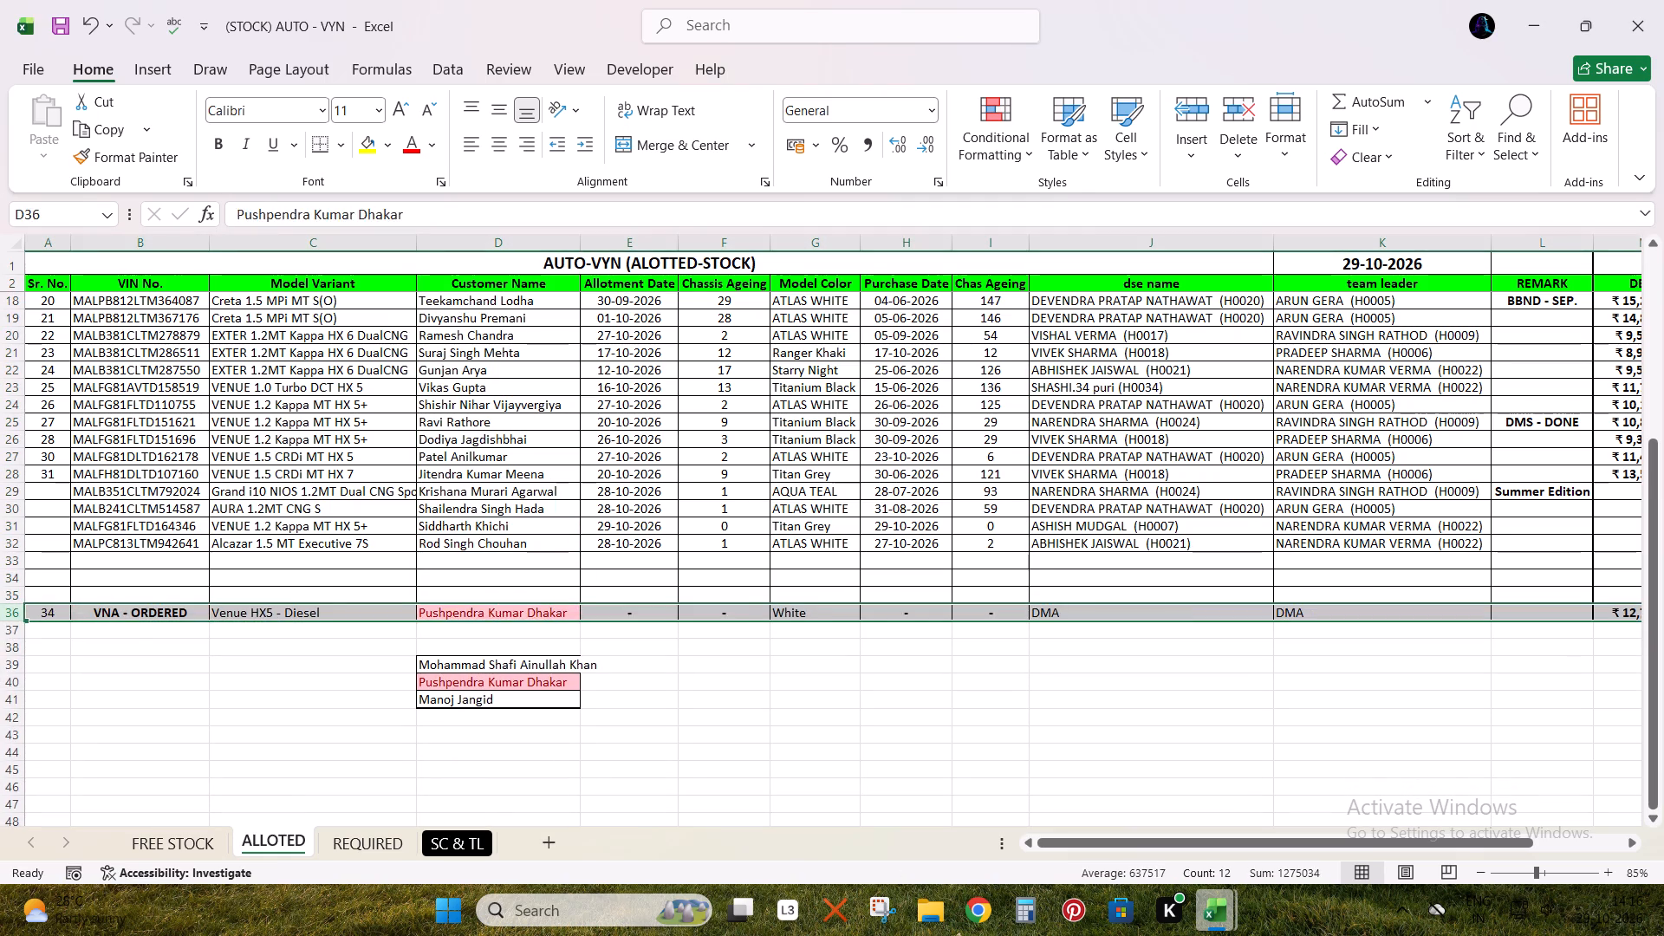
In L22 of Sheet4 in Book - Copy - Copy - Copy, join model, variant and fuel with =CONCAT(F22," ",G22," - ",H22).
key(Down)
key(alt+Tab)
key(ctrl+Right)
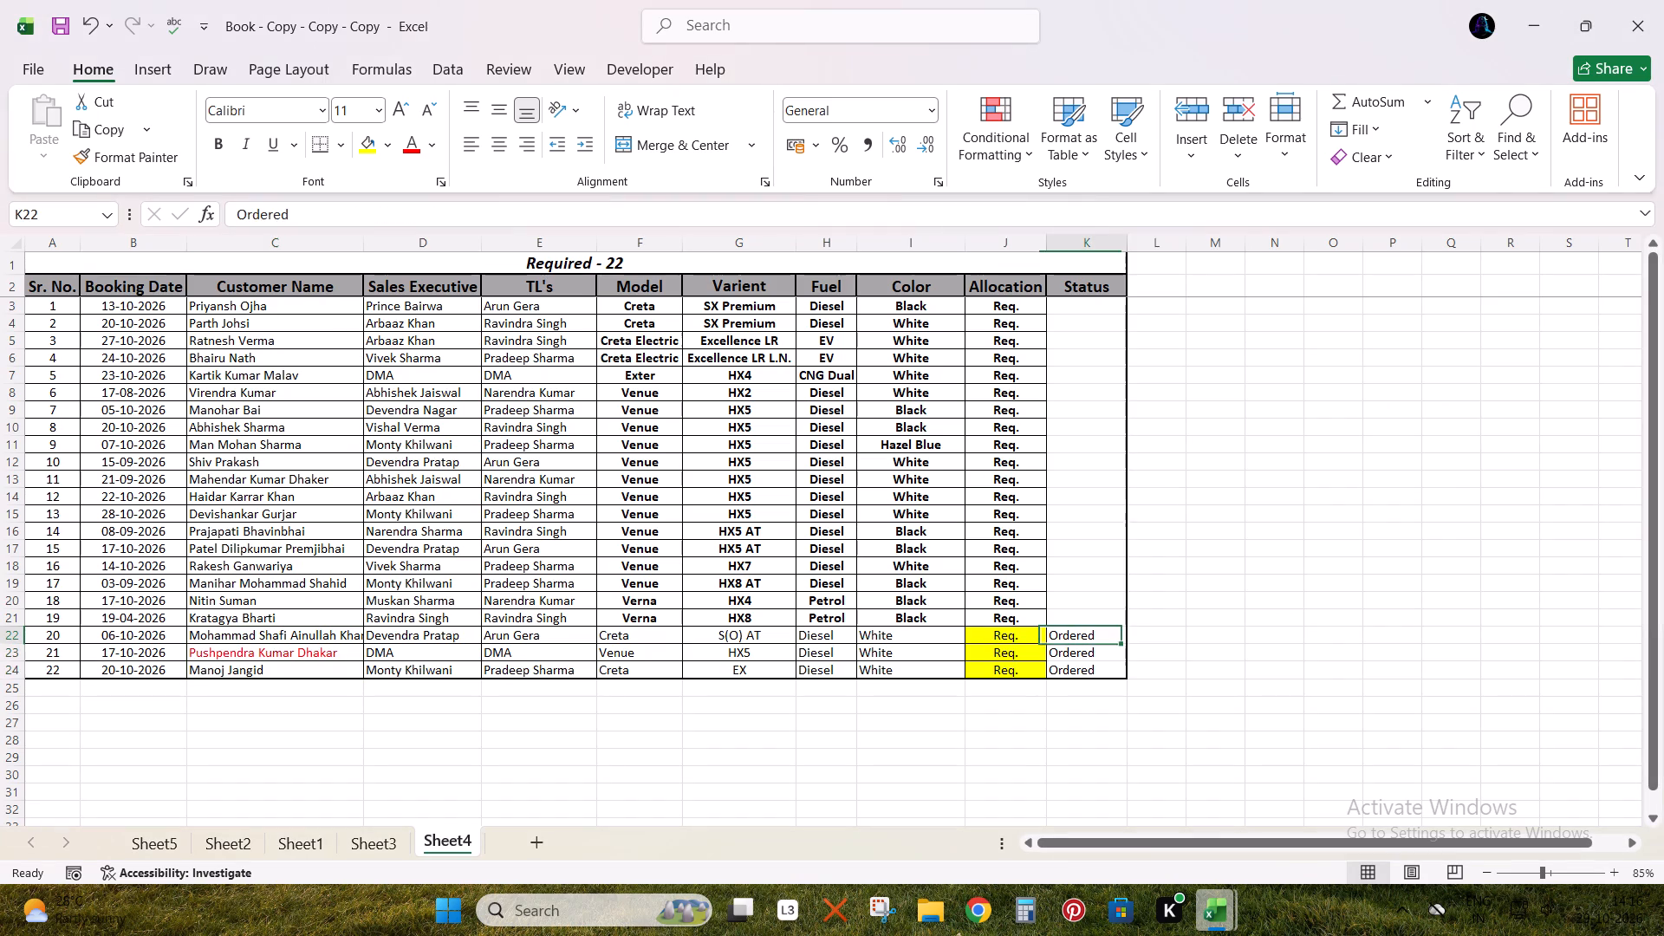
key(Right)
text(=con)
key(Tab)
key(Left)
key(Left)
key(Left)
key(Left)
key(Left)
key(Left)
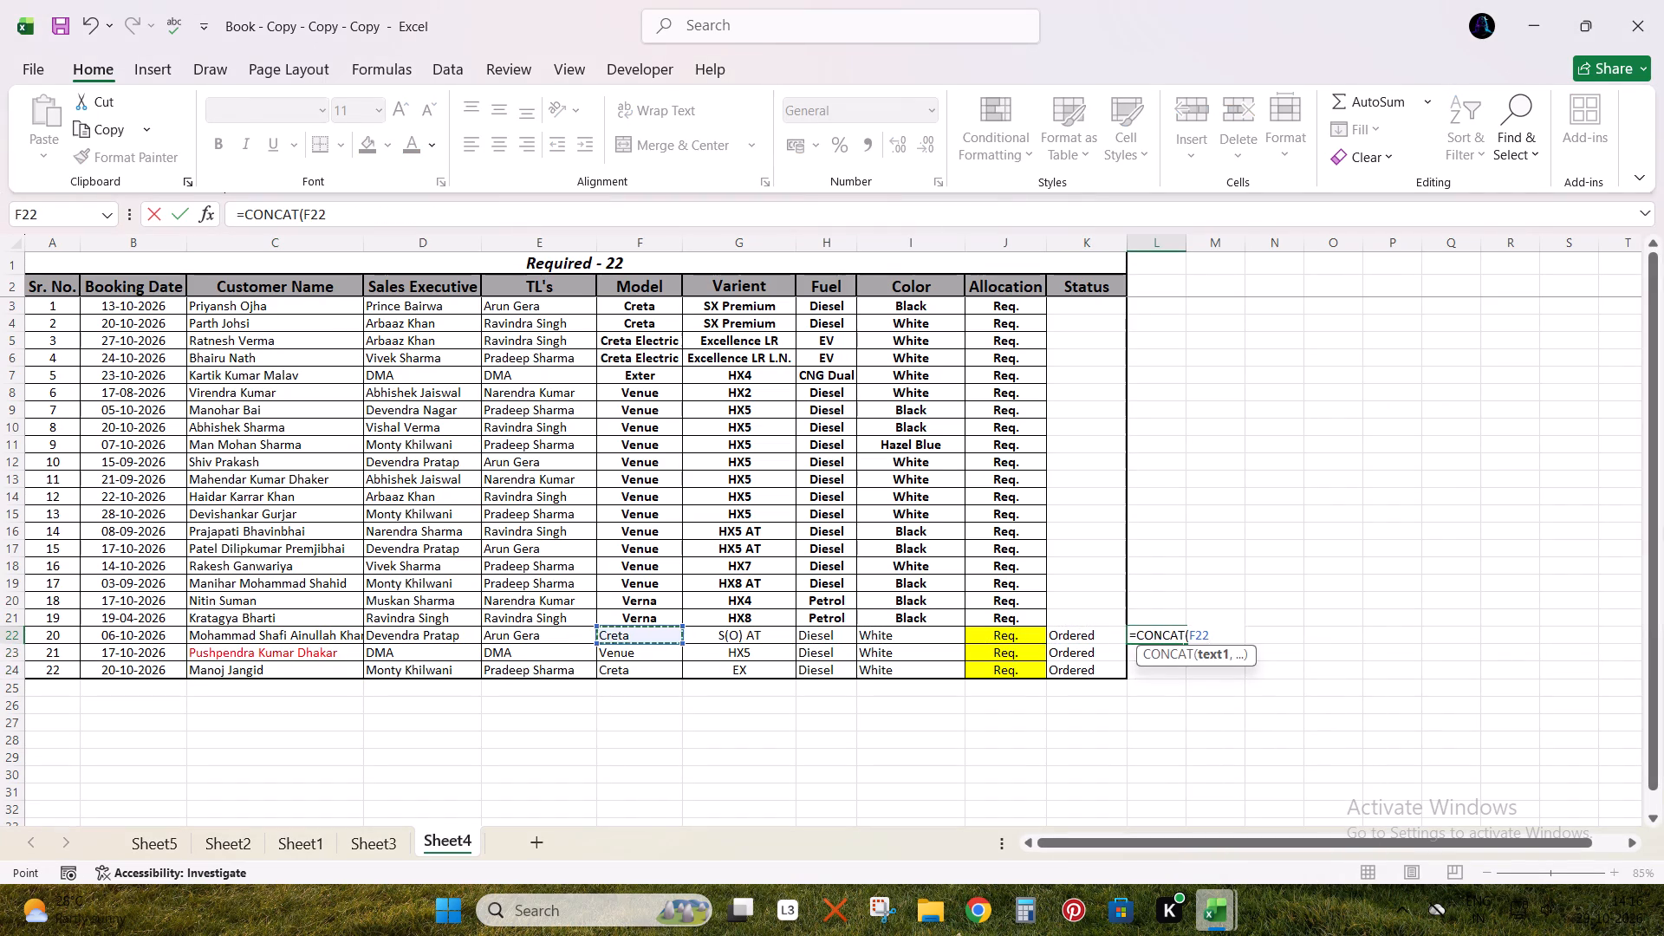
text(," ")
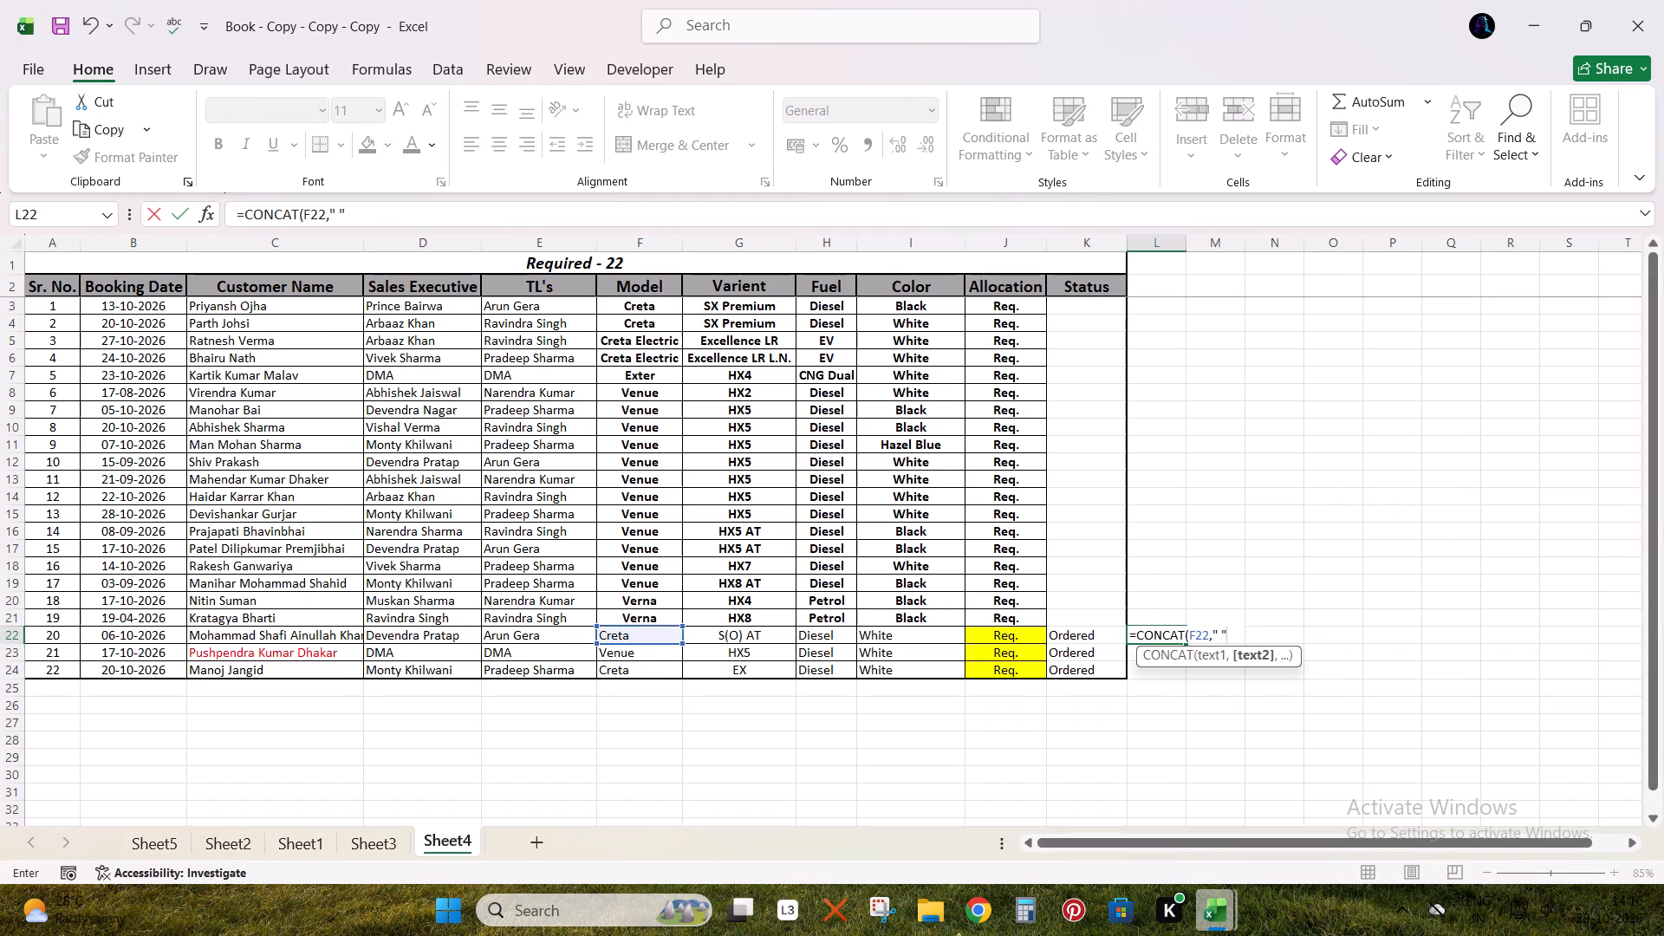
key(comma)
key(Left)
key(Left)
key(Left)
key(Left)
key(Left)
text(," _)
key(BackSpace)
key(minus)
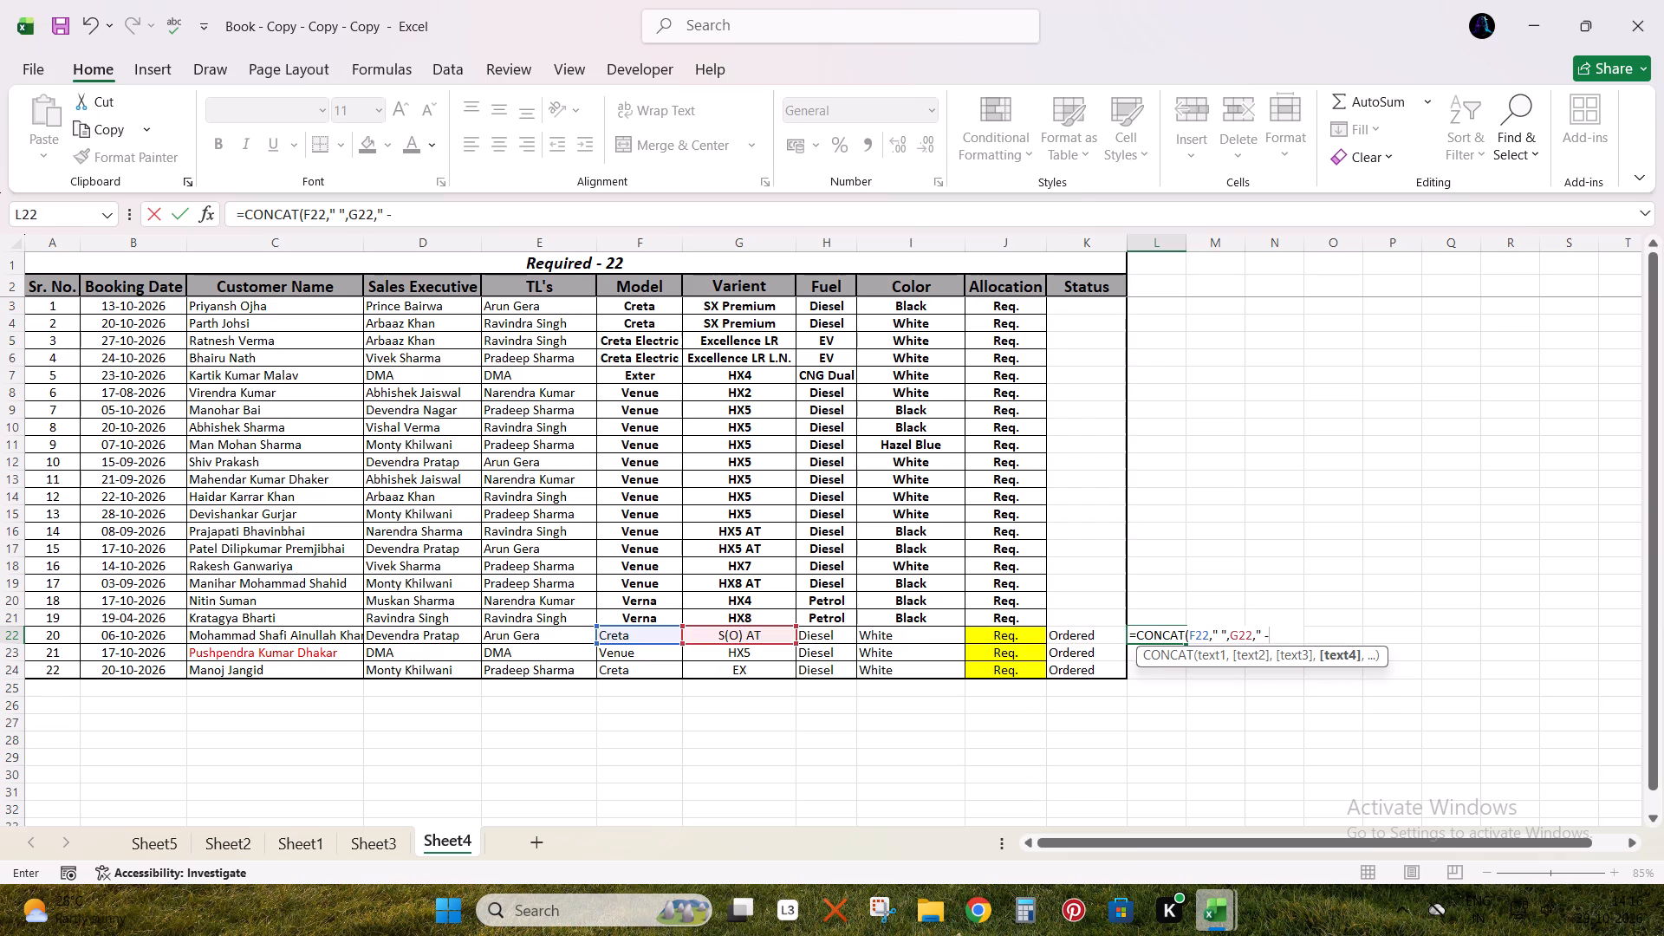
key(space)
text(")
key(comma)
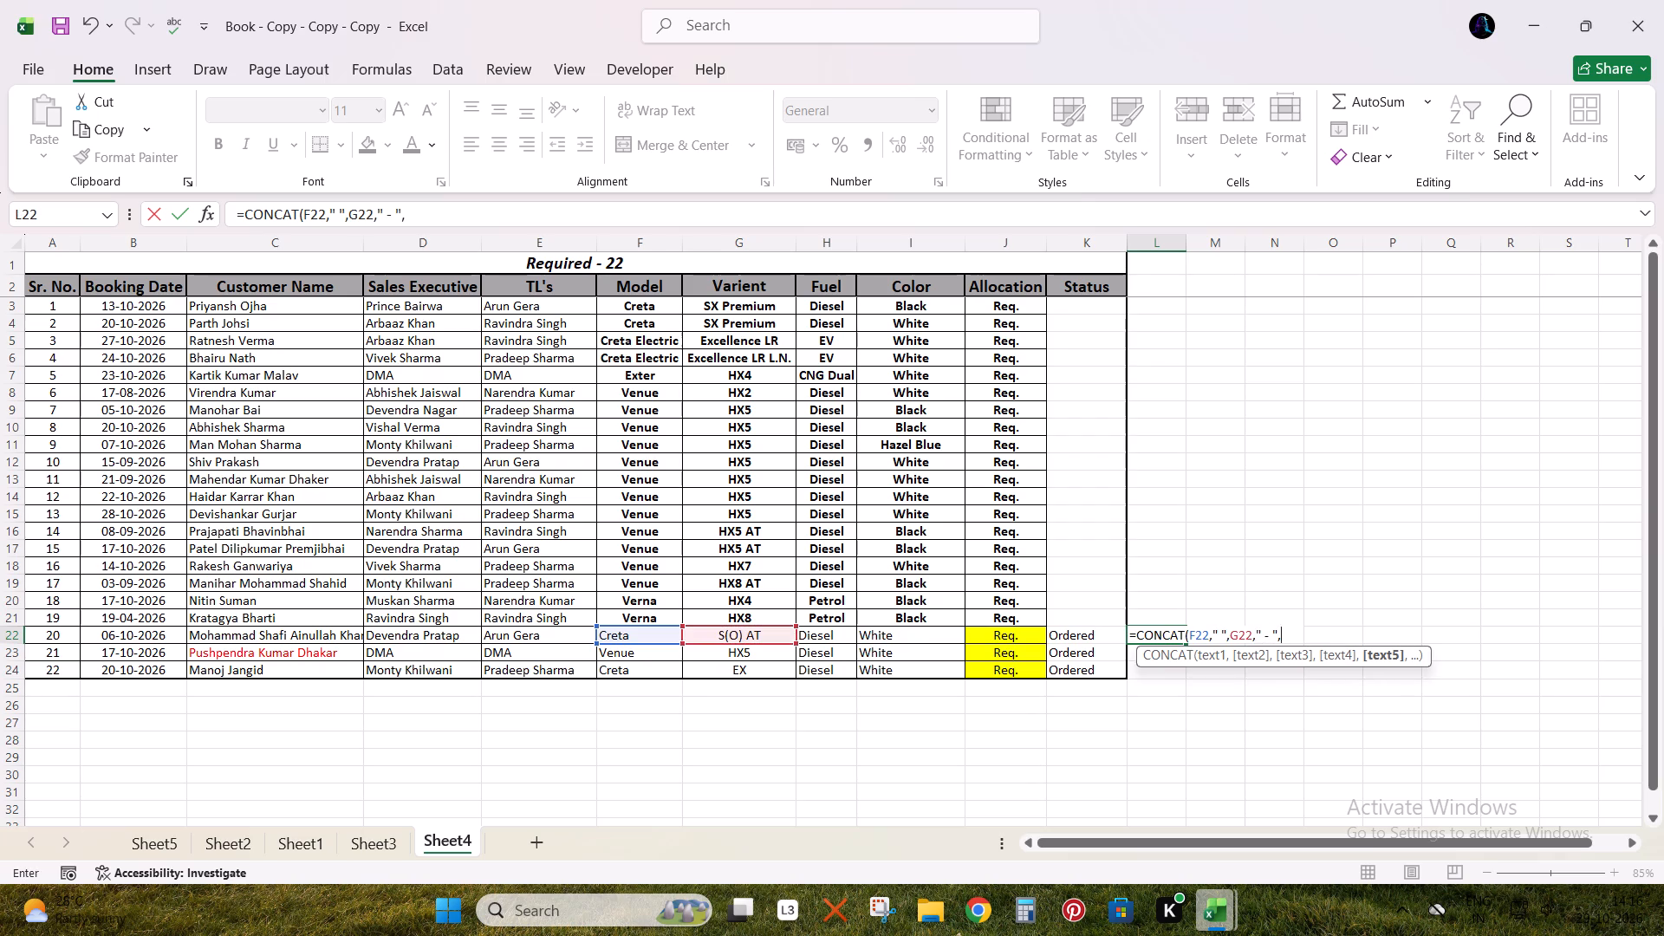
key(Left)
key(Left)
key(Left)
key(Left)
key(shift+parenright)
key(Return)
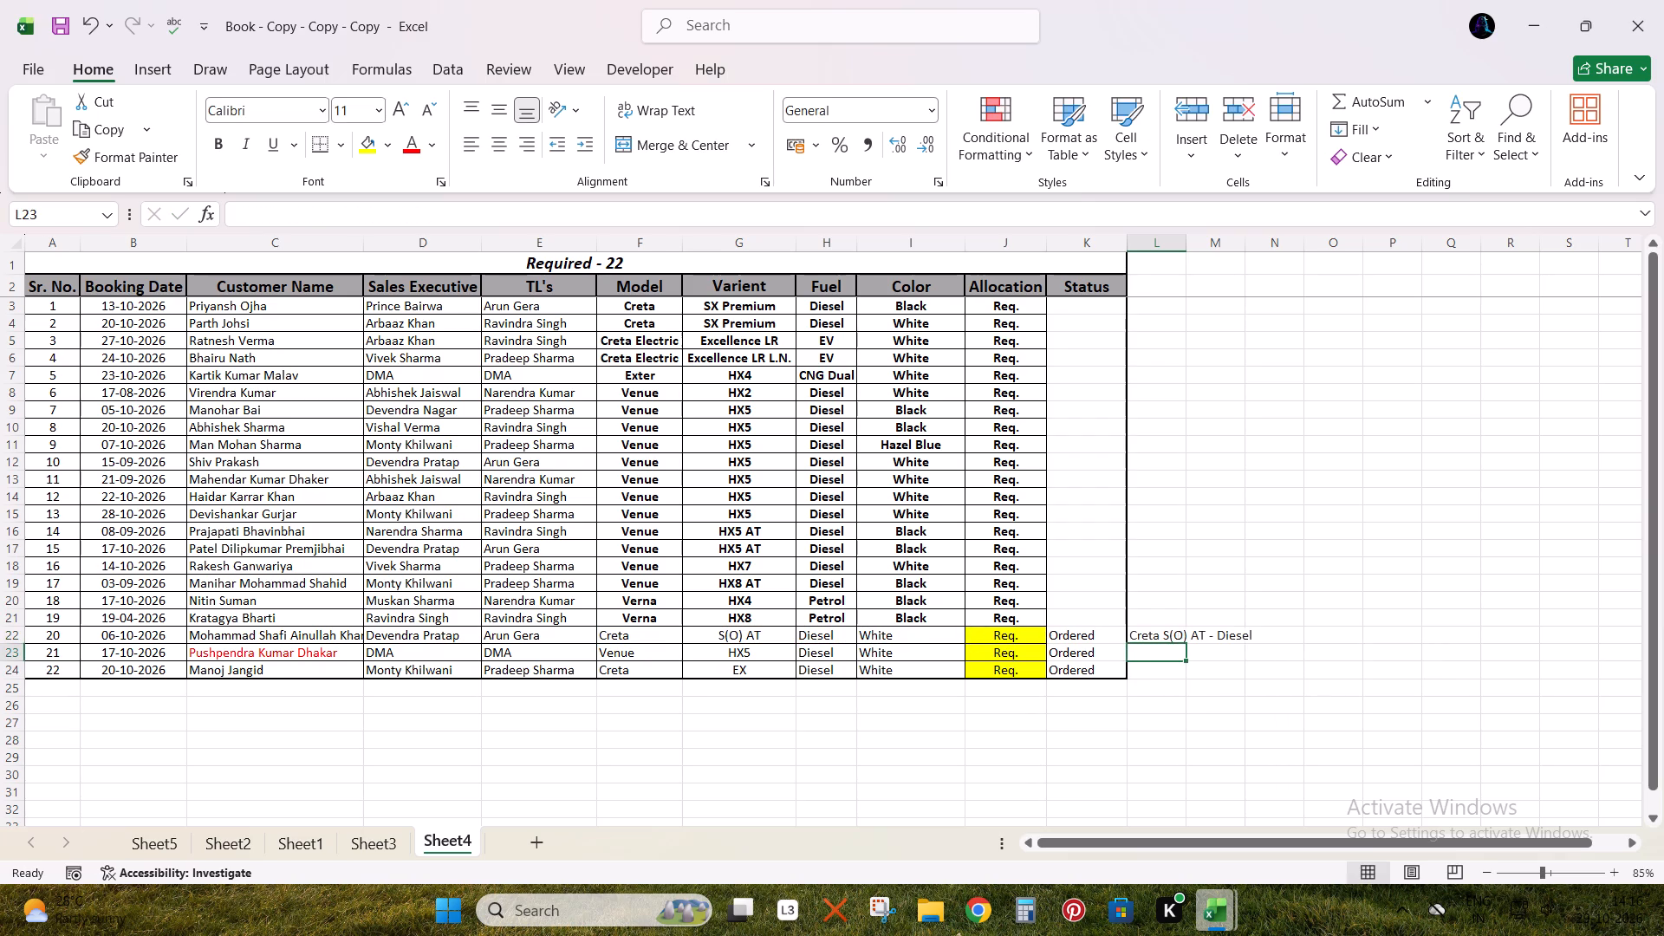
Fill the CONCAT formula down through L24 and convert L22:L24 to plain values.
key(ctrl+d)
key(Down)
key(ctrl+d)
key(Up)
key(Up)
key(shift+Down)
key(shift+Down)
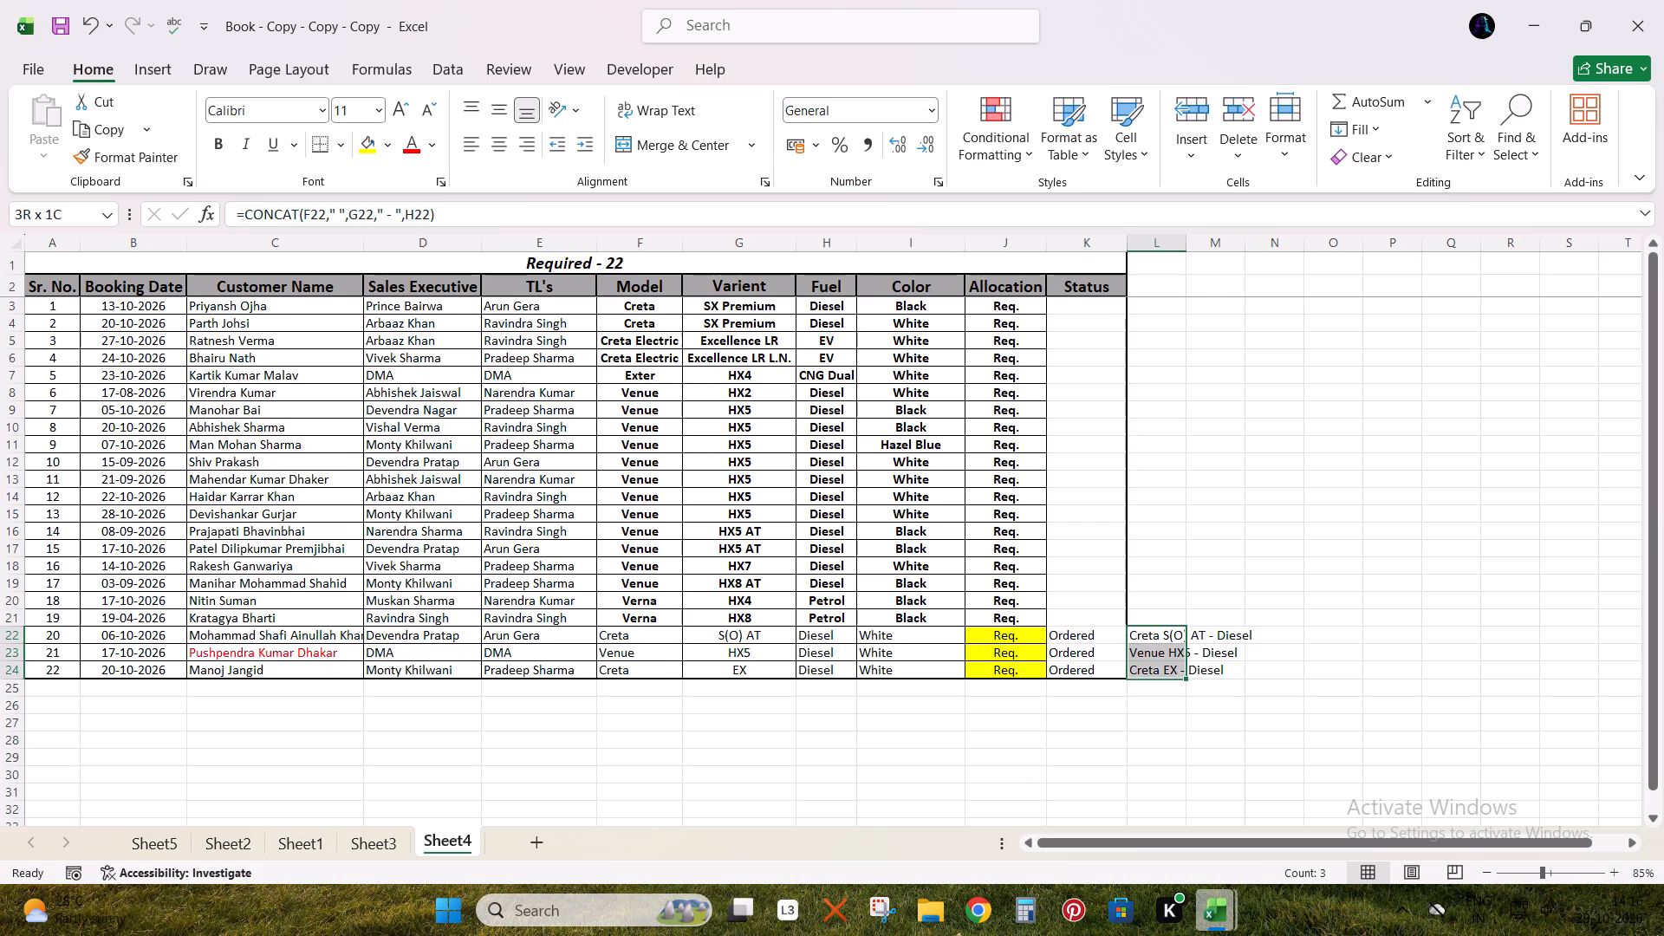
key(ctrl+c)
key(ctrl+v)
key(Down)
key(Down)
key(Return)
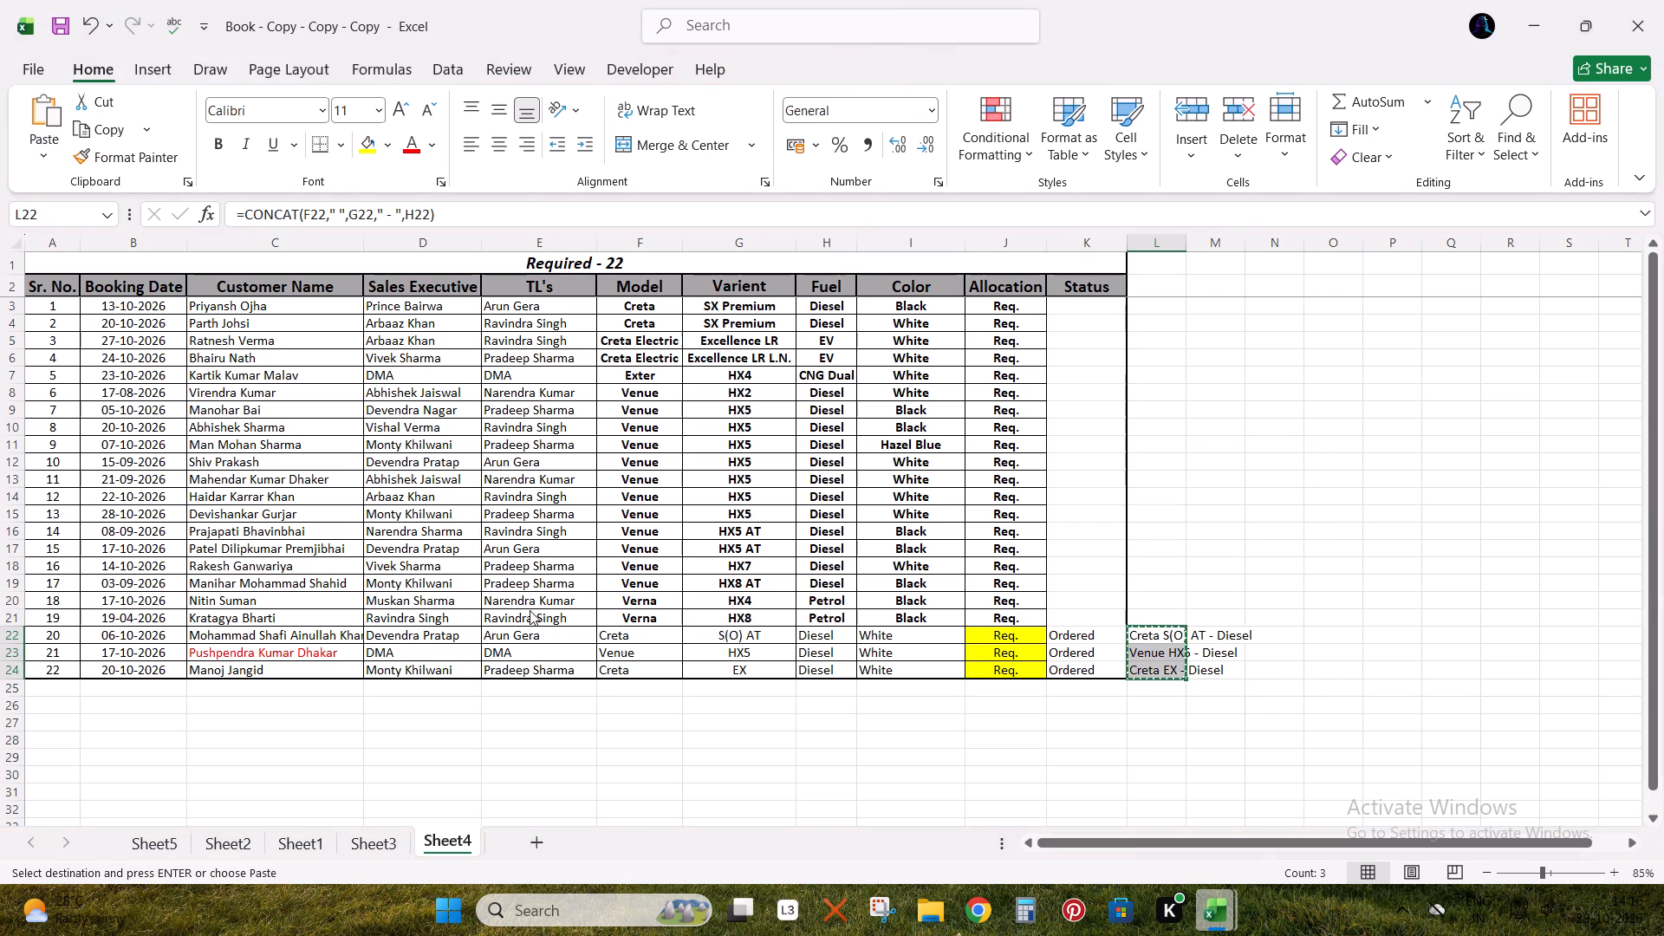
Delete row 23, the DMA Venue HX5 booking marked Ordered, from Sheet4.
key(alt+Tab)
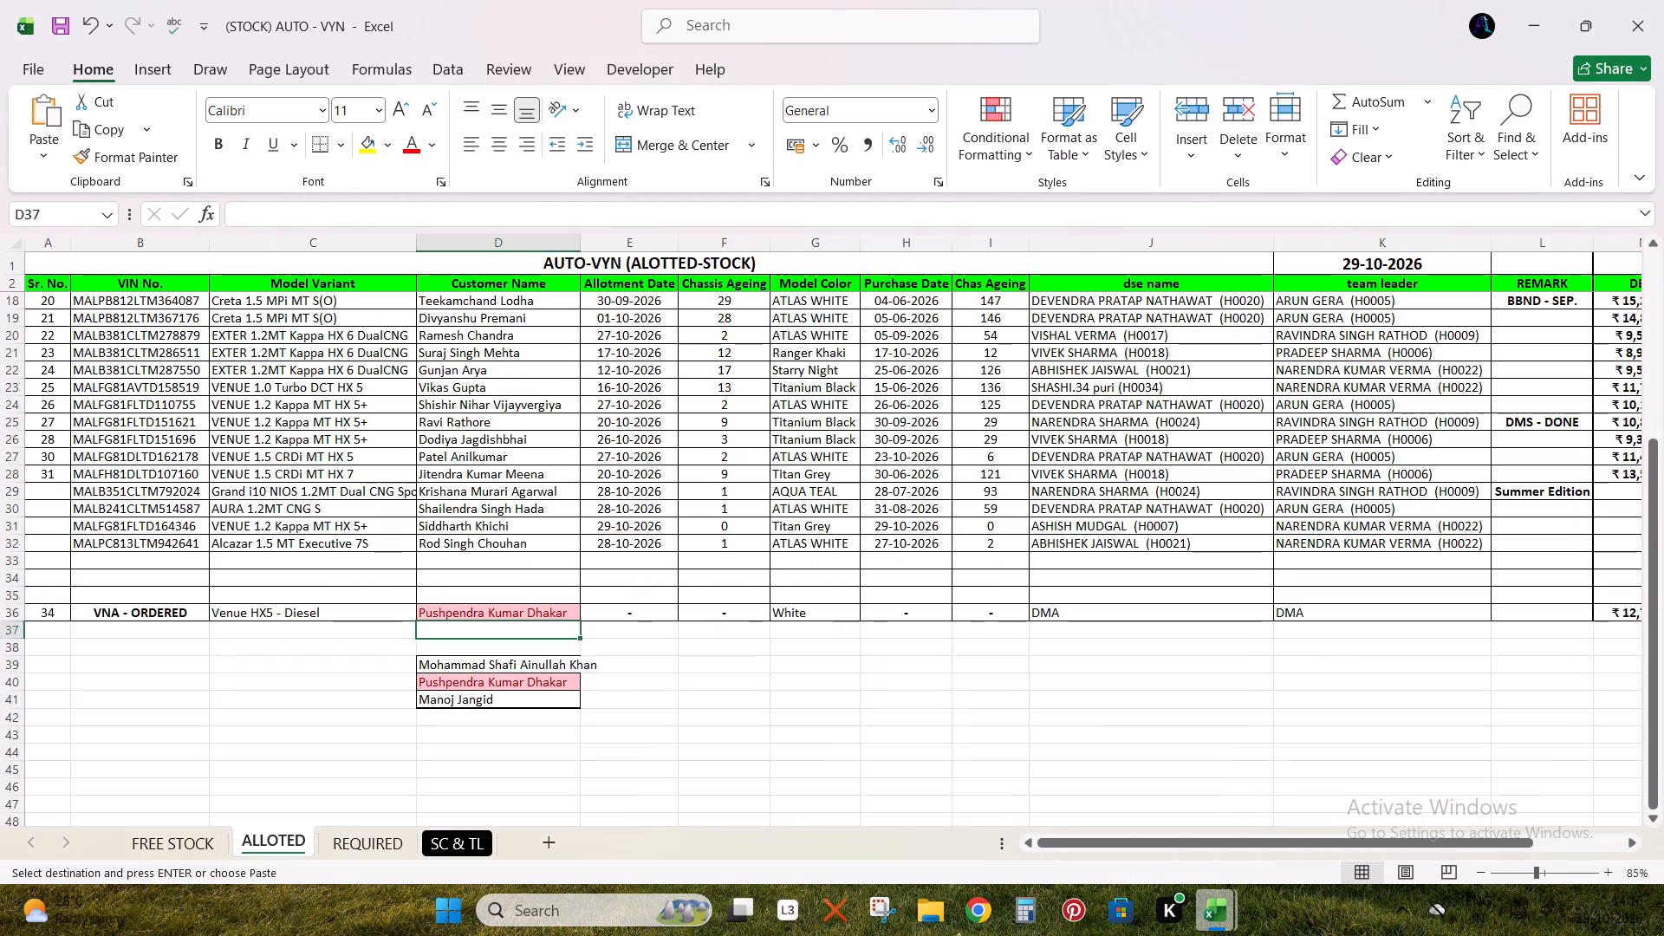
key(alt+Tab)
key(Down)
key(shift+space)
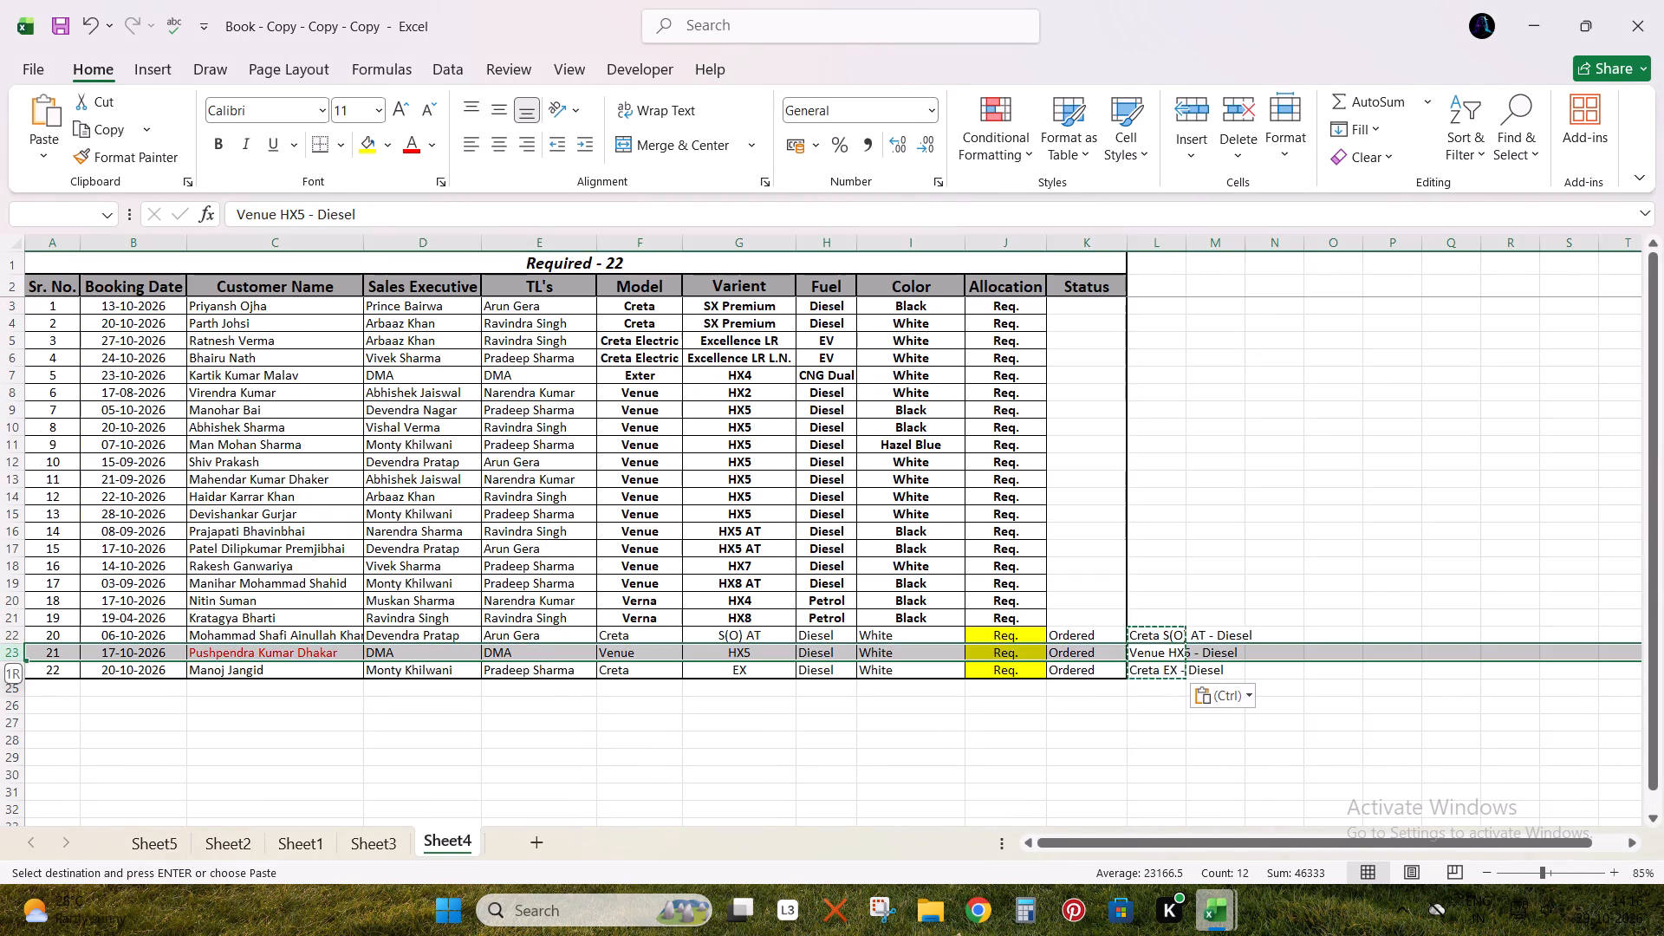
key(ctrl+minus)
In the ALLOTED sheet, fill VNA - ORDERED down from B36 into B37 and B38.
key(Down)
key(Left)
key(Up)
key(Left)
key(Up)
key(Left)
key(Left)
key(Left)
key(alt+Tab)
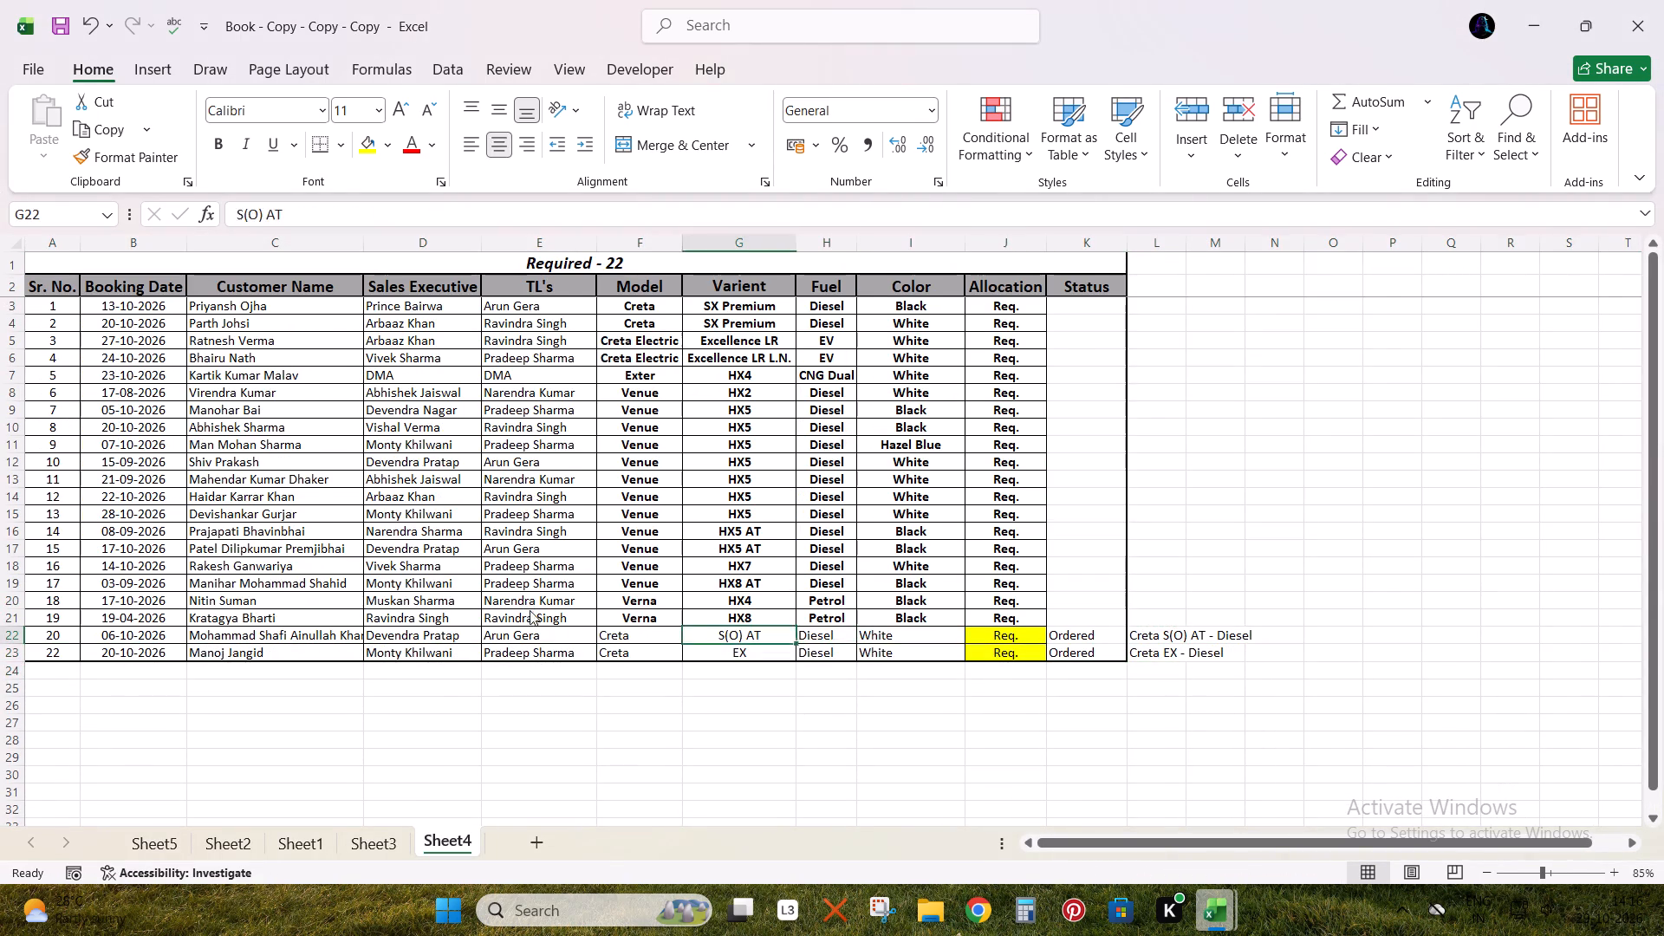
key(Down)
key(Left)
key(Up)
key(Left)
key(alt+Tab)
key(alt+Tab)
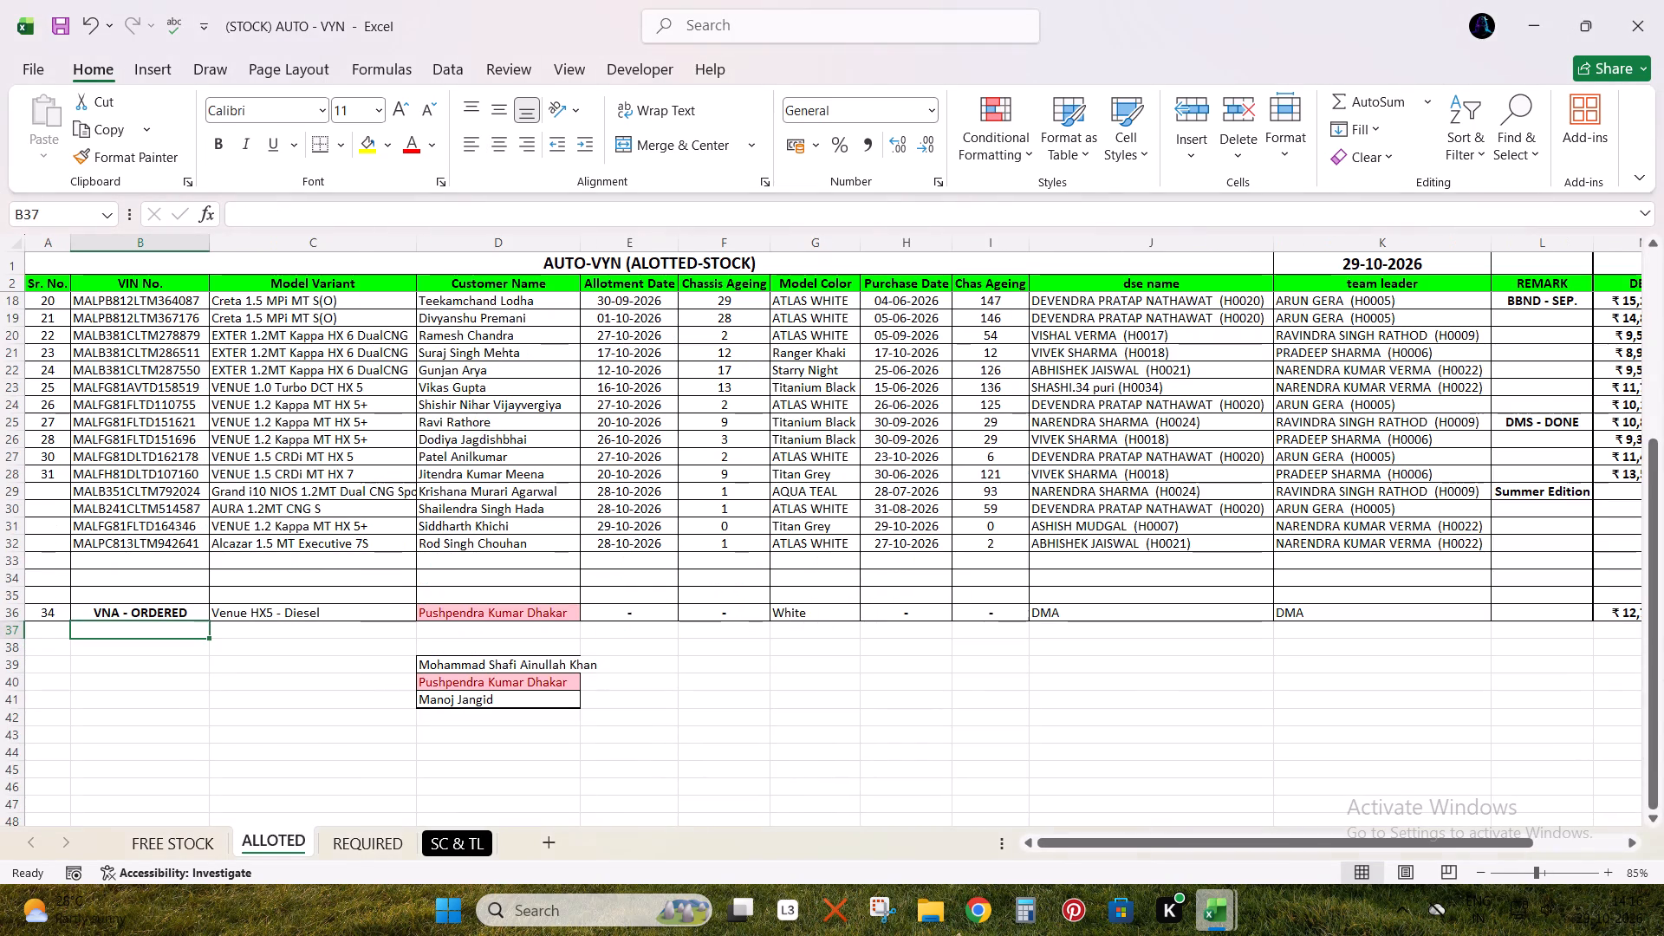
key(ctrl+d)
key(ctrl+Down)
key(ctrl+Up)
key(Down)
key(ctrl+d)
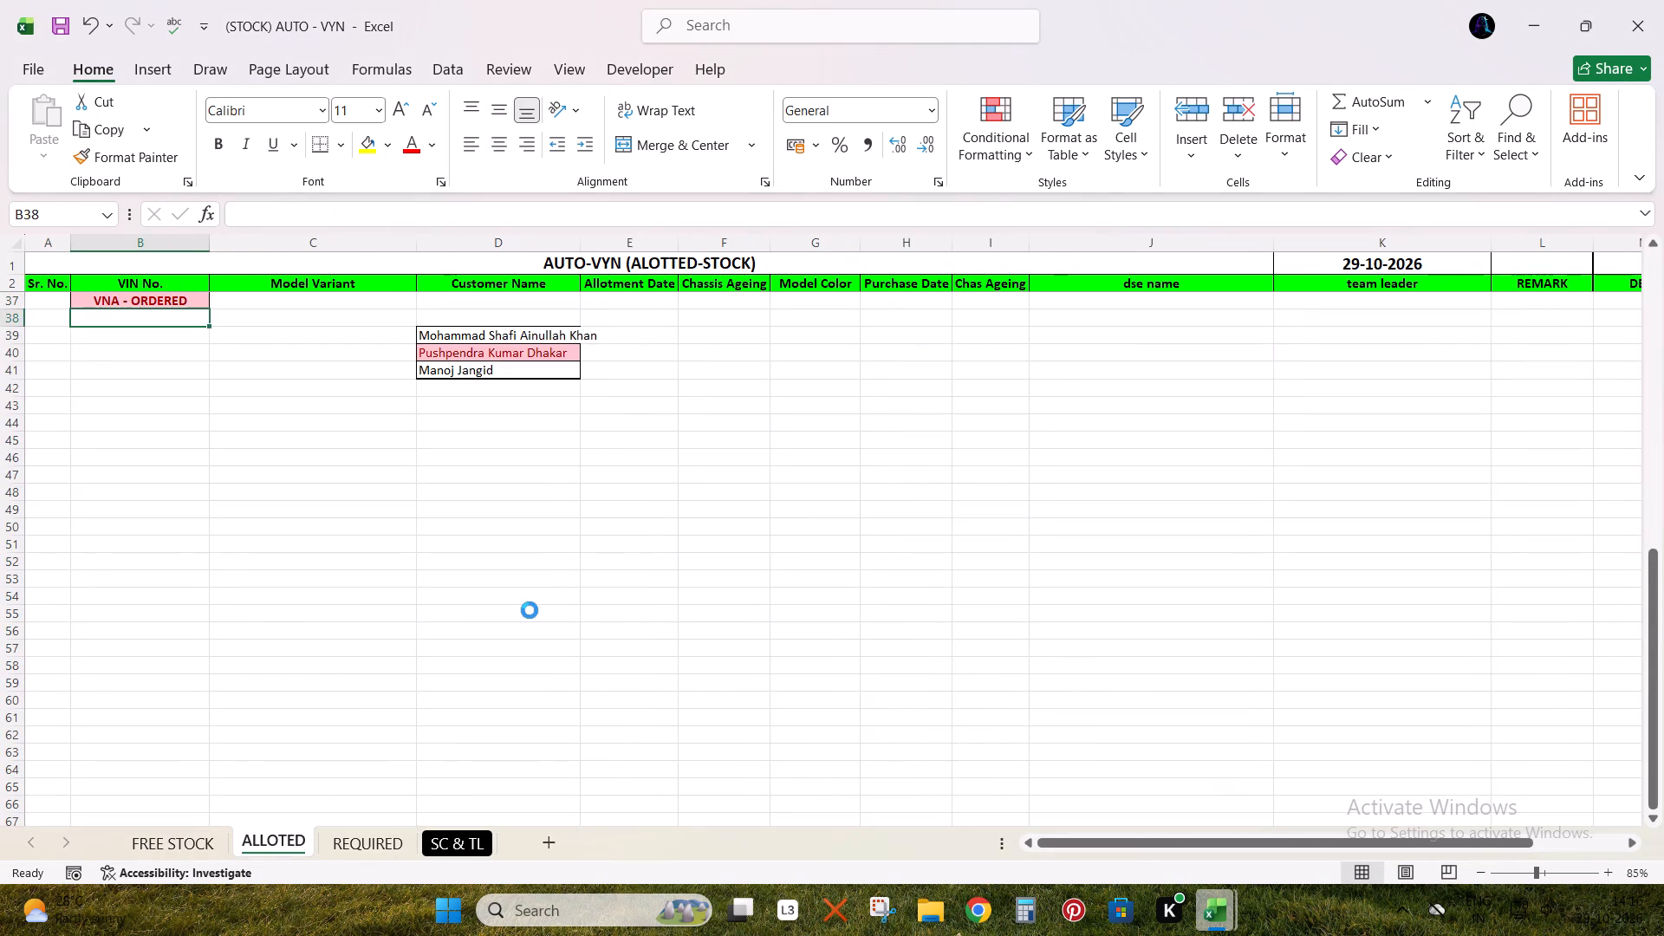
Copy Creta S(O) AT - Diesel and Creta EX - Diesel from Sheet4 L22:L23 into Model Variant cells C37:C38 of ALLOTED.
key(Right)
key(Up)
scroll(533, 607, up, 5)
key(alt+Tab)
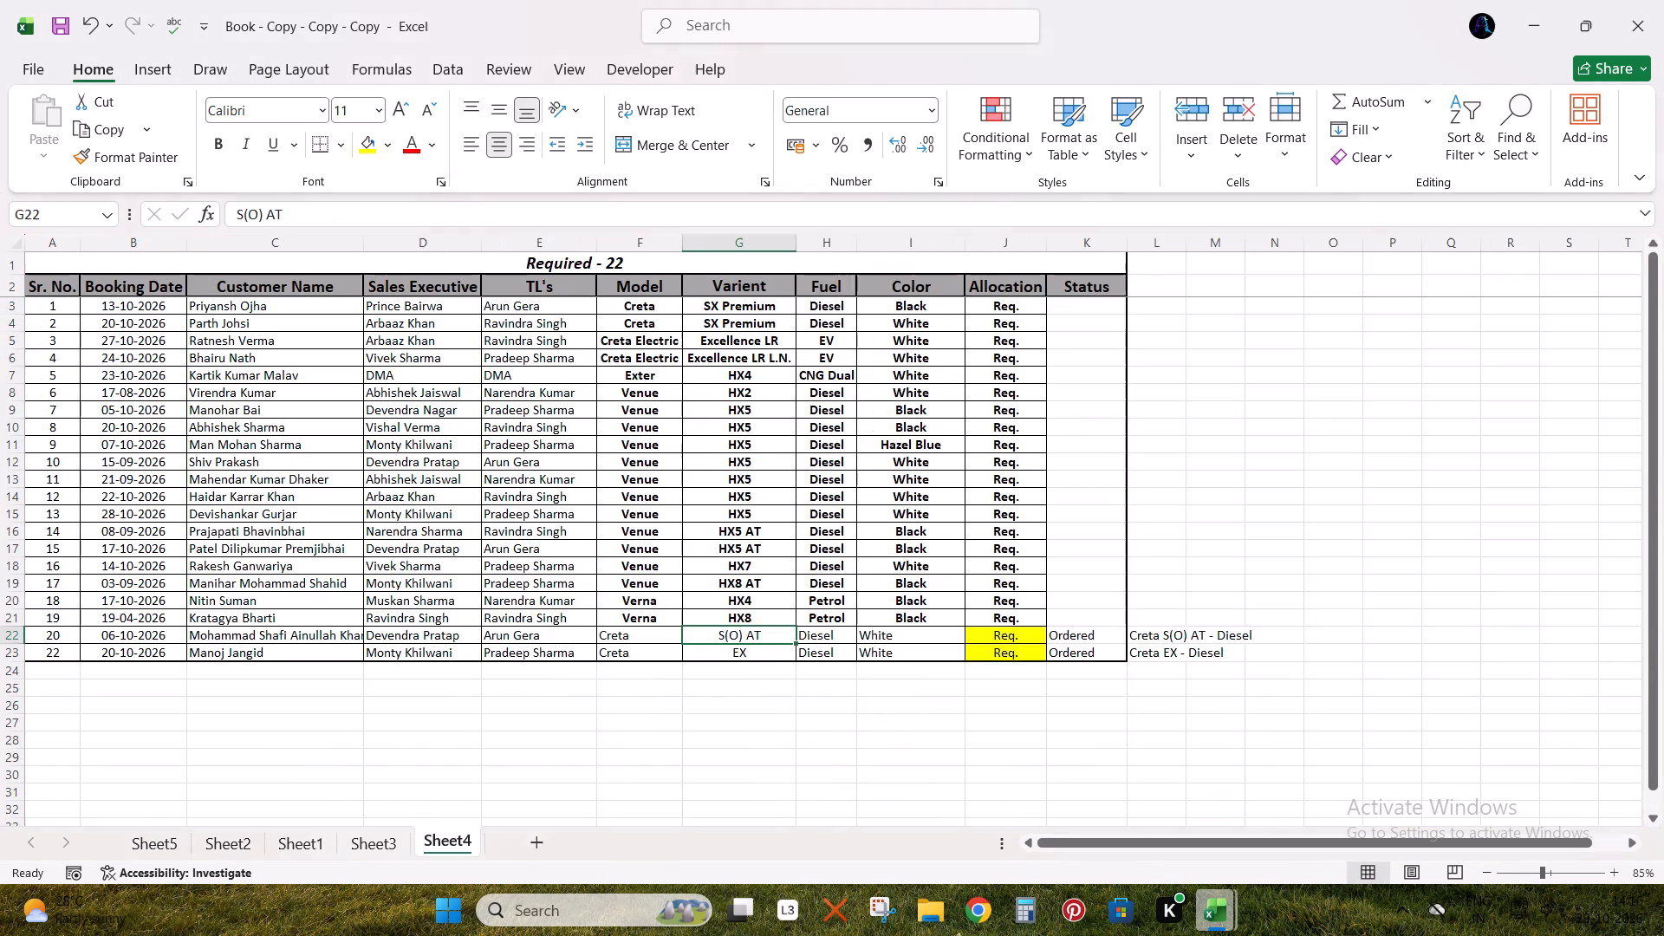
key(ctrl+Right)
key(shift+Down)
key(ctrl+c)
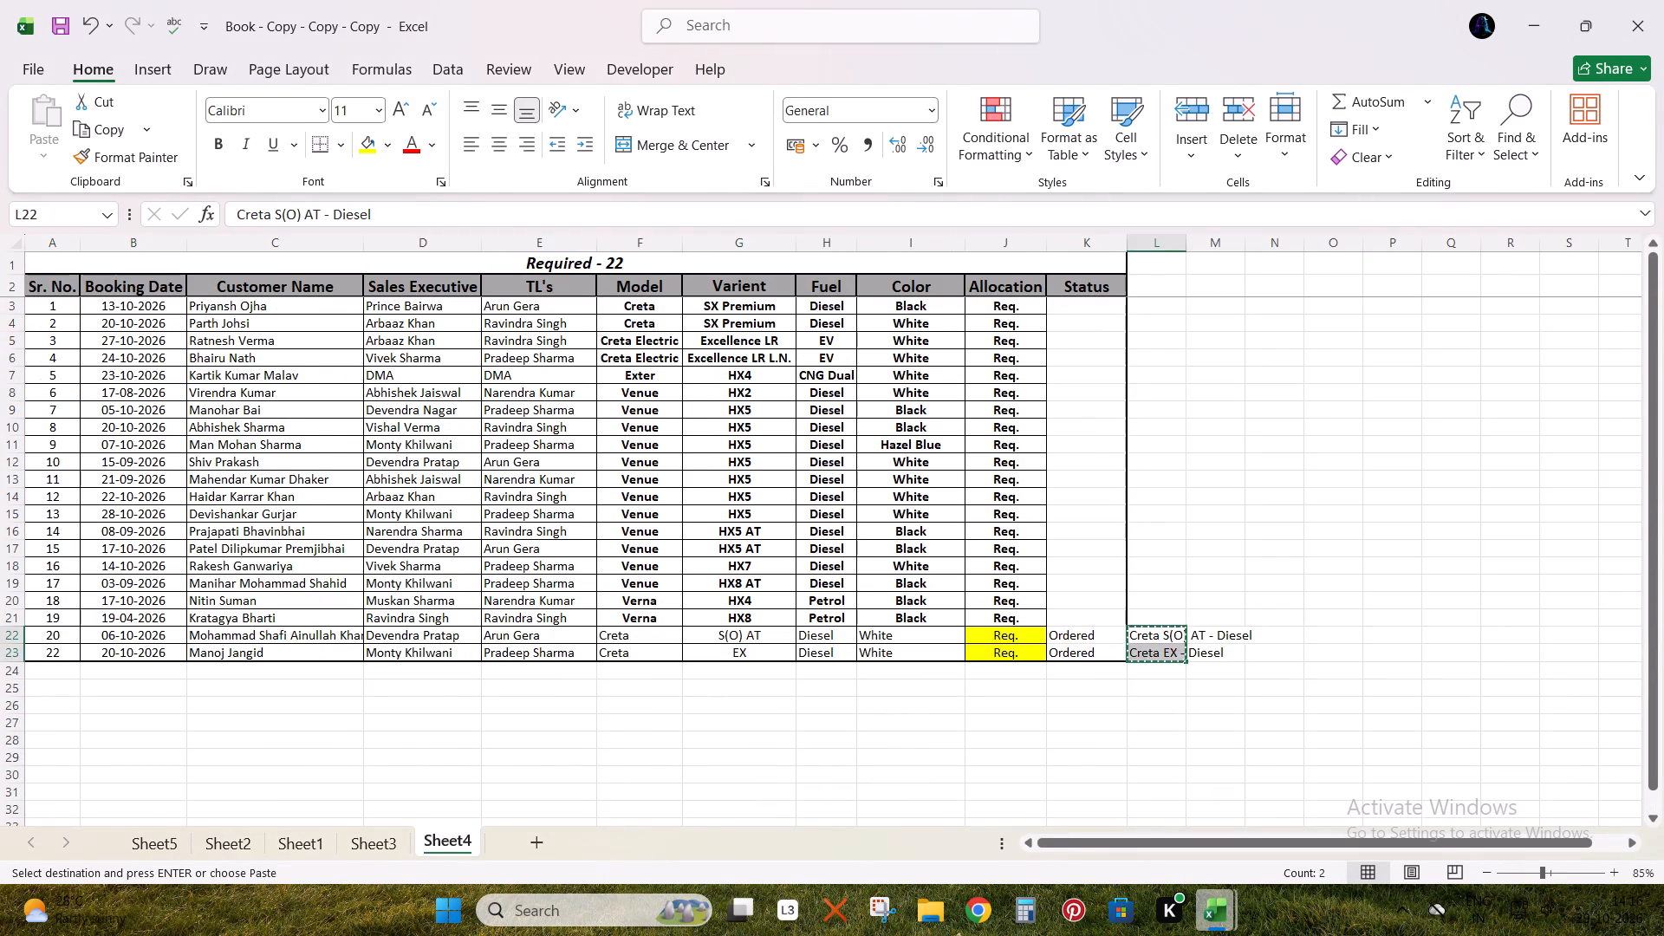
key(alt+Tab)
key(ctrl+v)
Copy the customer names of the two Creta bookings from Sheet4 C22:C23 into D37:D38 of ALLOTED.
key(Right)
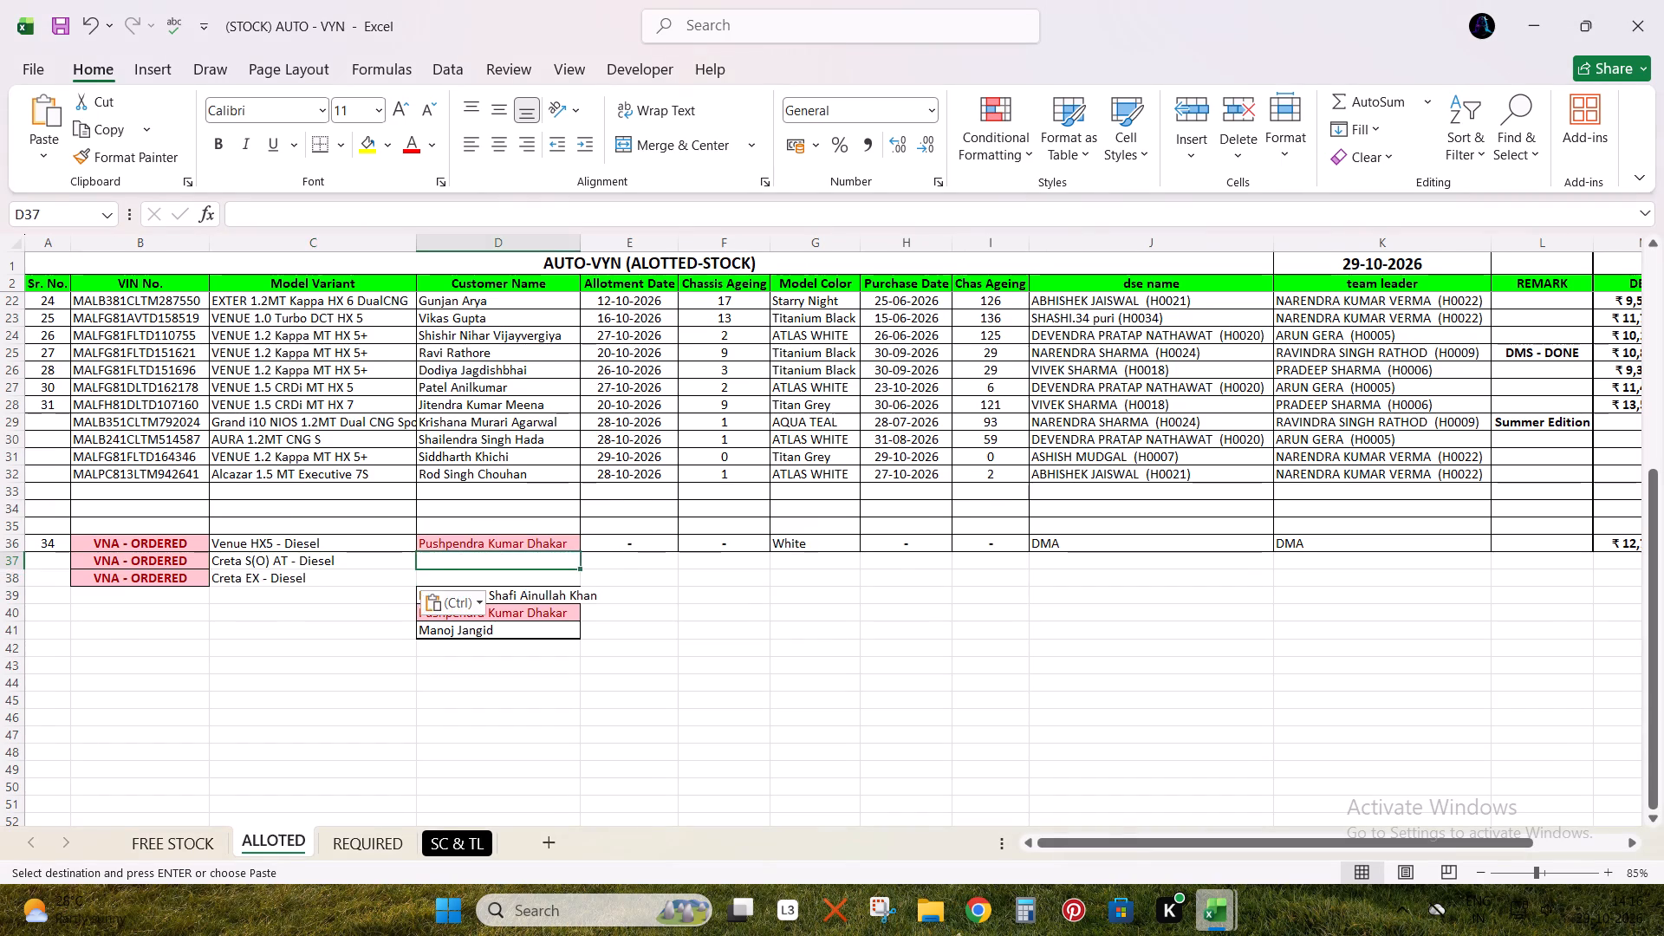
key(alt+Tab)
key(Left)
key(Left)
key(Left)
key(Left)
key(Left)
key(Left)
key(Left)
key(Left)
key(Left)
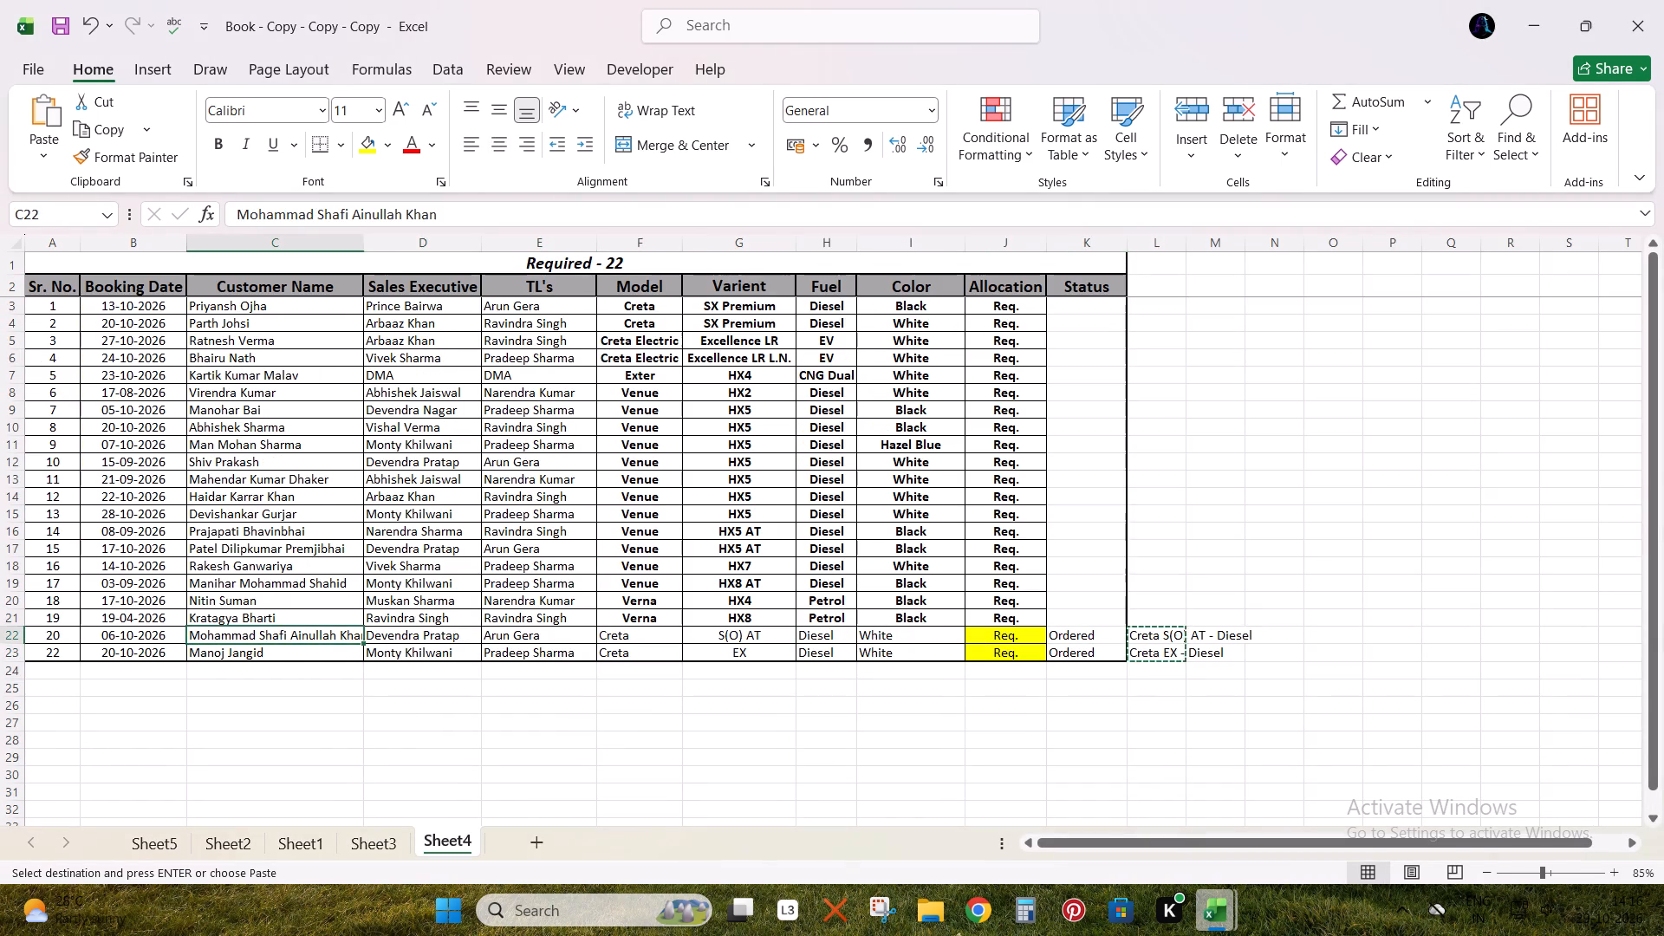
key(ctrl+shift+Down)
key(ctrl+c)
key(alt+Tab)
key(ctrl+v)
Fill the dashes from row 36 down the Allotment Date and Chassis Ageing columns through row 38.
key(Right)
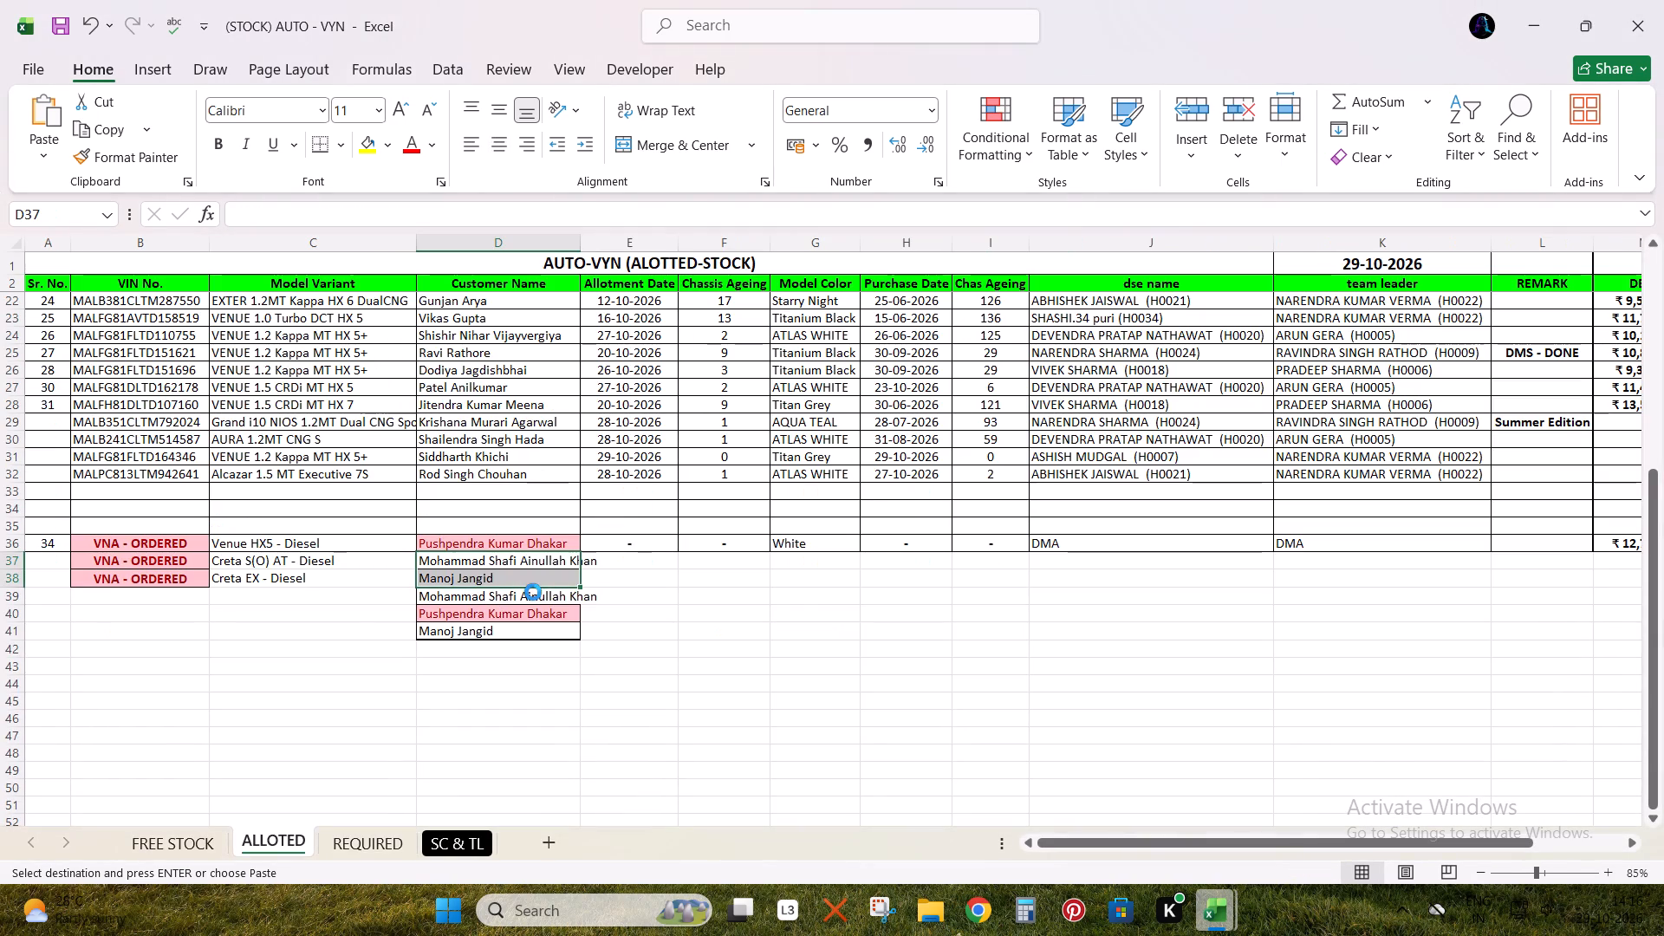
key(shift+Right)
key(ctrl+d)
key(Down)
key(shift+Right)
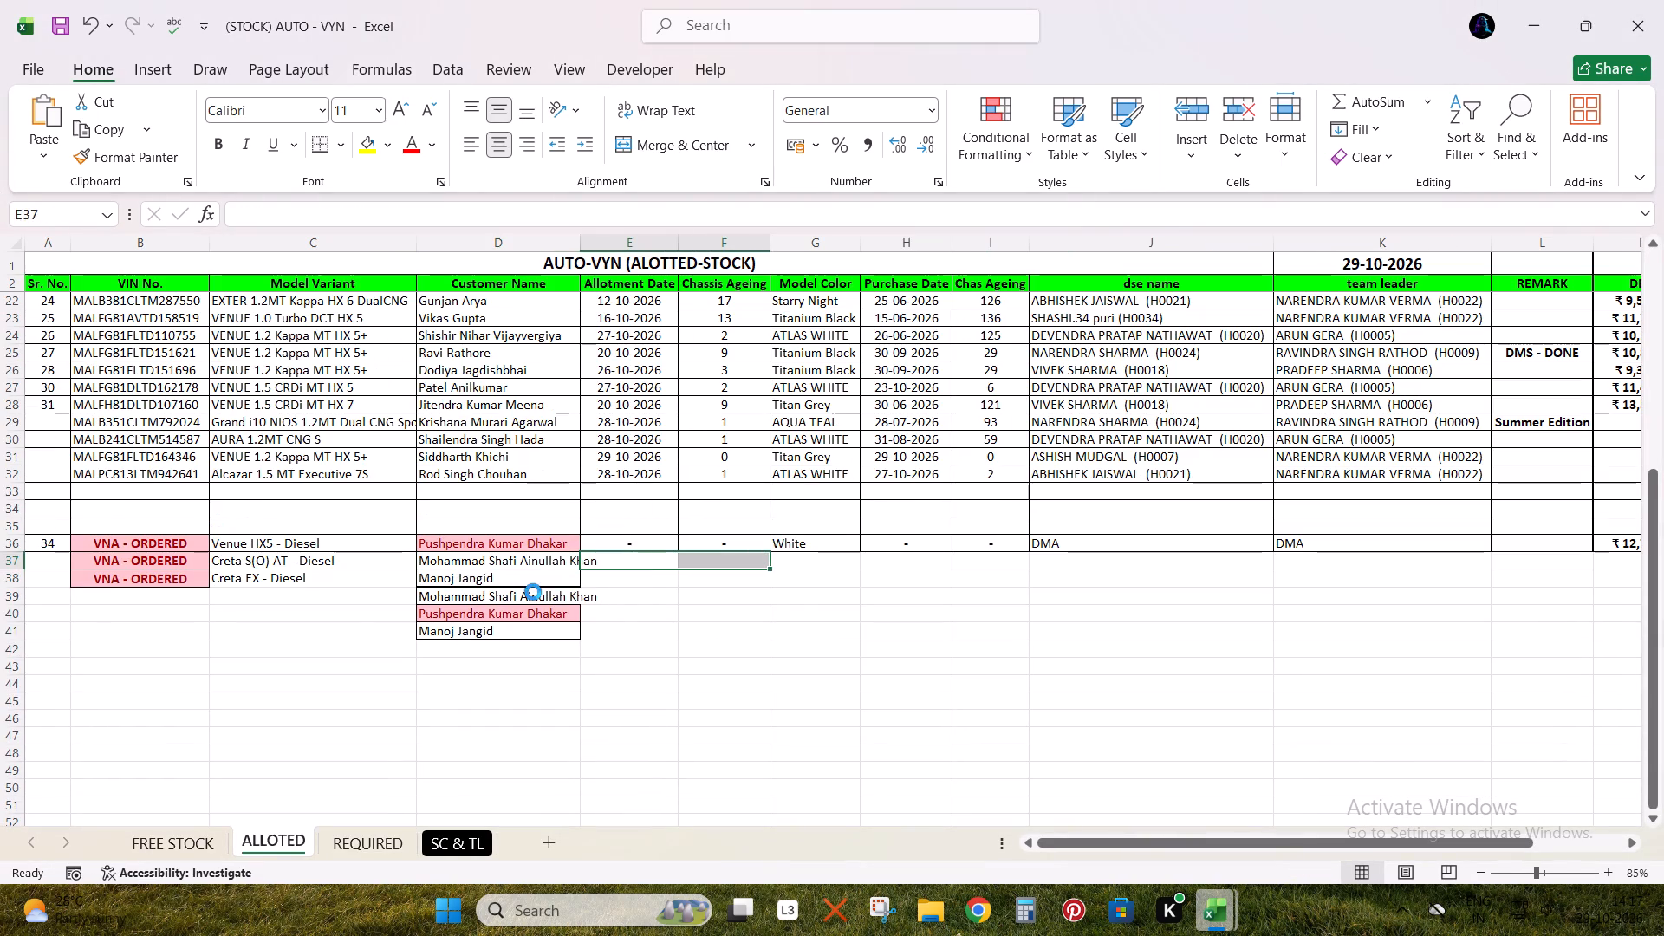
key(ctrl+d)
Copy the White colour entries from Sheet4 I22:I23 into Model Color cells G37:G38 of ALLOTED.
key(Right)
key(Up)
key(Right)
key(alt+Tab)
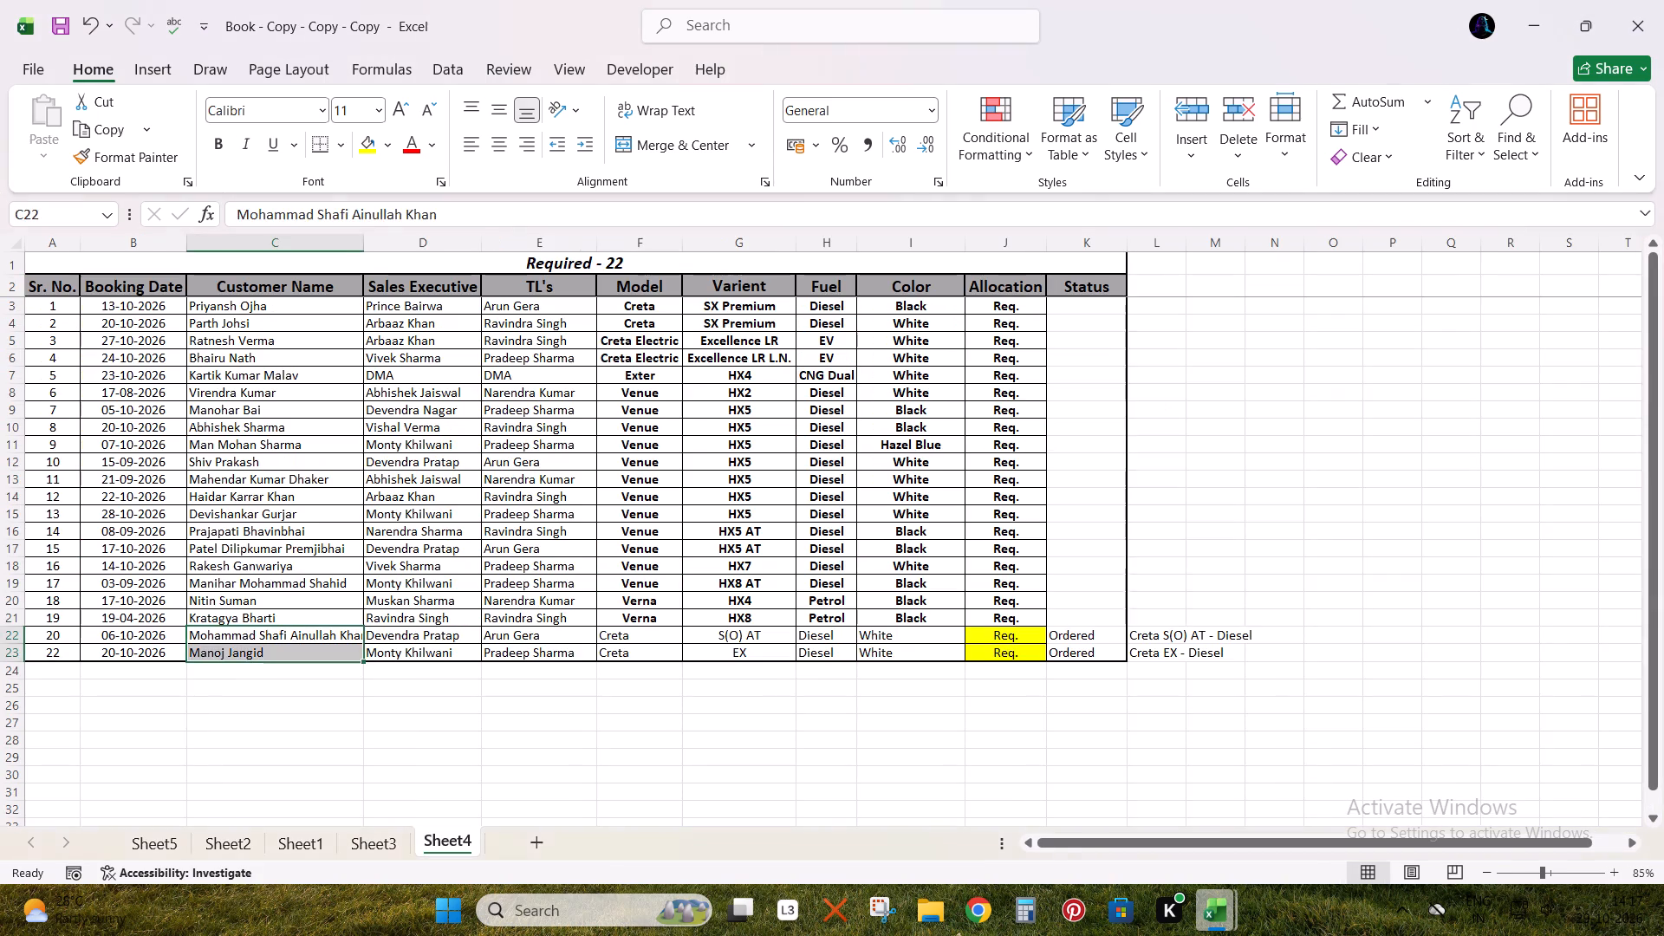
key(Right)
key(Right)
key(Right)
key(Right)
key(Right)
key(Right)
key(shift+Down)
key(ctrl+c)
key(alt+Tab)
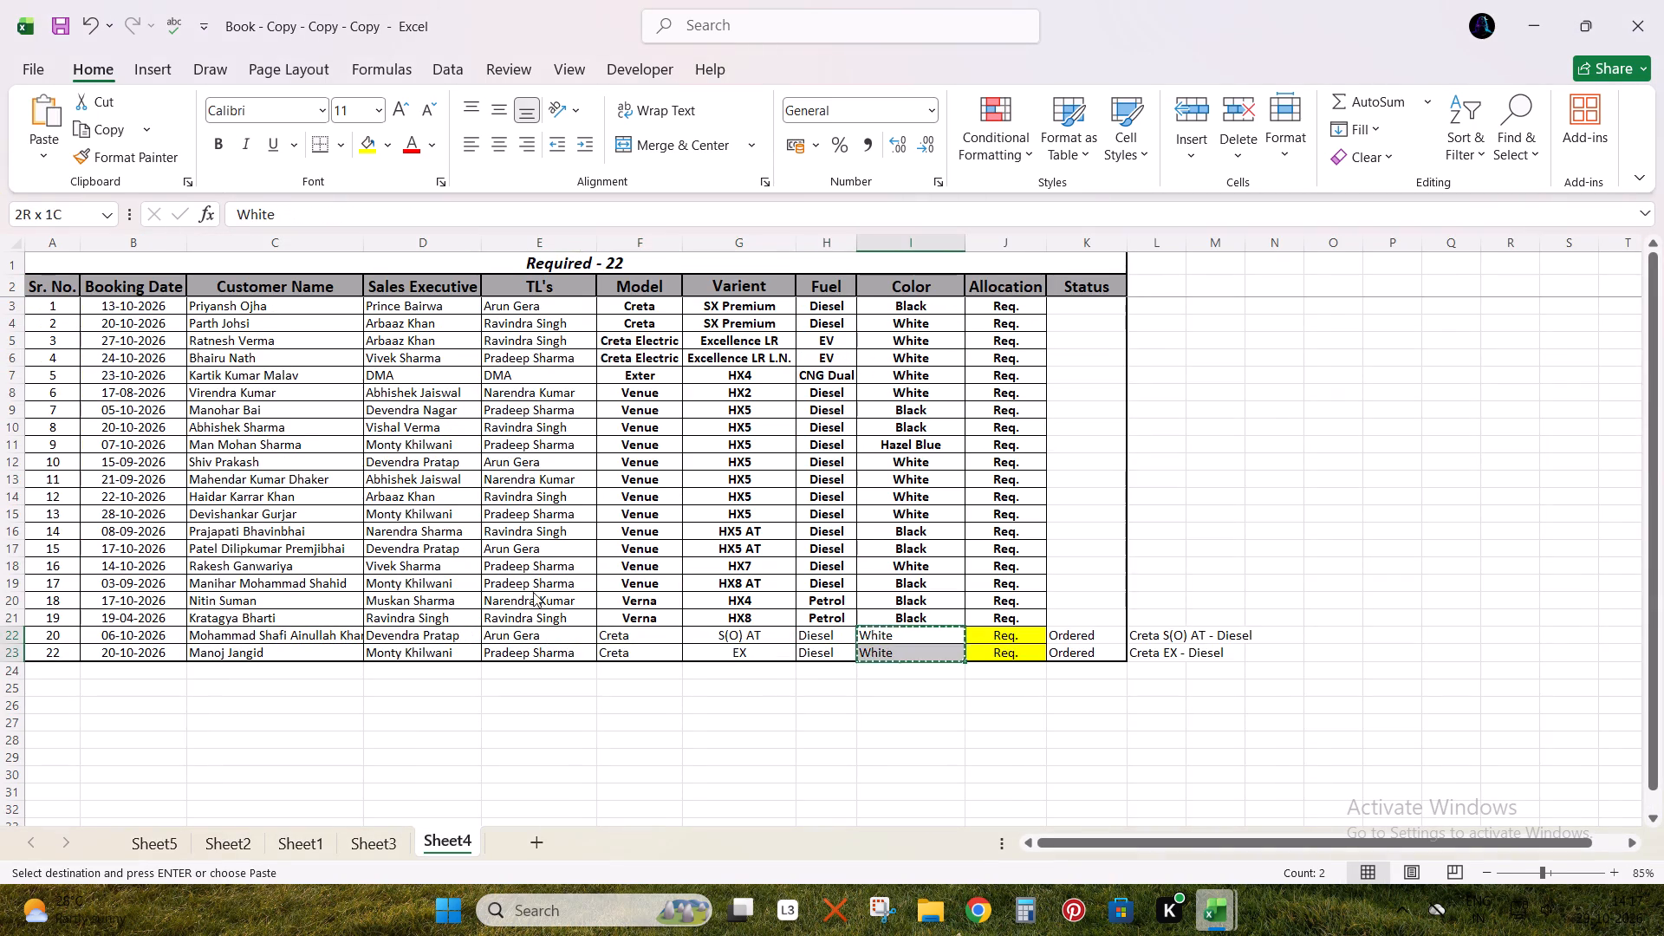
key(ctrl+v)
Fill the dashes from row 36 down the Purchase Date and Chas Ageing columns through row 38.
key(Right)
key(shift+Right)
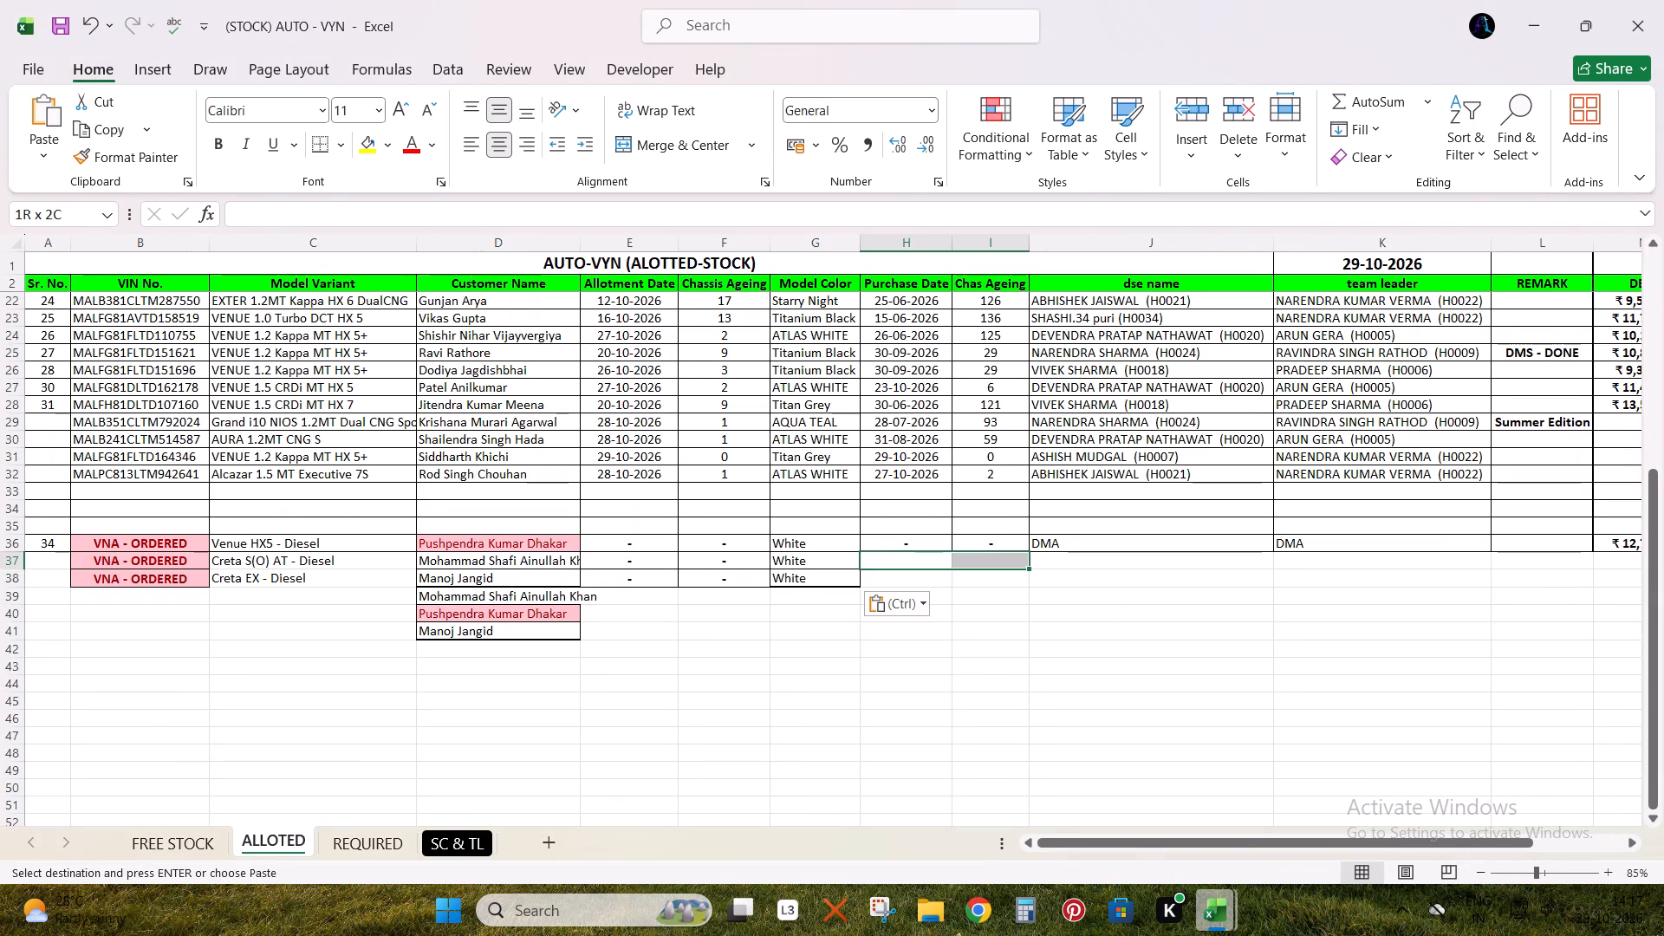
key(ctrl+d)
key(Down)
key(shift+Right)
key(ctrl+d)
key(Right)
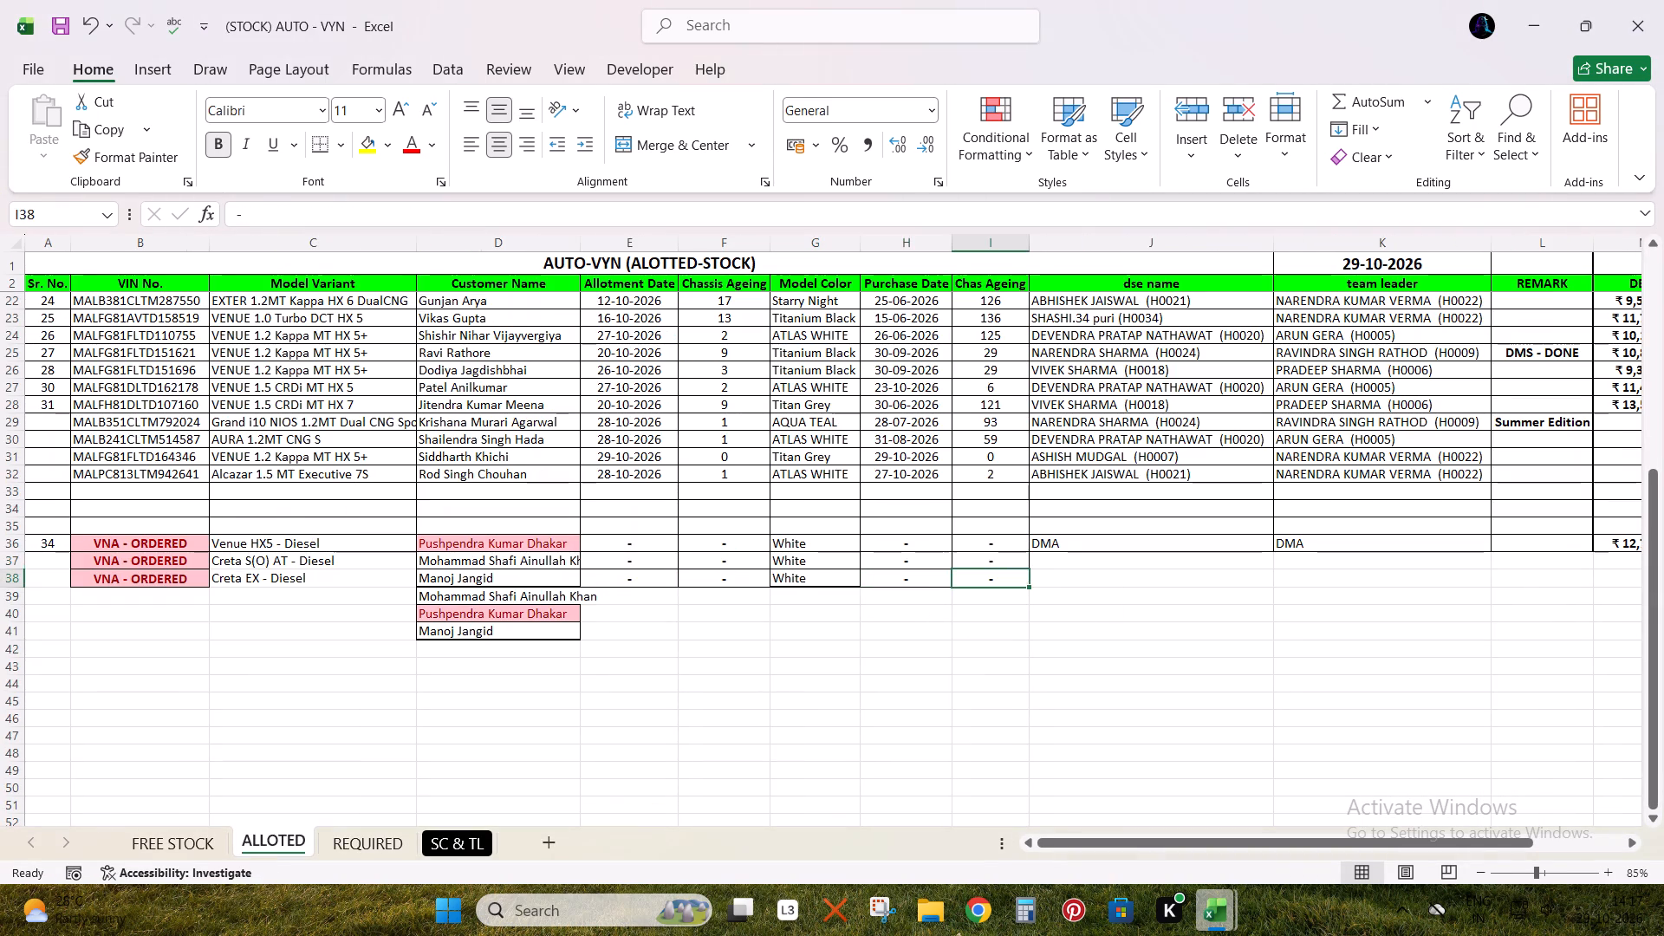
Copy the dse name and team leader pair from J30:K30 into J37:K37 for the Creta S(O) AT - Diesel booking.
key(Up)
key(Right)
key(alt+Tab)
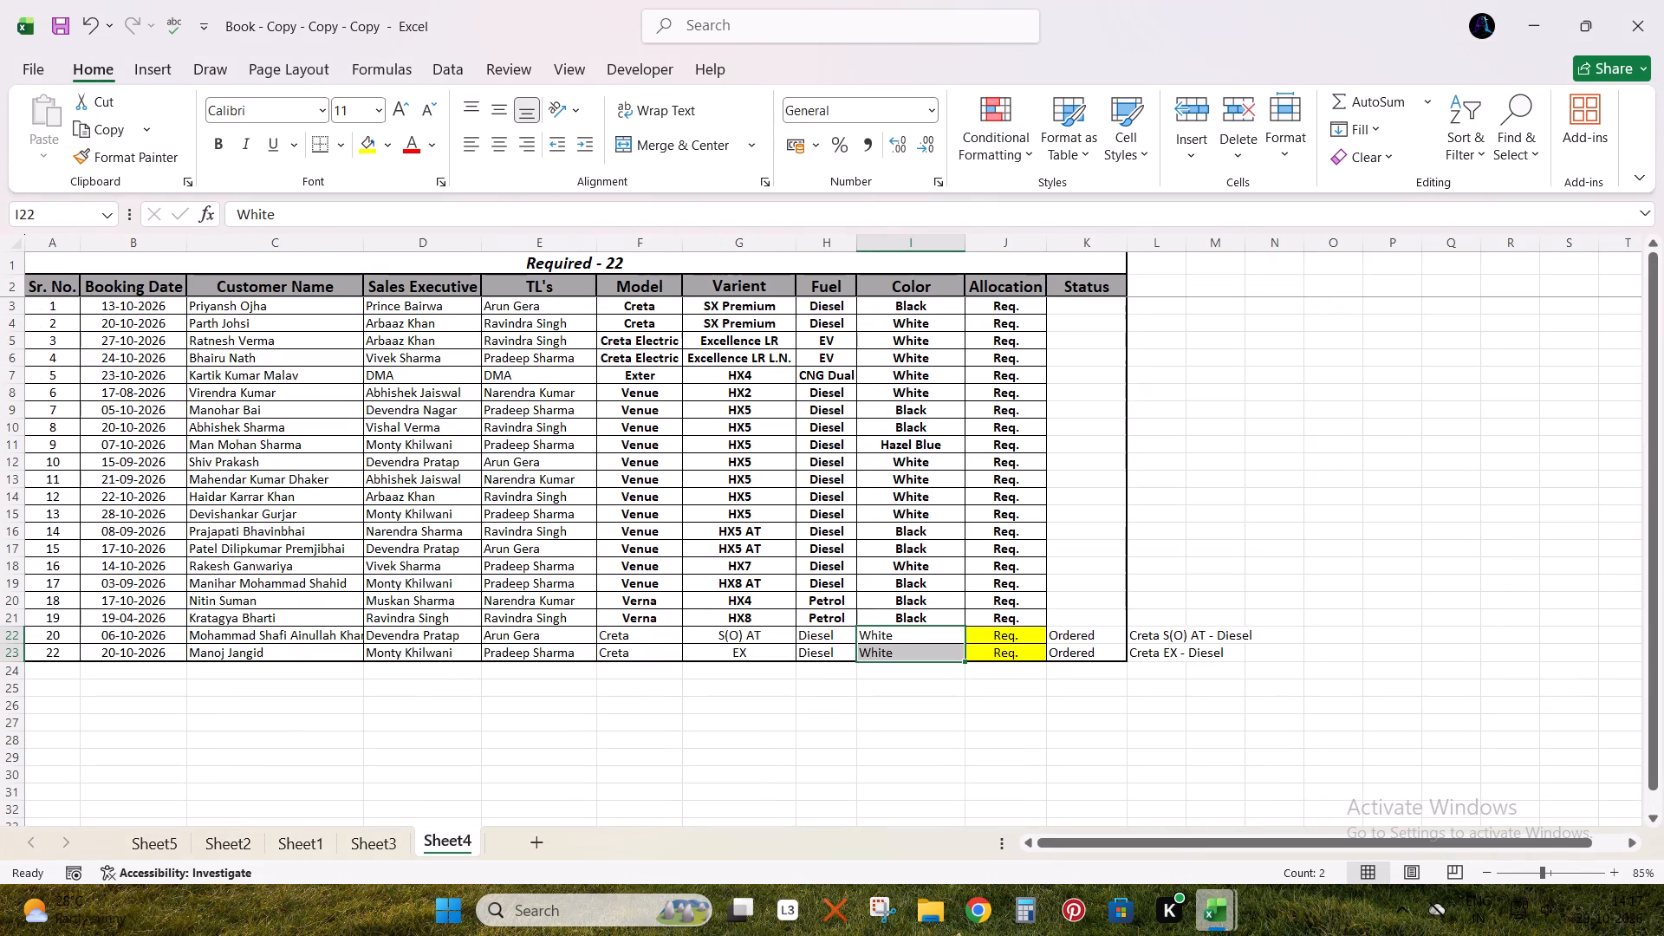
key(Left)
key(Left)
key(Left)
key(Left)
key(Left)
key(alt+Tab)
key(Right)
key(Up)
key(Up)
key(Up)
key(Left)
key(Up)
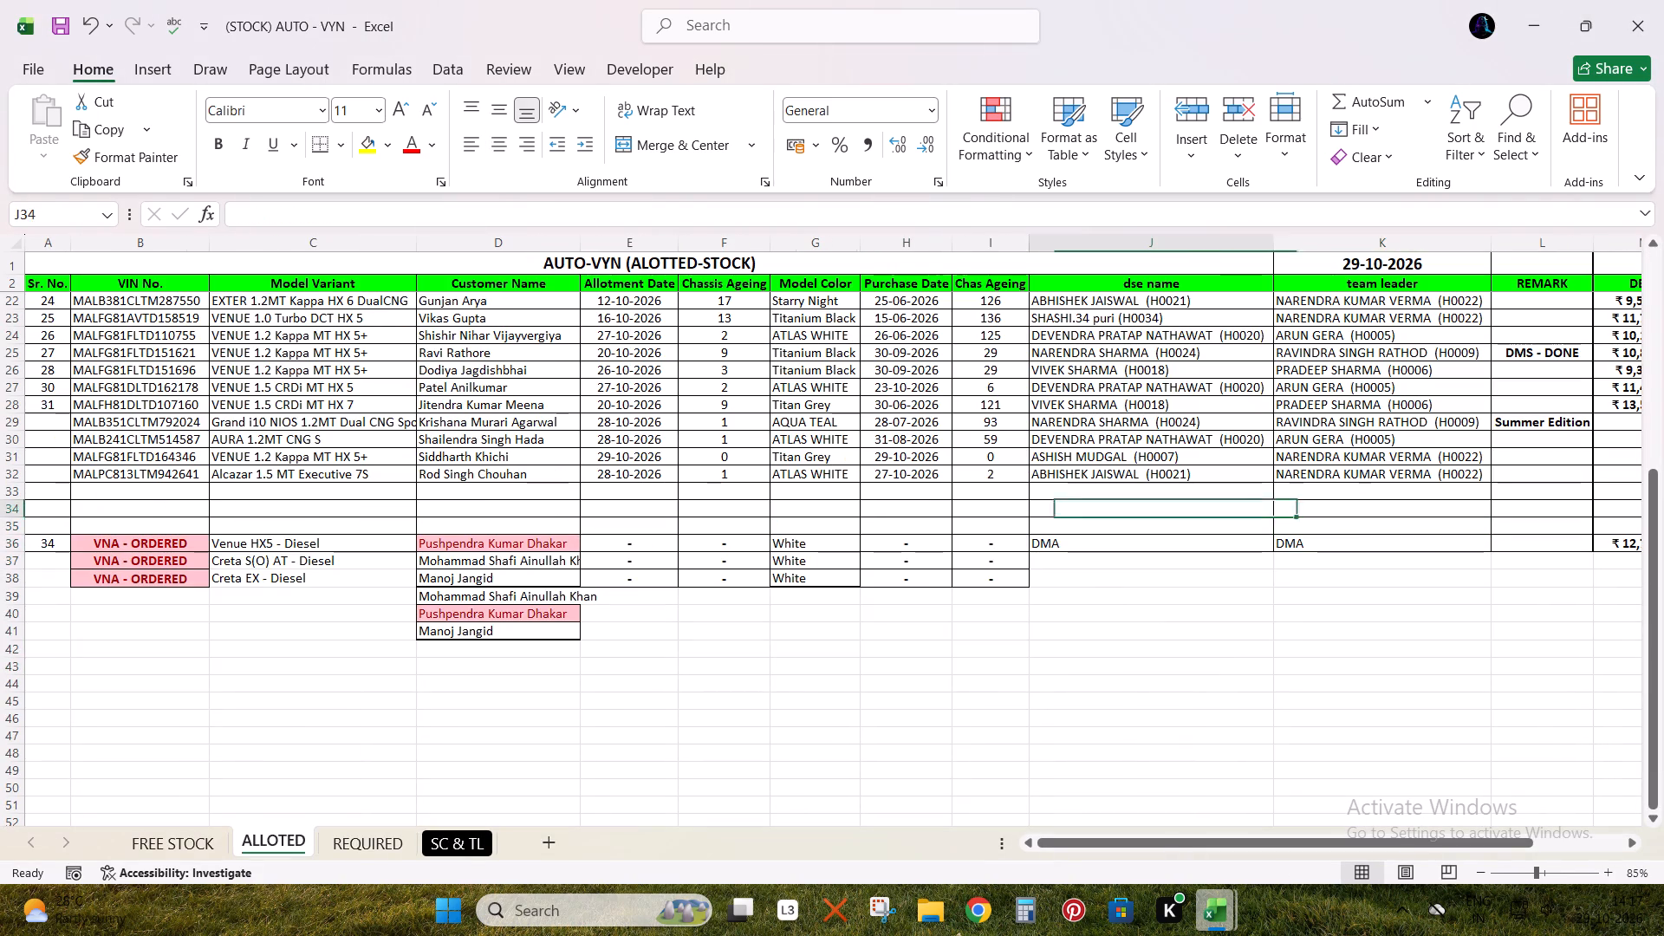
key(Up)
key(Up)
key(Up)
key(shift+Right)
key(ctrl+c)
key(ctrl+Down)
key(Down)
key(Down)
key(Down)
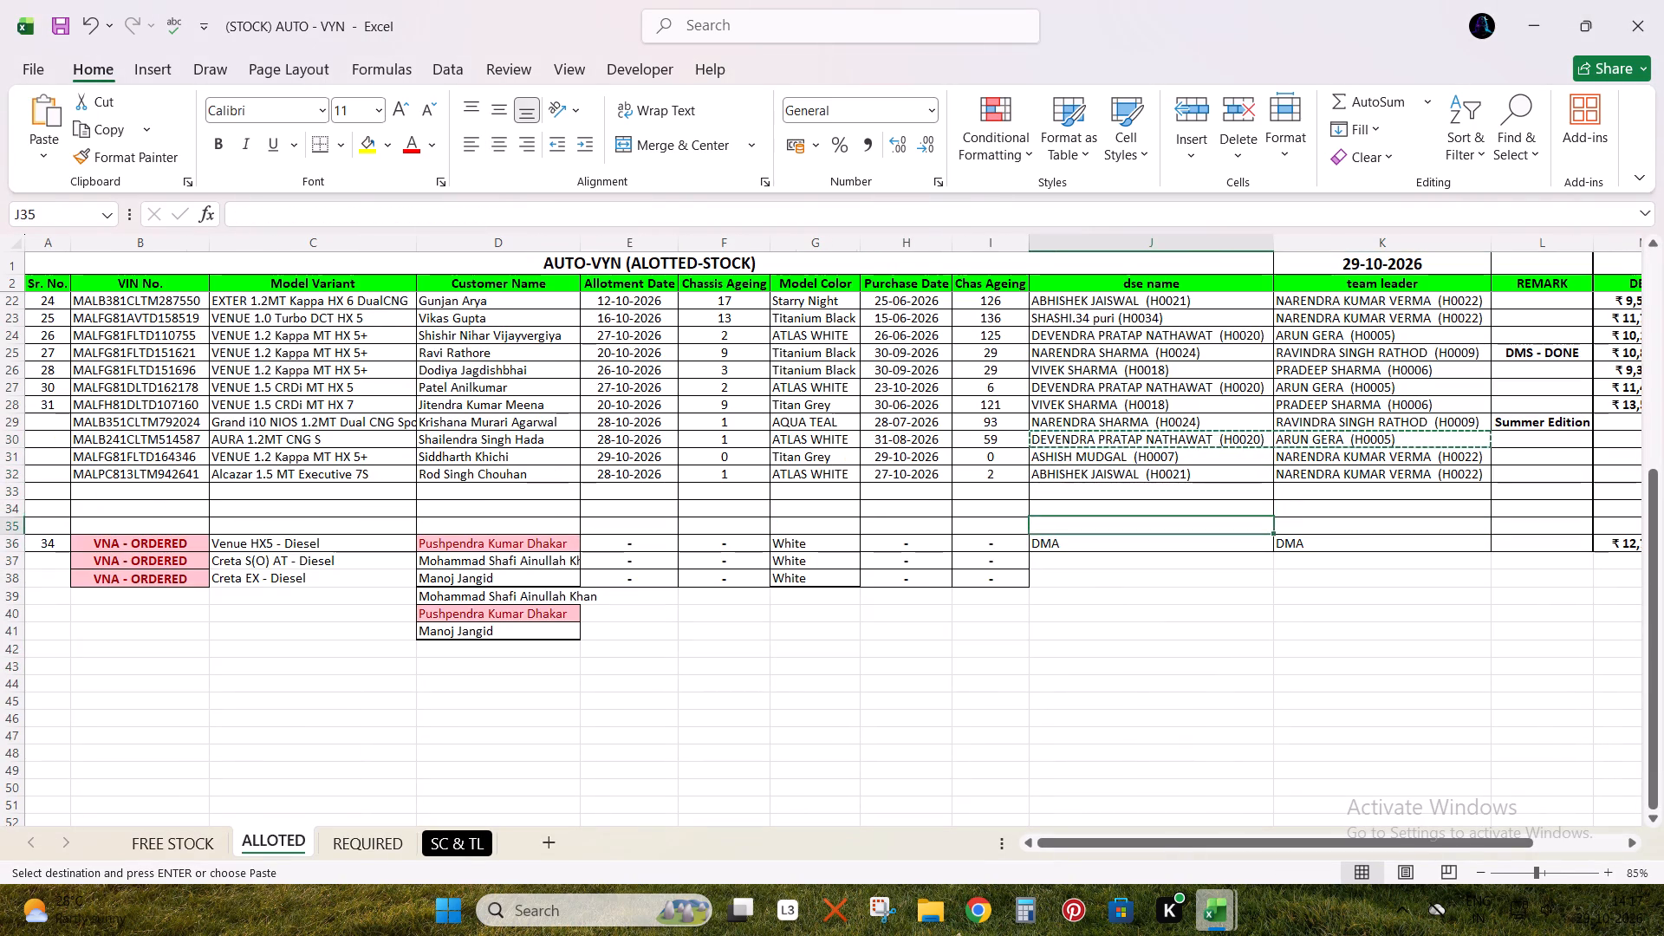
key(Down)
key(Down)
key(ctrl+v)
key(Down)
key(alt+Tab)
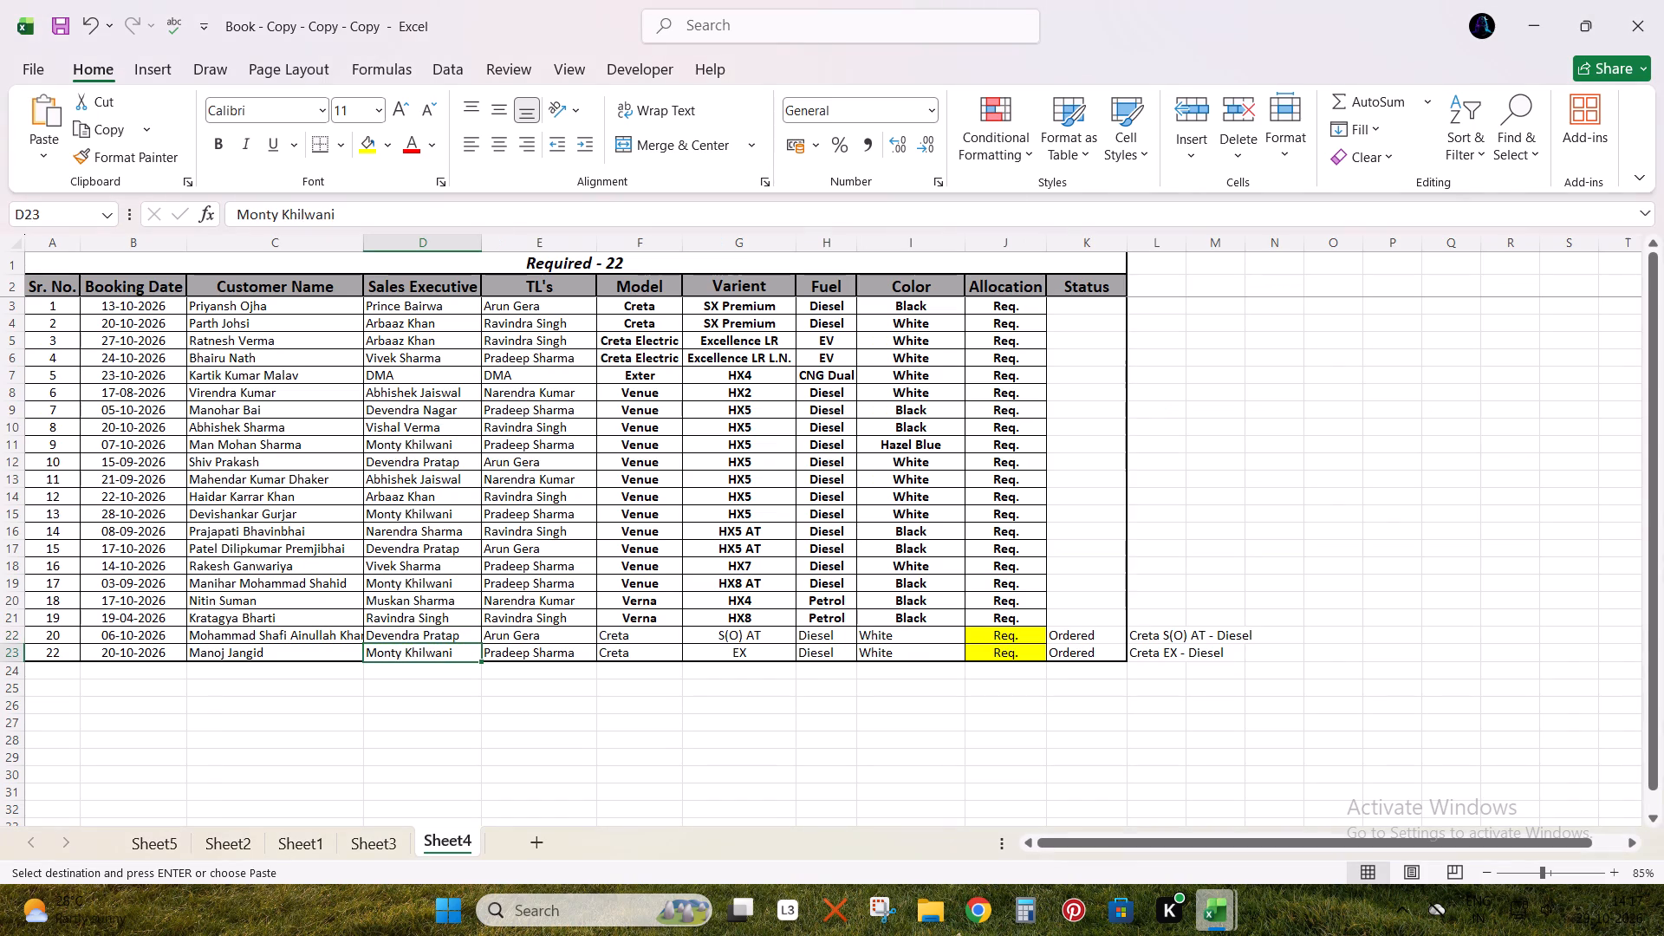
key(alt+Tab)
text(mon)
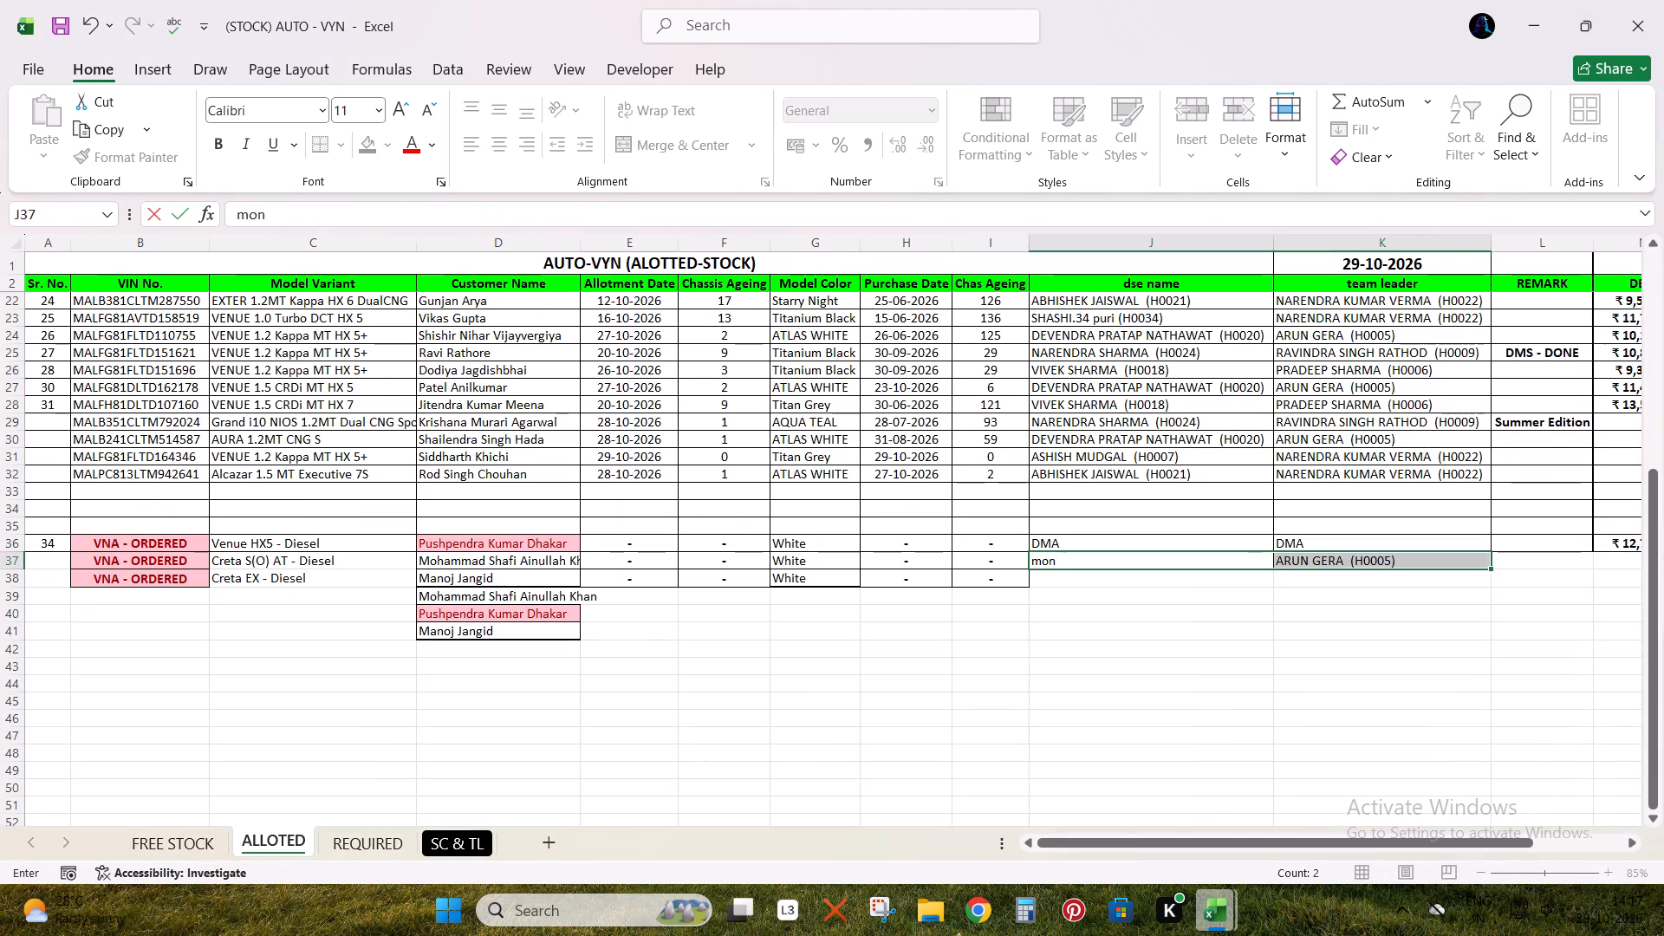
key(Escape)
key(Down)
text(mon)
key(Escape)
Copy the dse name and team leader pair from B10:C10 of SC & TL into J38:K38 of ALLOTED for Creta EX - Diesel.
key(ctrl+End)
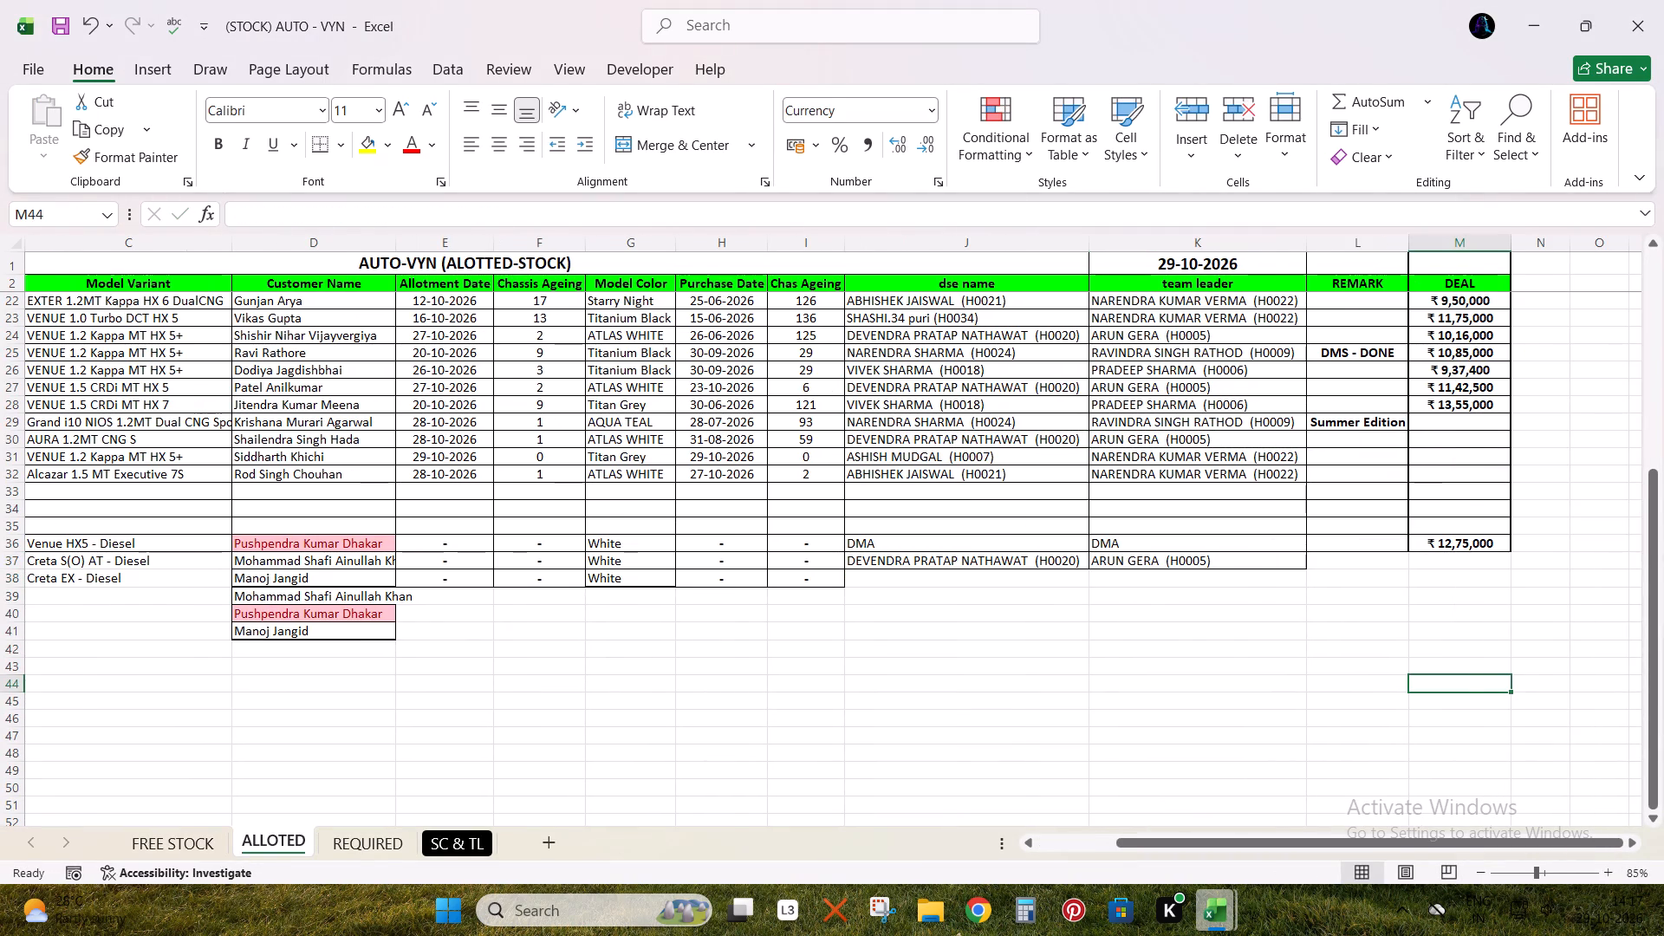
key(ctrl+Page_Down)
key(ctrl+Page_Down)
key(Up)
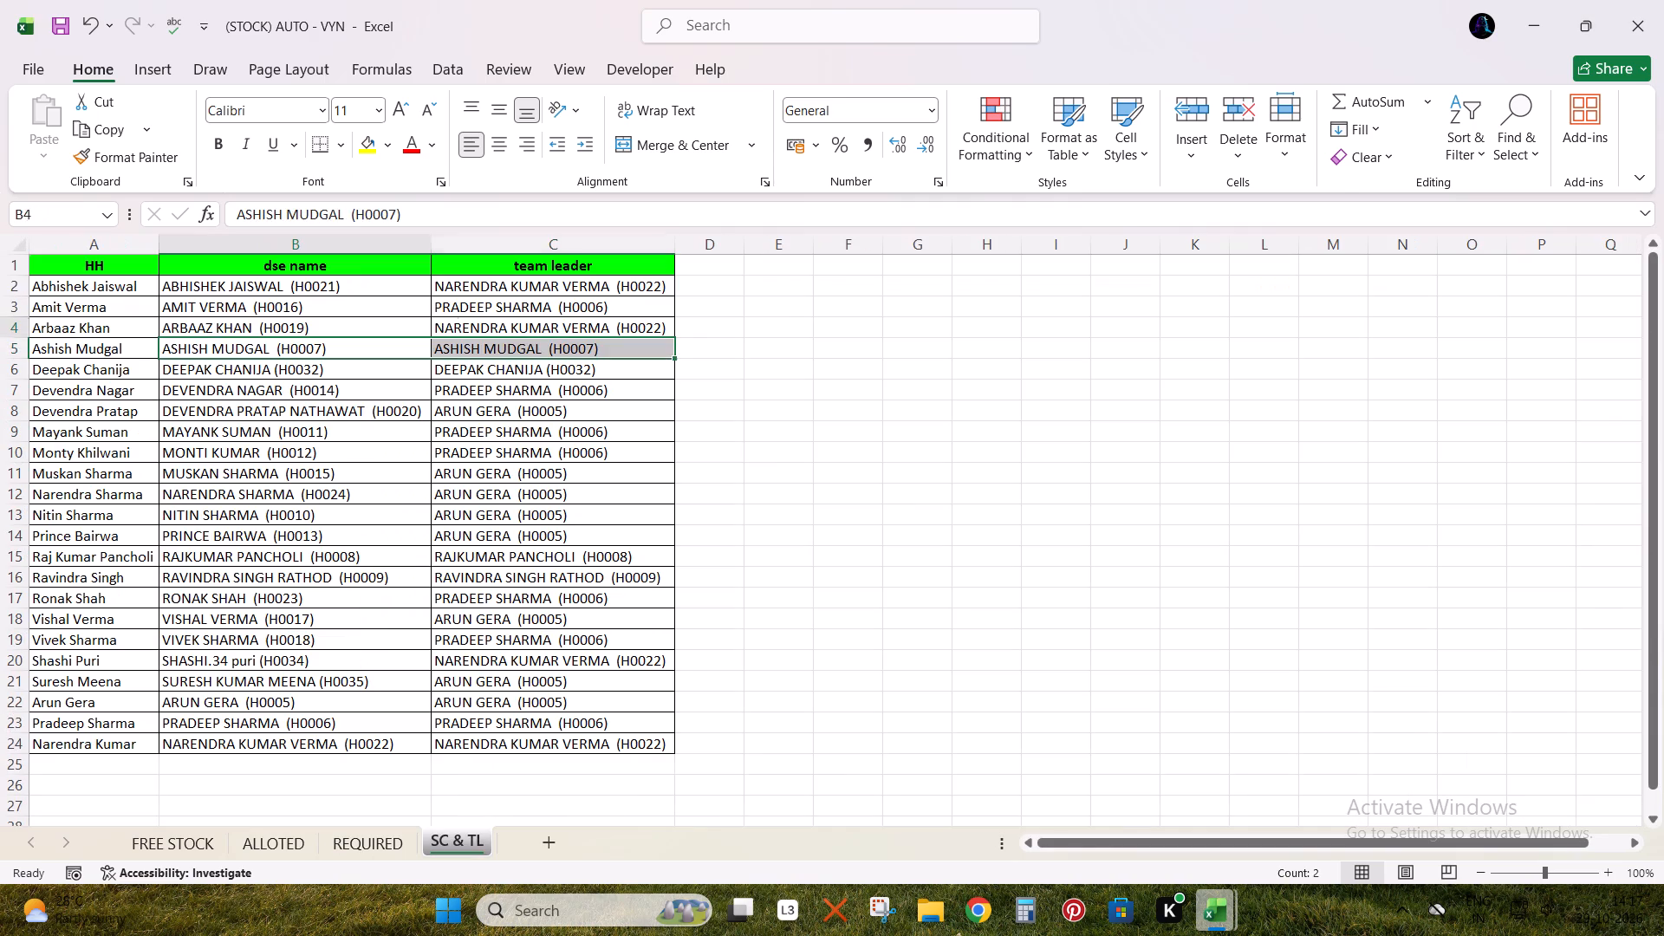
key(Left)
key(Down)
key(Right)
key(Down)
key(Down)
key(Down)
key(Down)
key(Down)
key(shift+Right)
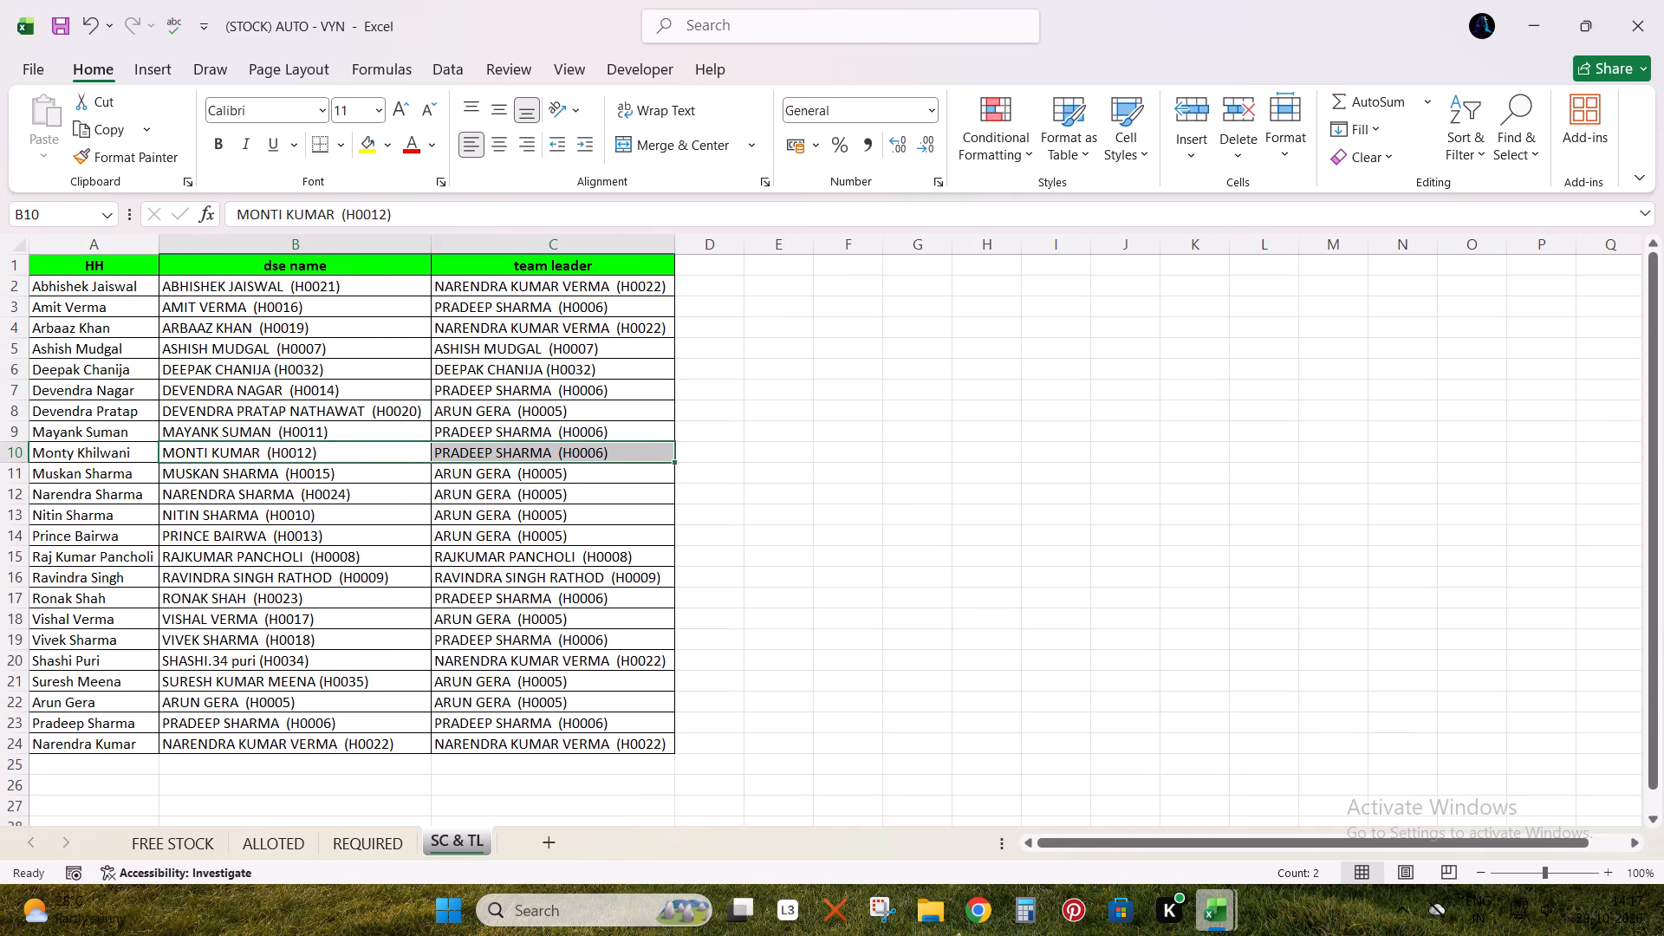
key(ctrl+c)
key(ctrl+Page_Up)
key(ctrl+Page_Up)
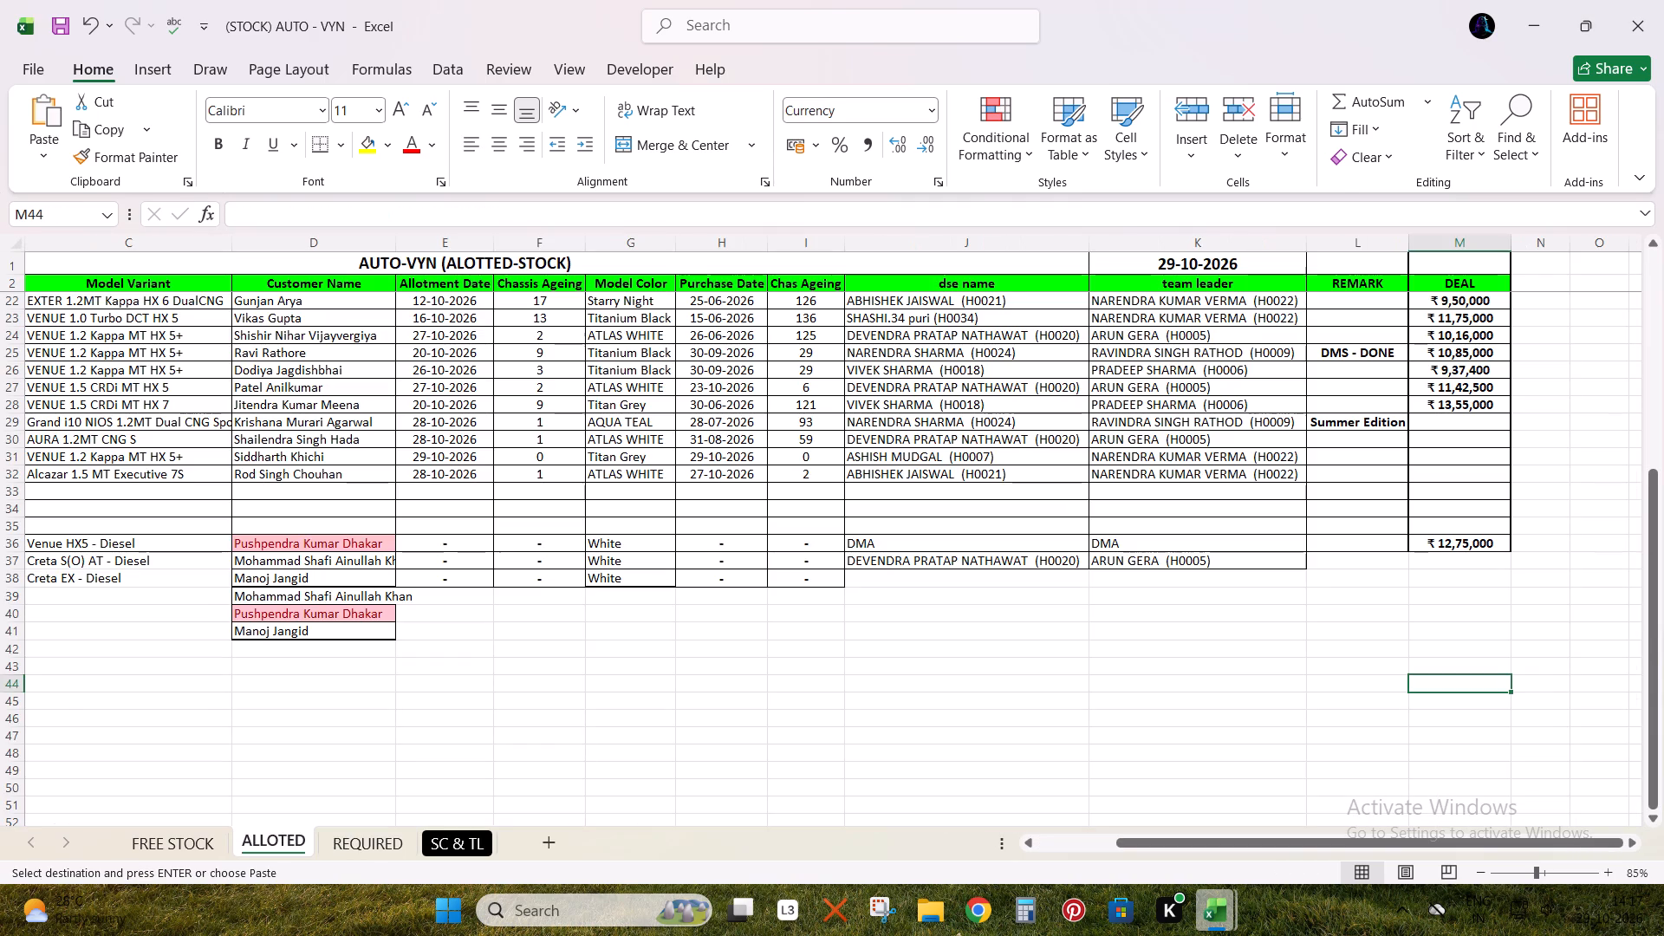
key(ctrl+Up)
key(ctrl+Left)
key(ctrl+Left)
key(ctrl+Left)
key(ctrl+Right)
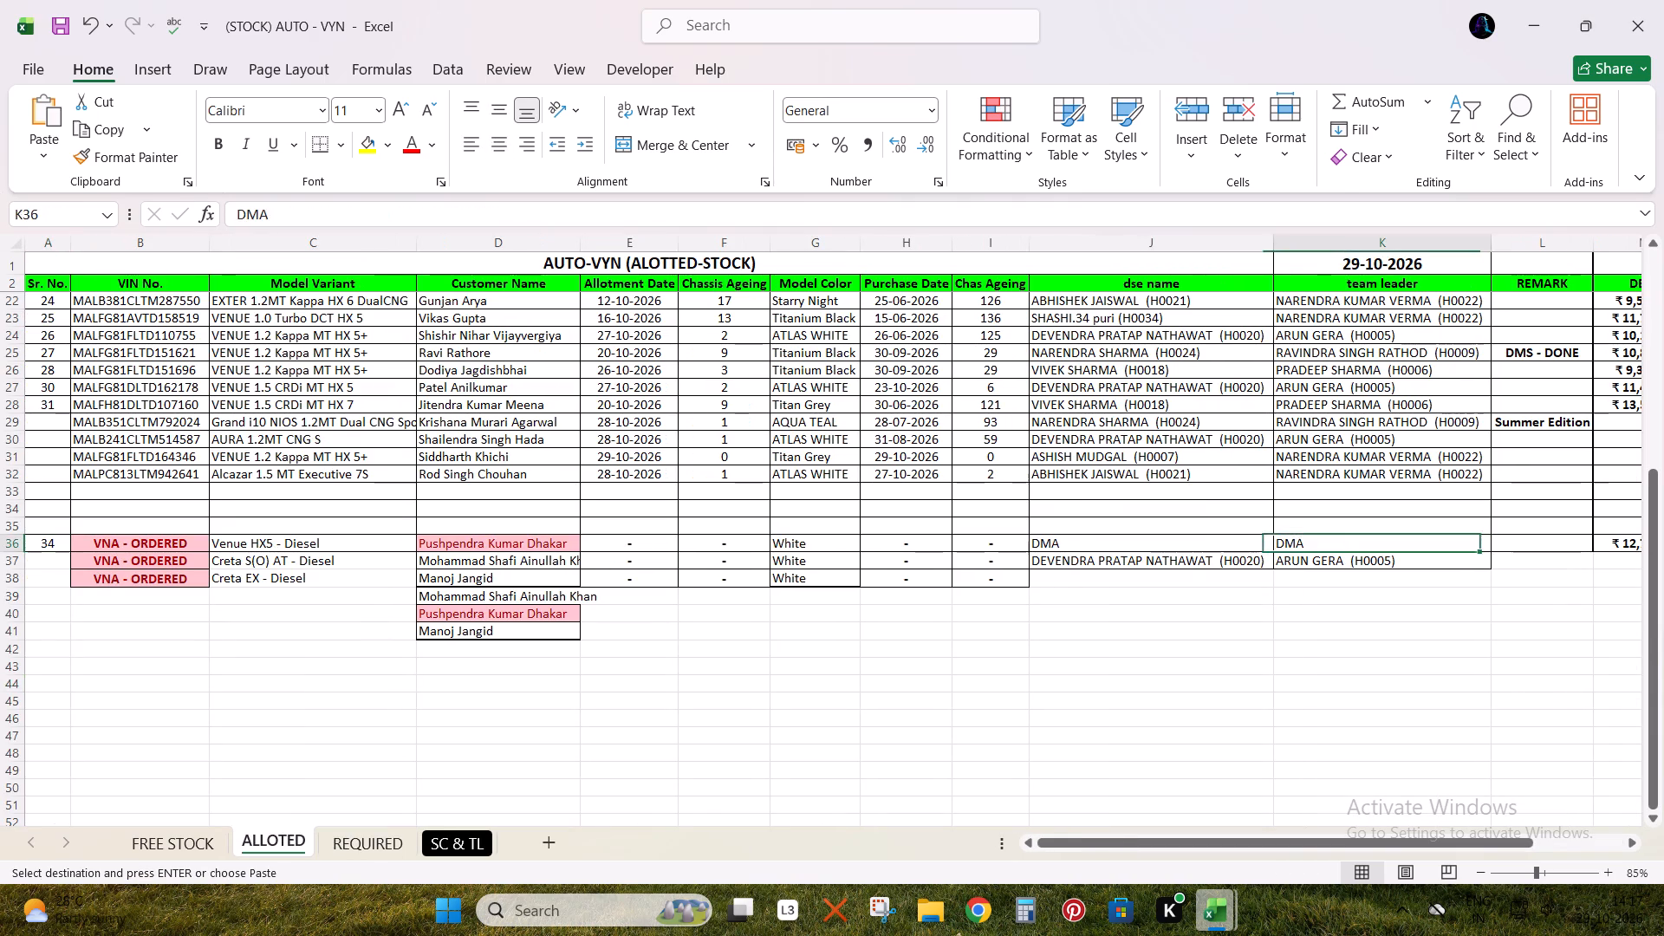
key(Down)
key(Left)
key(Down)
key(ctrl+v)
key(Right)
key(alt+Tab)
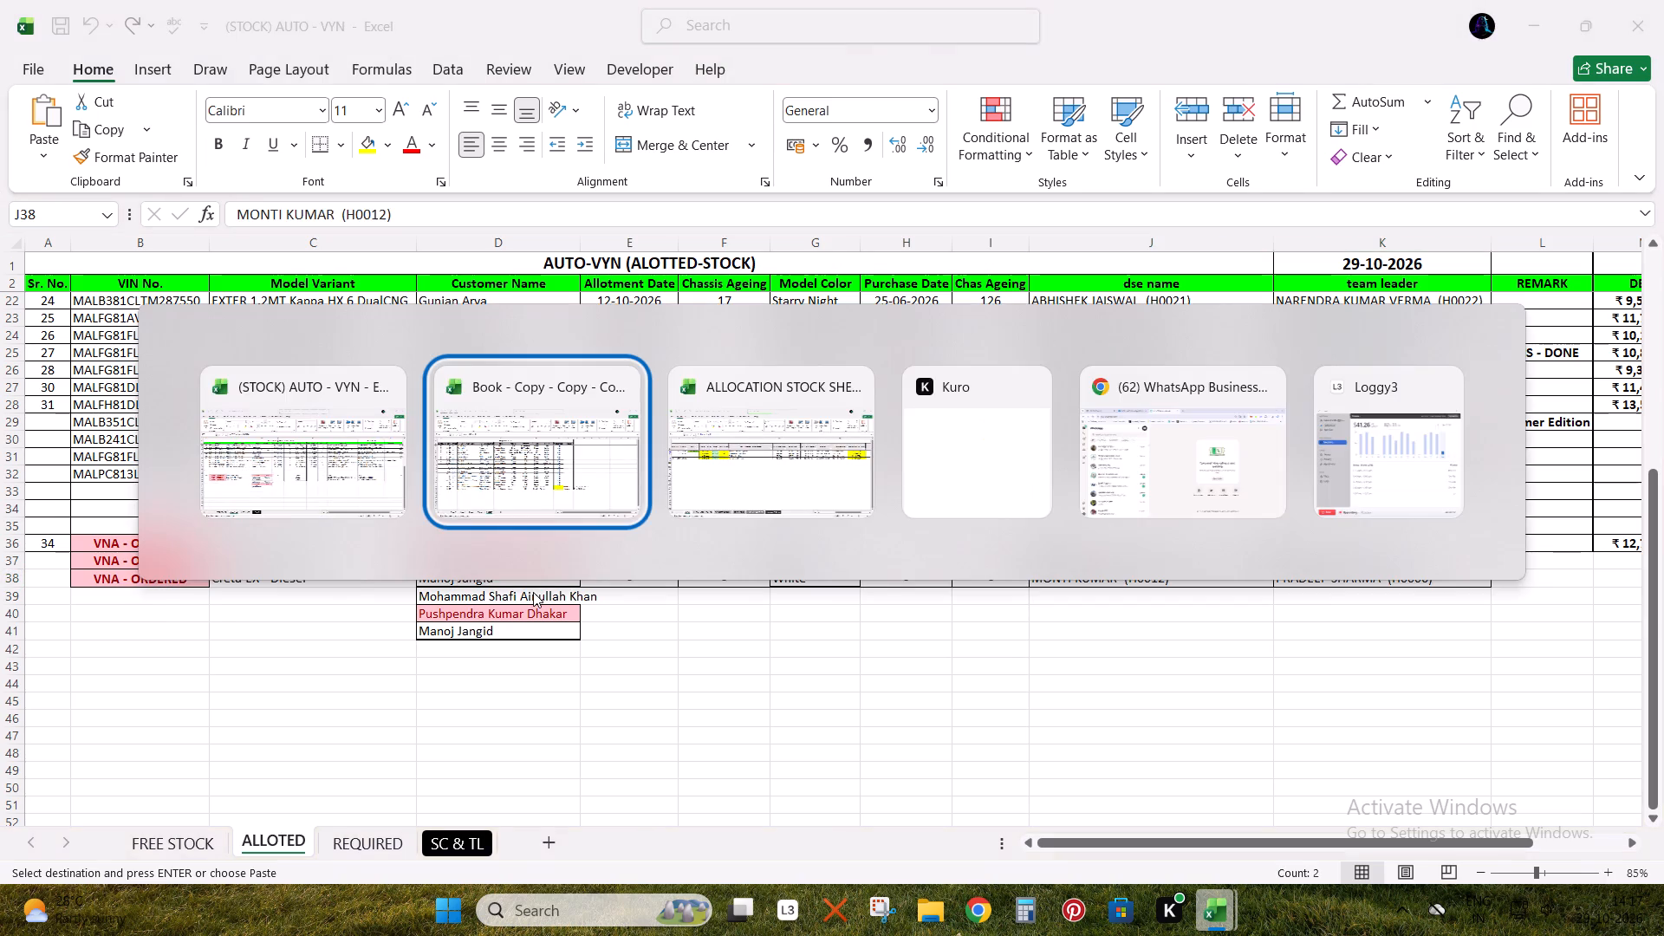
key(alt+Tab)
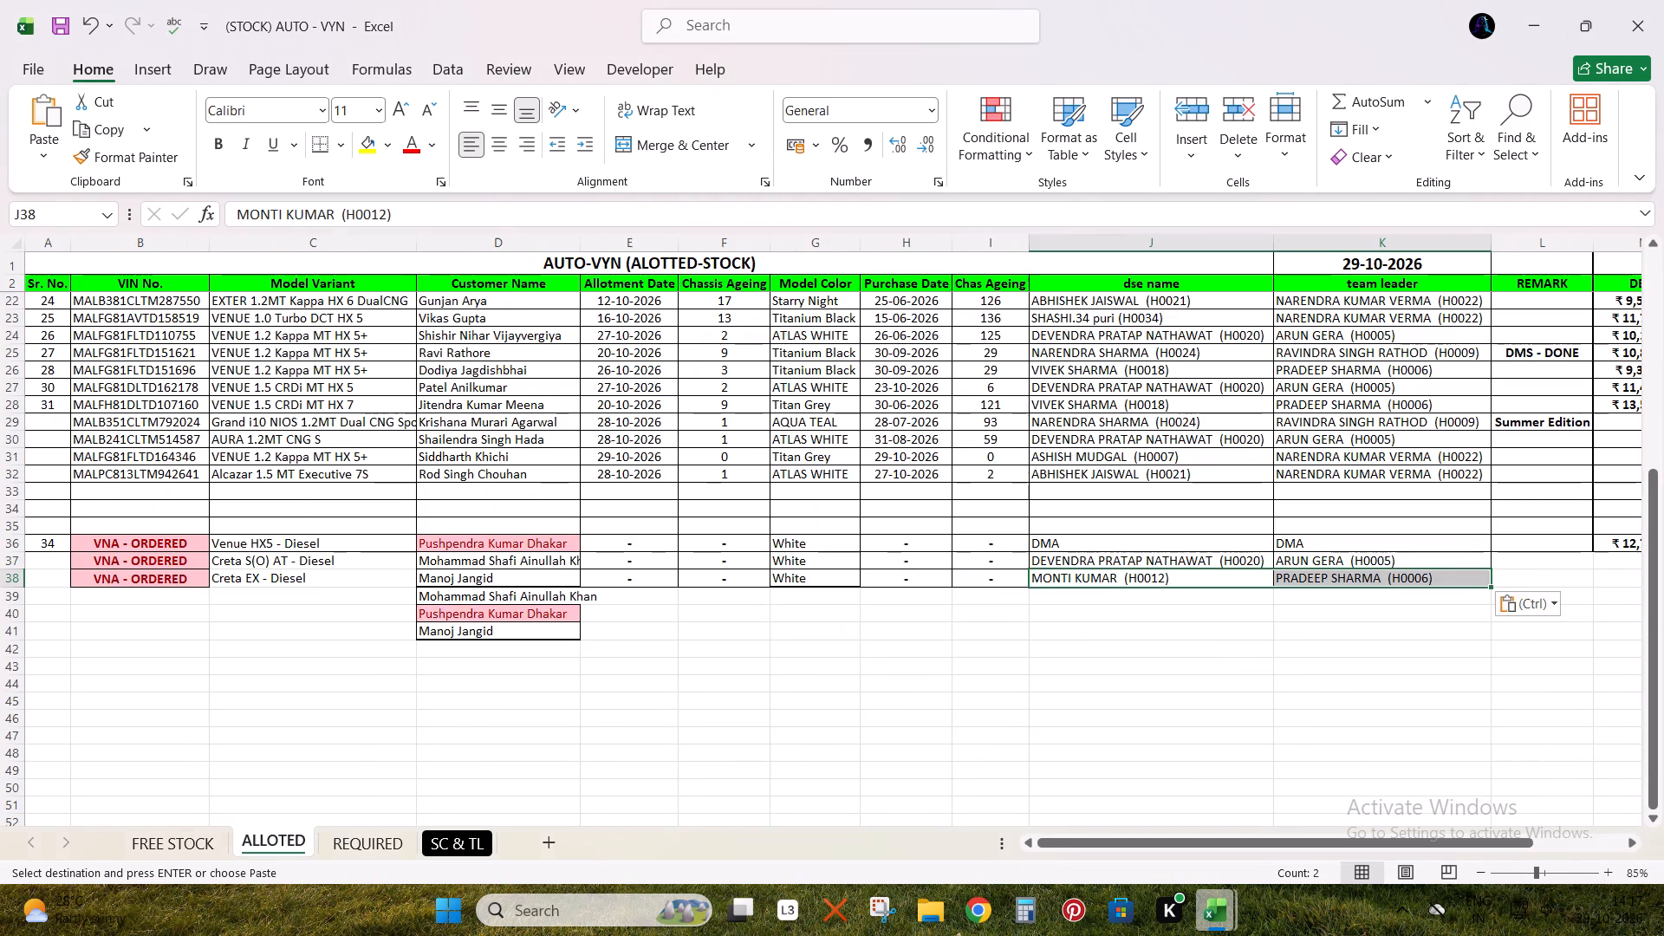
key(Escape)
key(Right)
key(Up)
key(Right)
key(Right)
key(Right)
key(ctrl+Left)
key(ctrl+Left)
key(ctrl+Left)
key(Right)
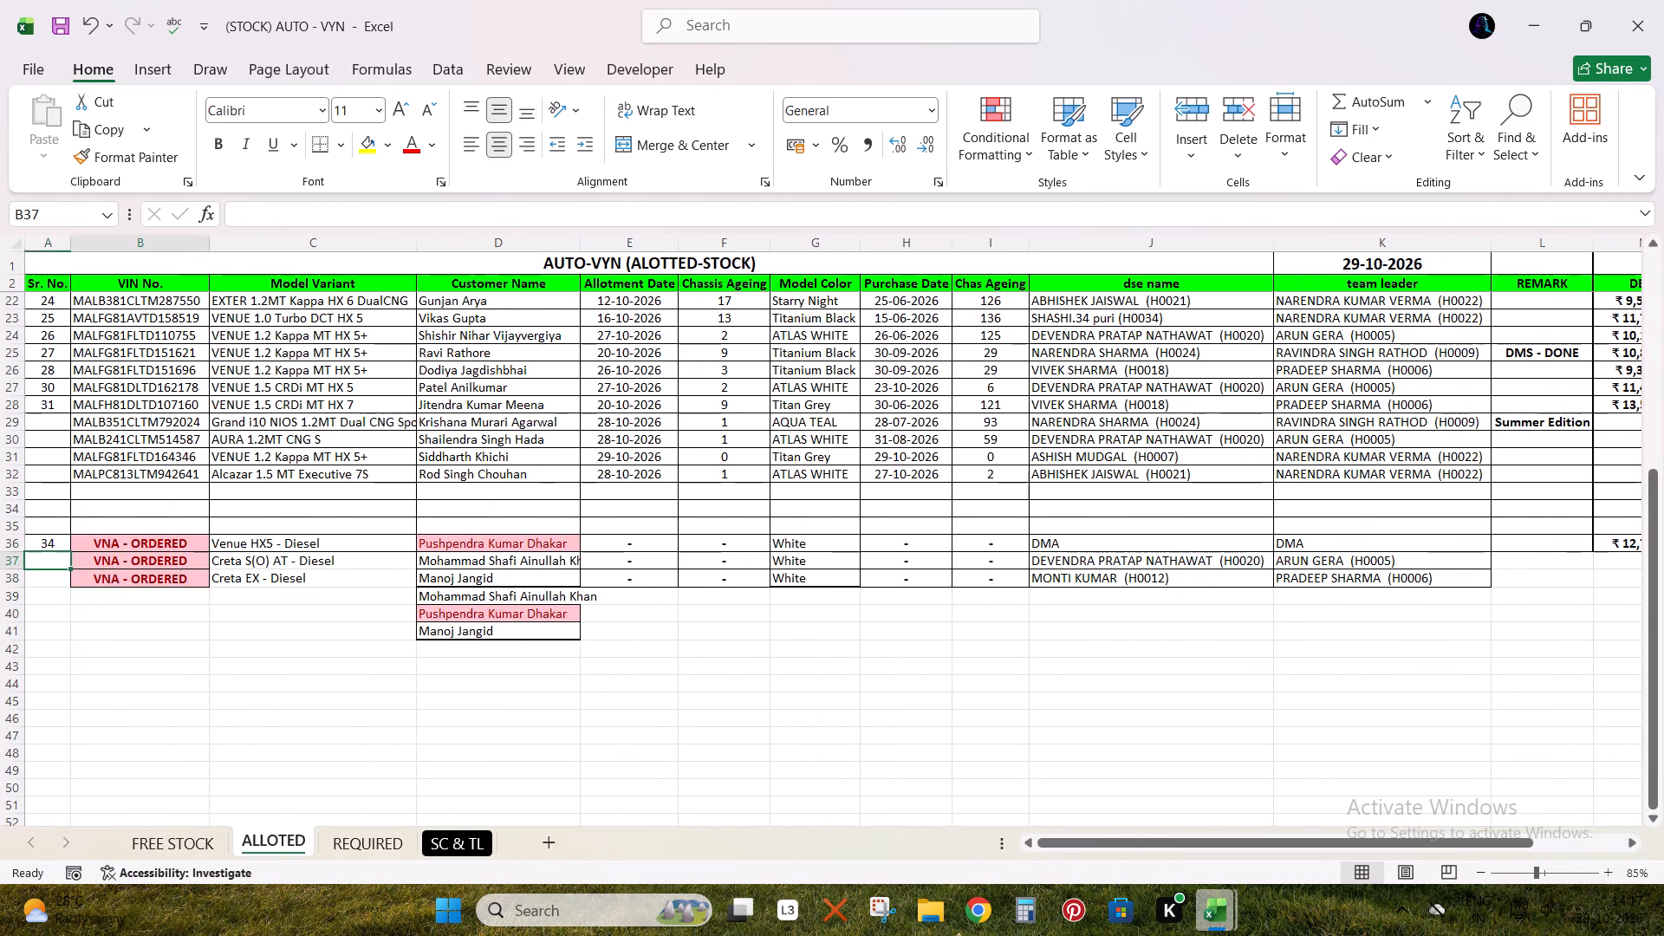
Insert a blank row at row 39, between the VNA - ORDERED rows and the leftover customer names.
key(Up)
key(Right)
key(Right)
key(Down)
key(Down)
key(Down)
key(shift+space)
key(ctrl+plus)
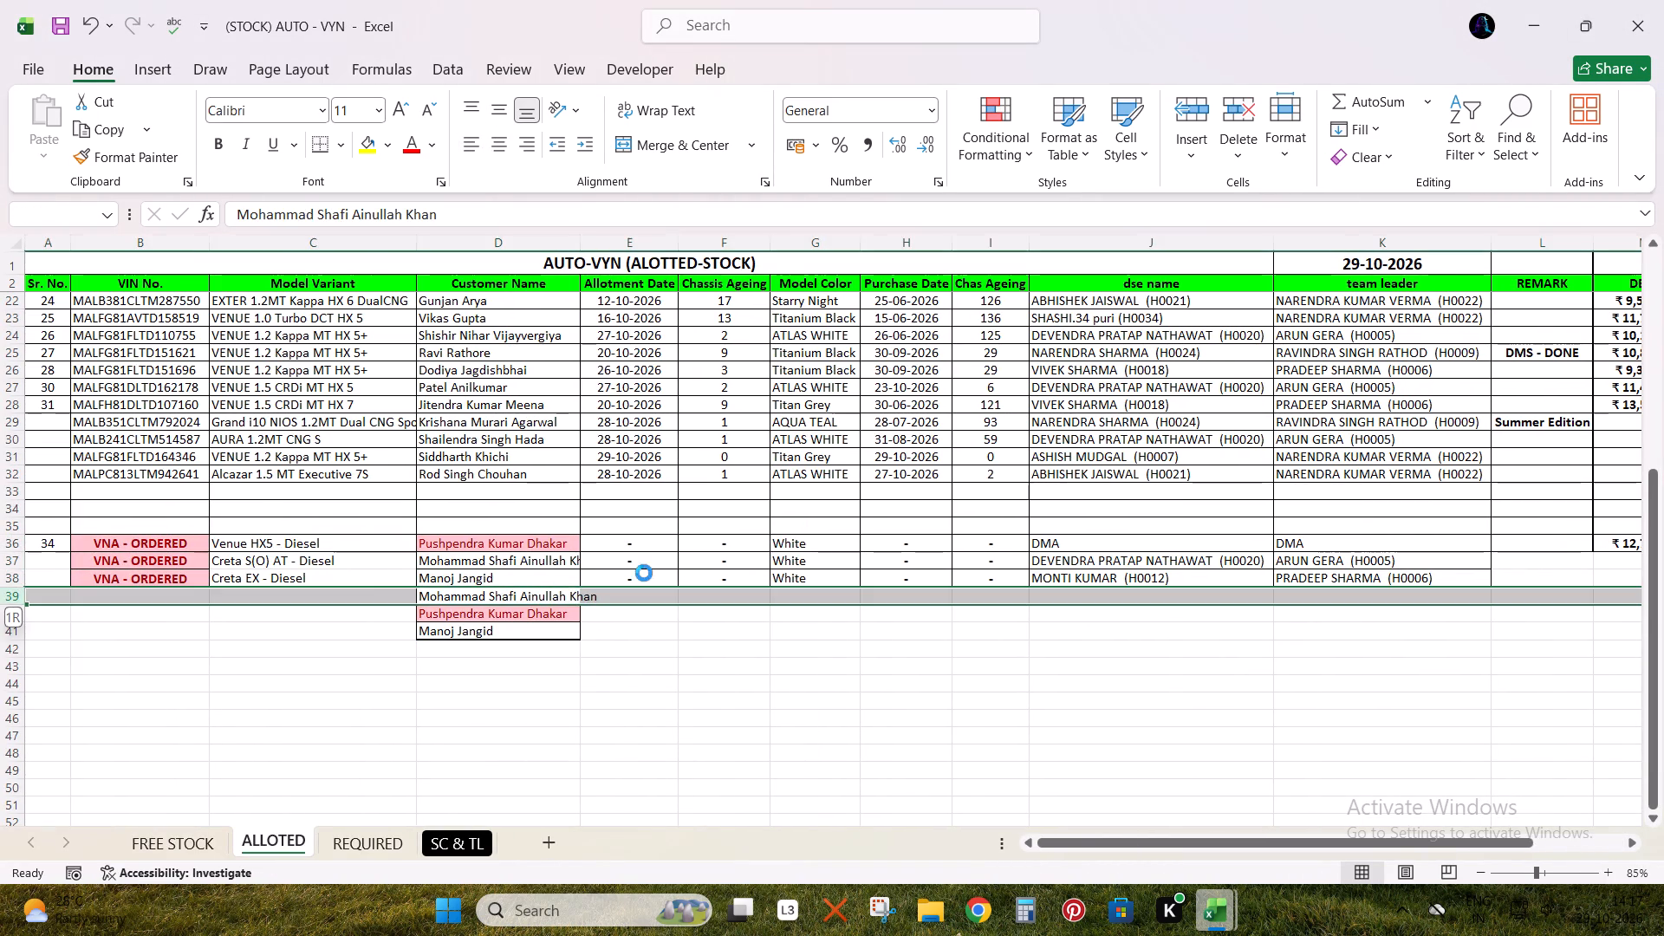
Copy the formatting of VNA - ORDERED row 36 onto the two Creta rows 37 and 38.
key(Up)
key(Up)
key(Up)
key(shift+space)
scroll(868, 504, up, 1)
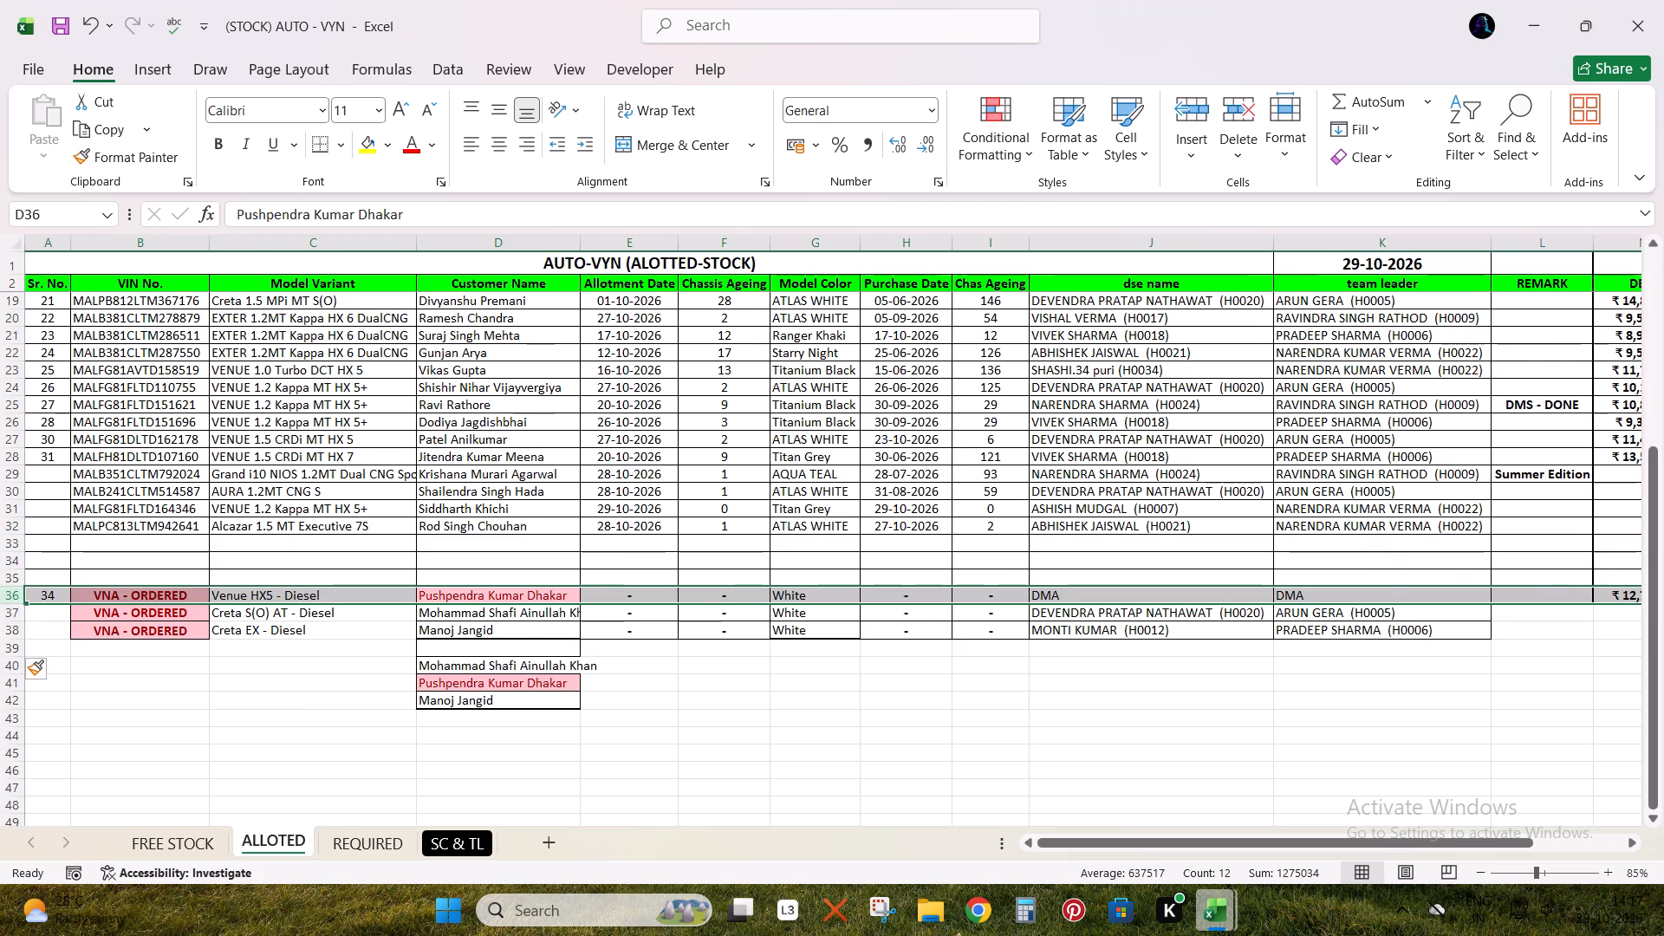
click(122, 156)
key(ctrl+shift+Down)
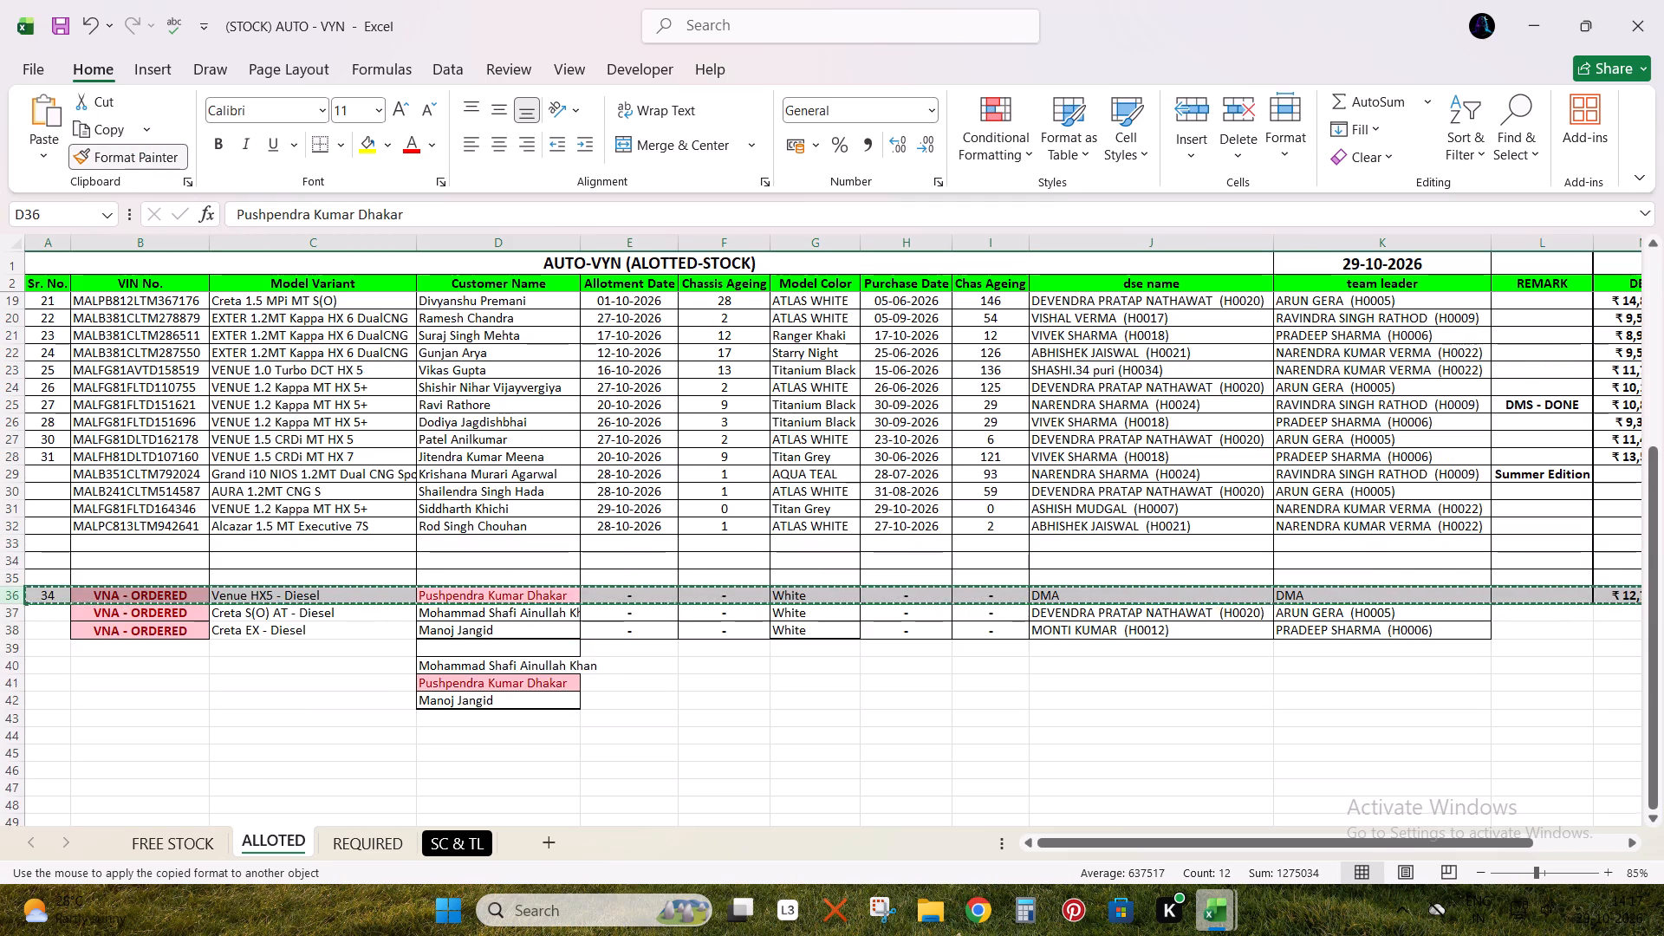
Delete rows 40 to 42 holding the leftover customer names.
drag(456, 664, 458, 688)
key(shift+space)
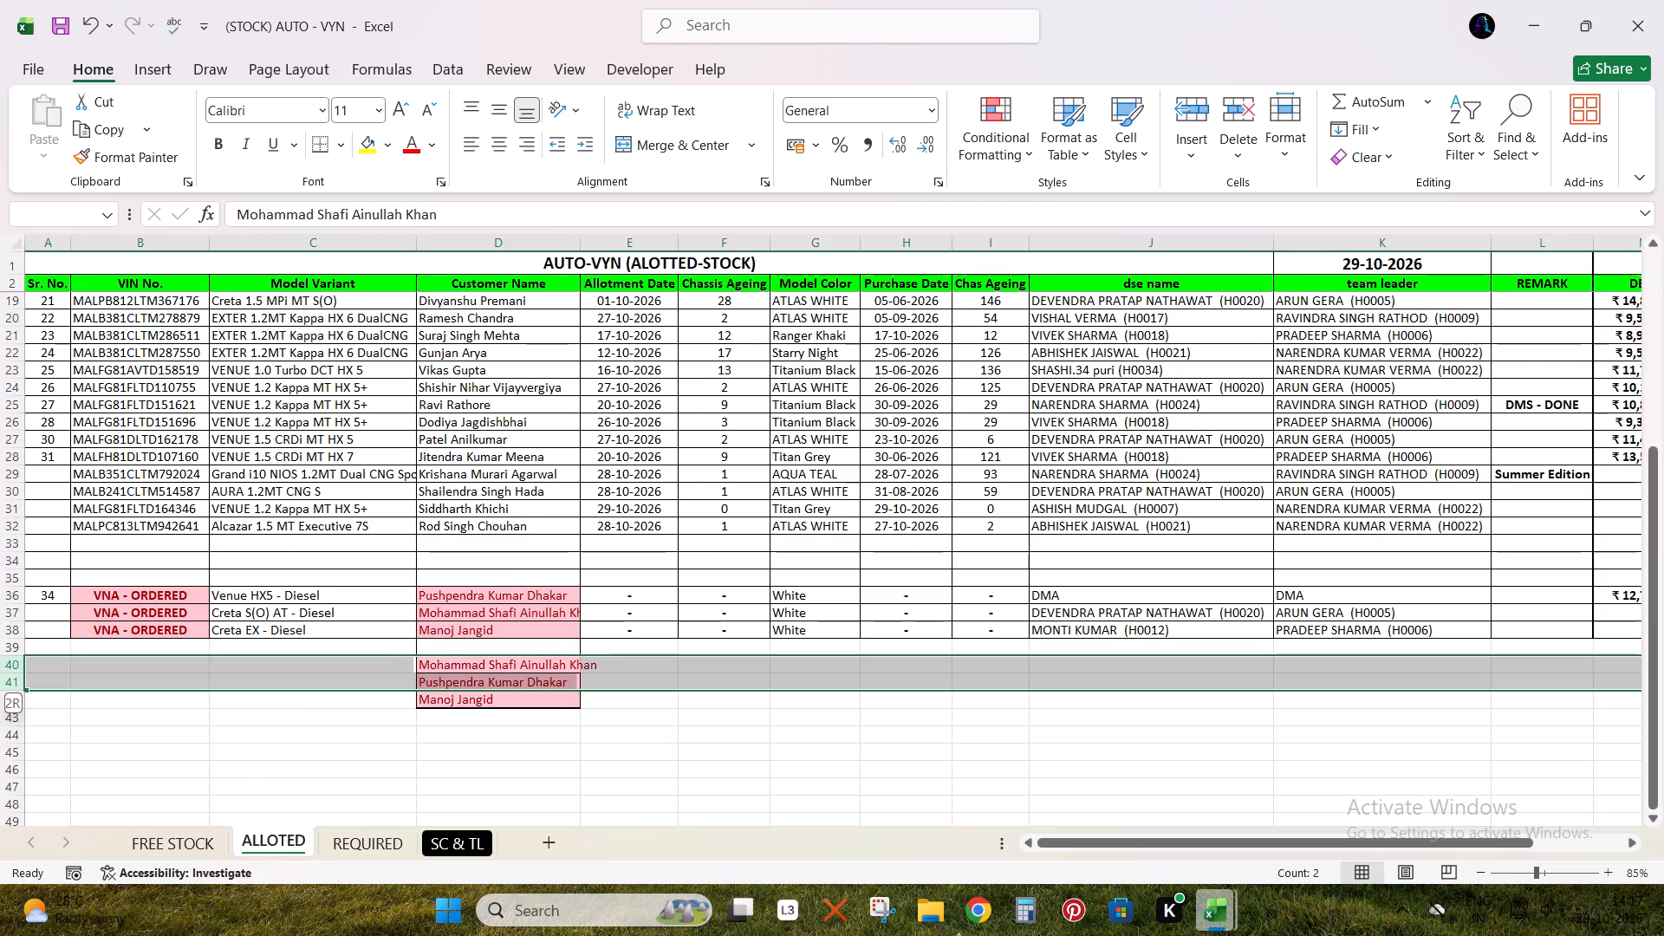
key(shift+Down)
key(ctrl+minus)
Delete the three empty rows 33 to 35 above the VNA - ORDERED rows.
drag(474, 542, 480, 580)
key(shift+space)
key(ctrl+minus)
Insert two blank rows at row 33 to separate the allotted vehicles from the VNA - ORDERED rows.
scroll(224, 458, up, 5)
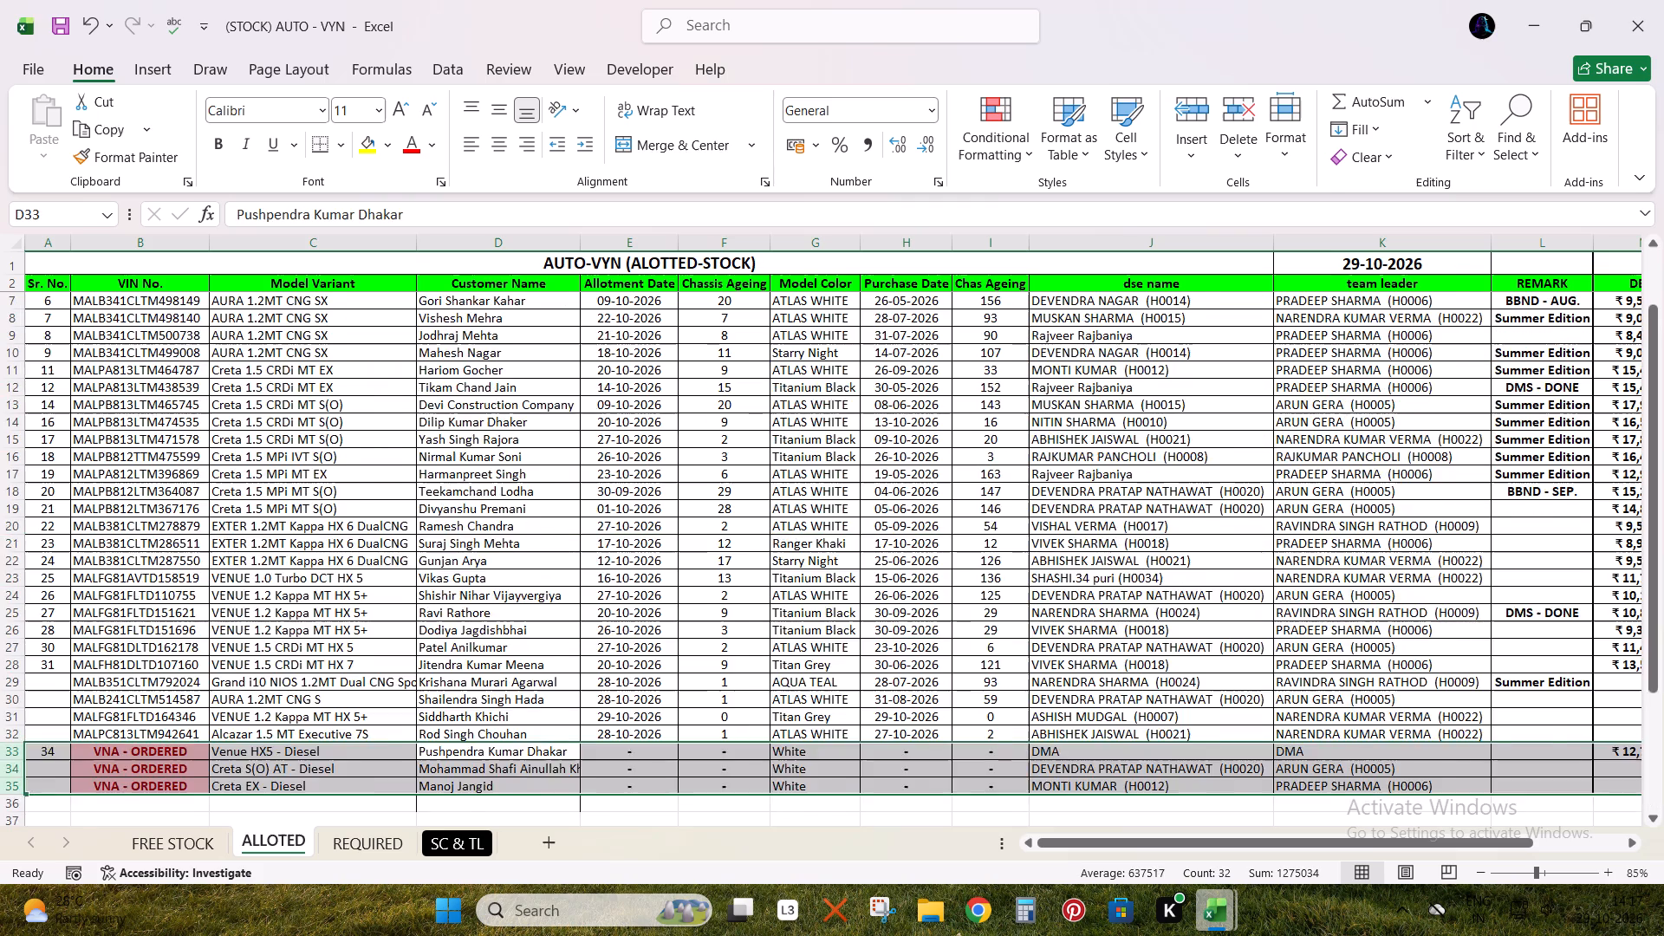
scroll(221, 454, up, 6)
scroll(436, 650, down, 1)
click(463, 769)
key(shift+space)
key(ctrl+plus)
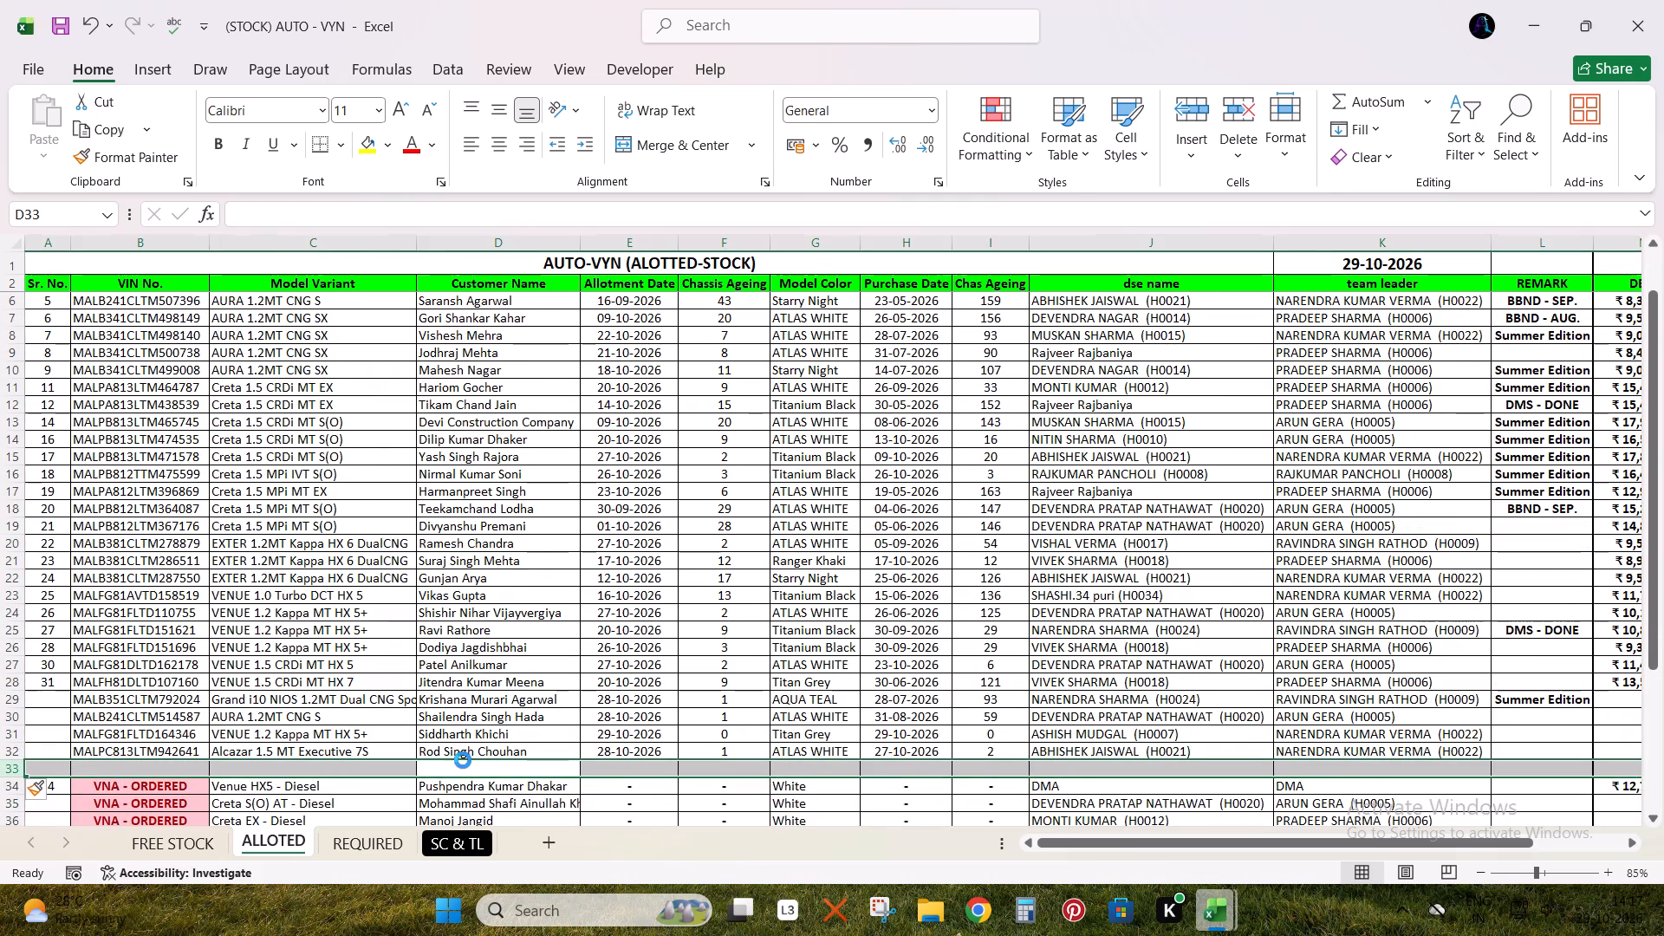
key(ctrl+plus)
Sort the allotted vehicle rows 3 to 32 by Model Color from A to Z, expanding the selection to the whole rows.
click(820, 763)
key(ctrl+Up)
key(ctrl+Up)
key(Down)
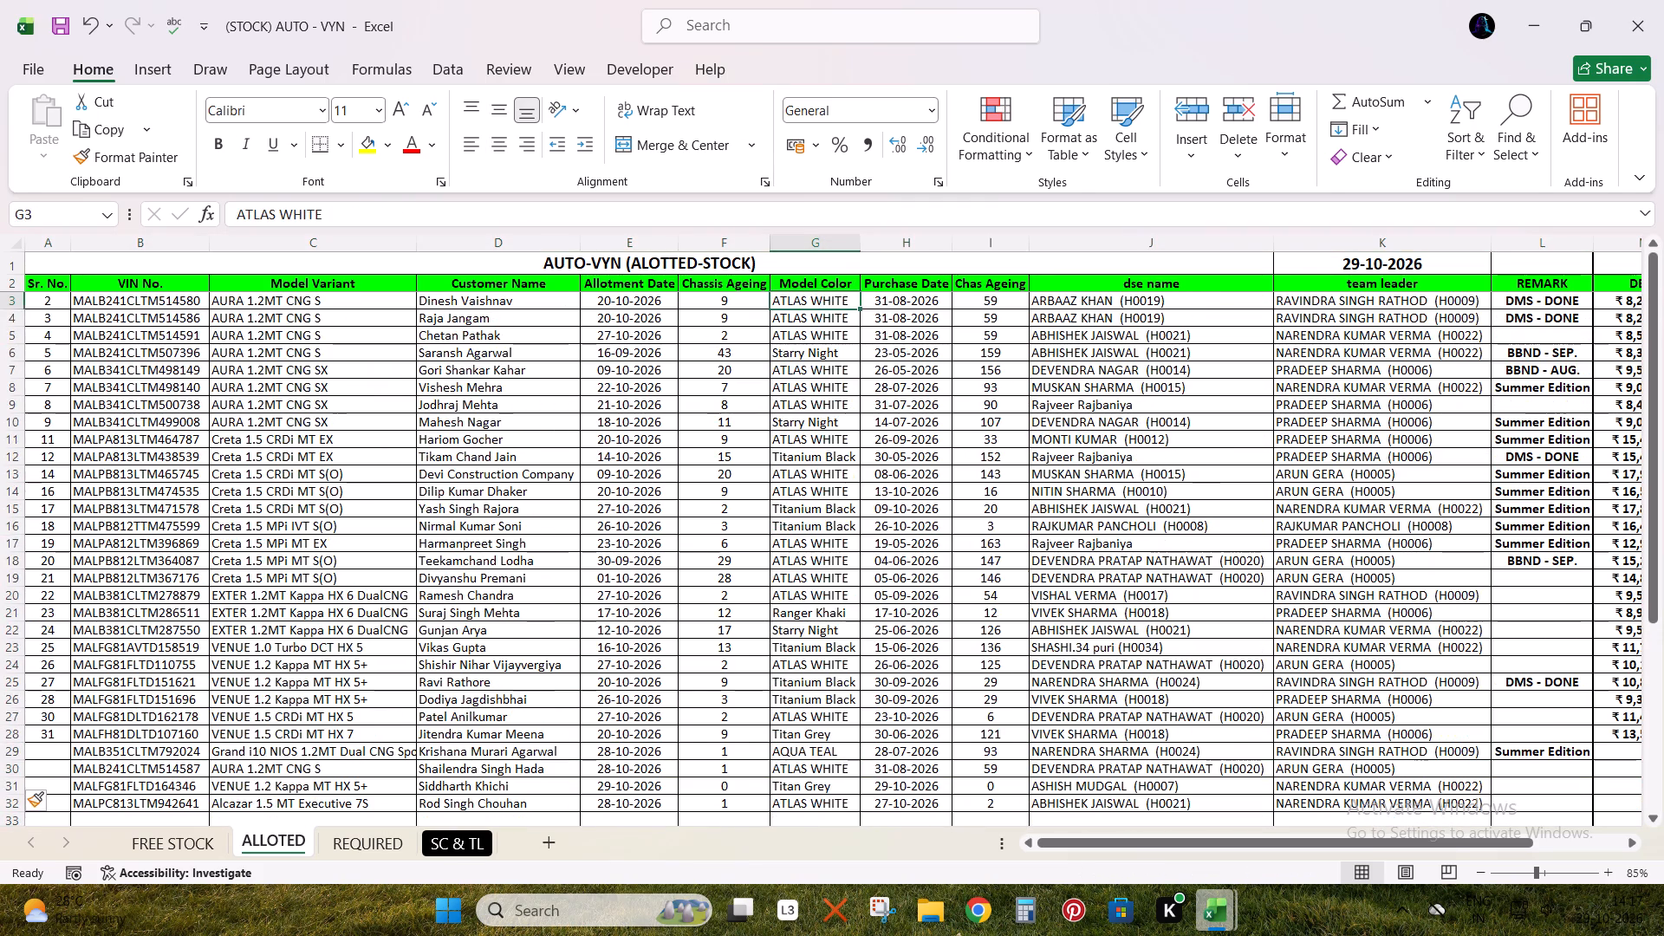
key(ctrl+shift+Down)
click(1475, 166)
click(1487, 185)
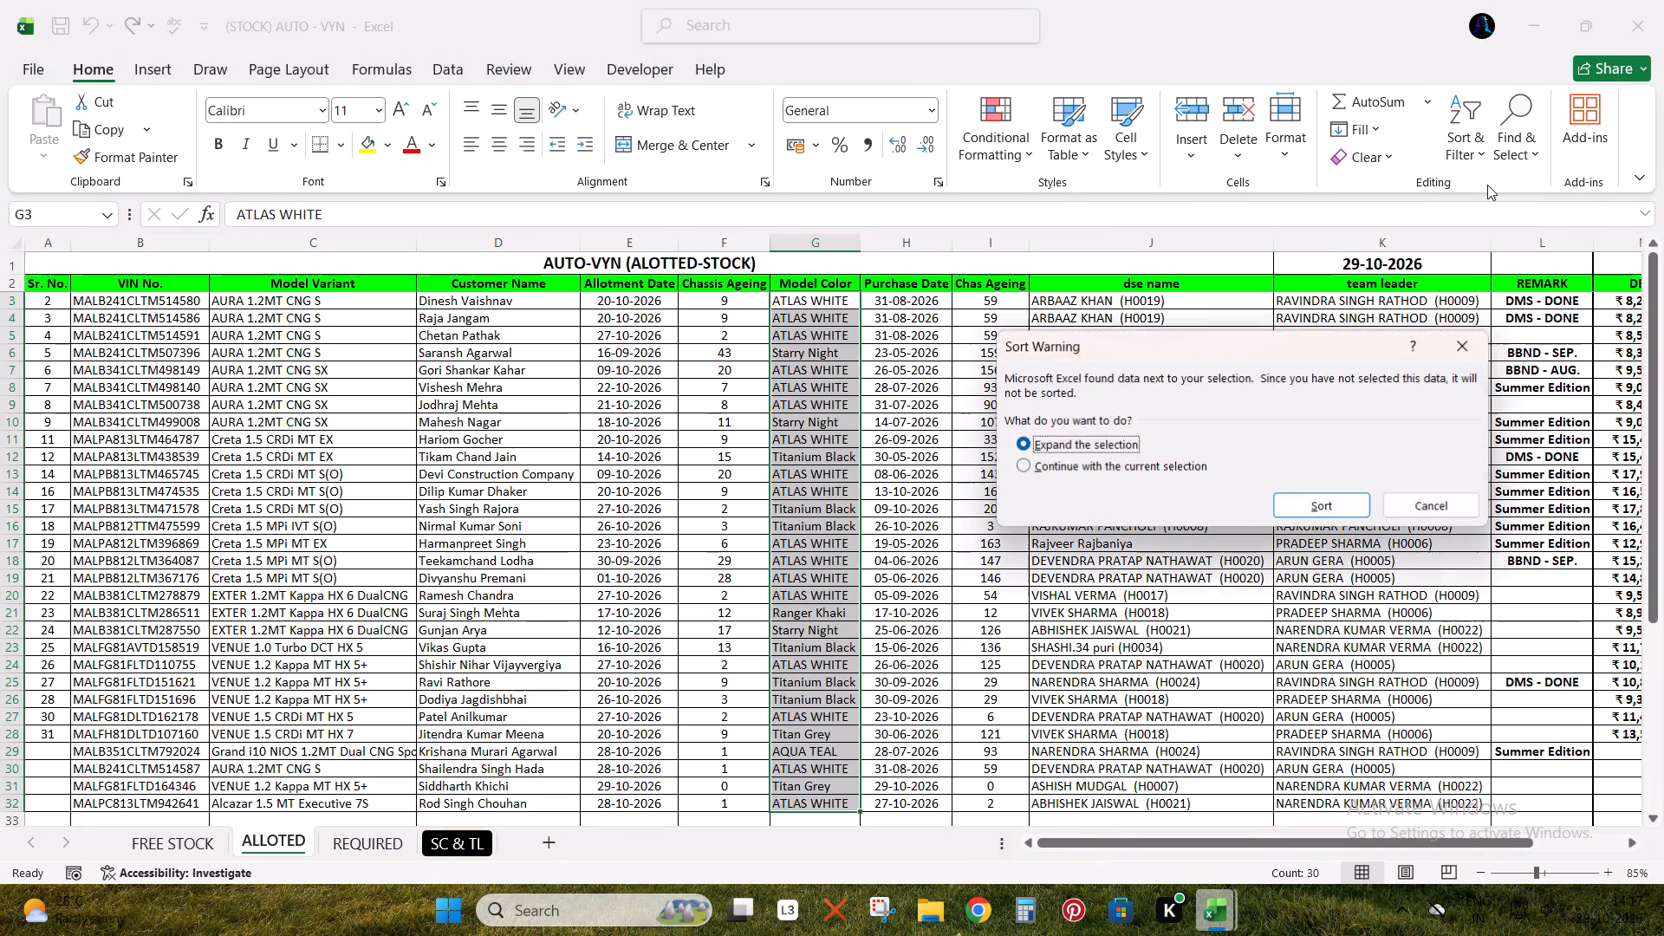
key(Return)
Sort the allotted vehicle rows 3 to 32 by Model Variant from A to Z, expanding the selection to the whole rows.
click(494, 287)
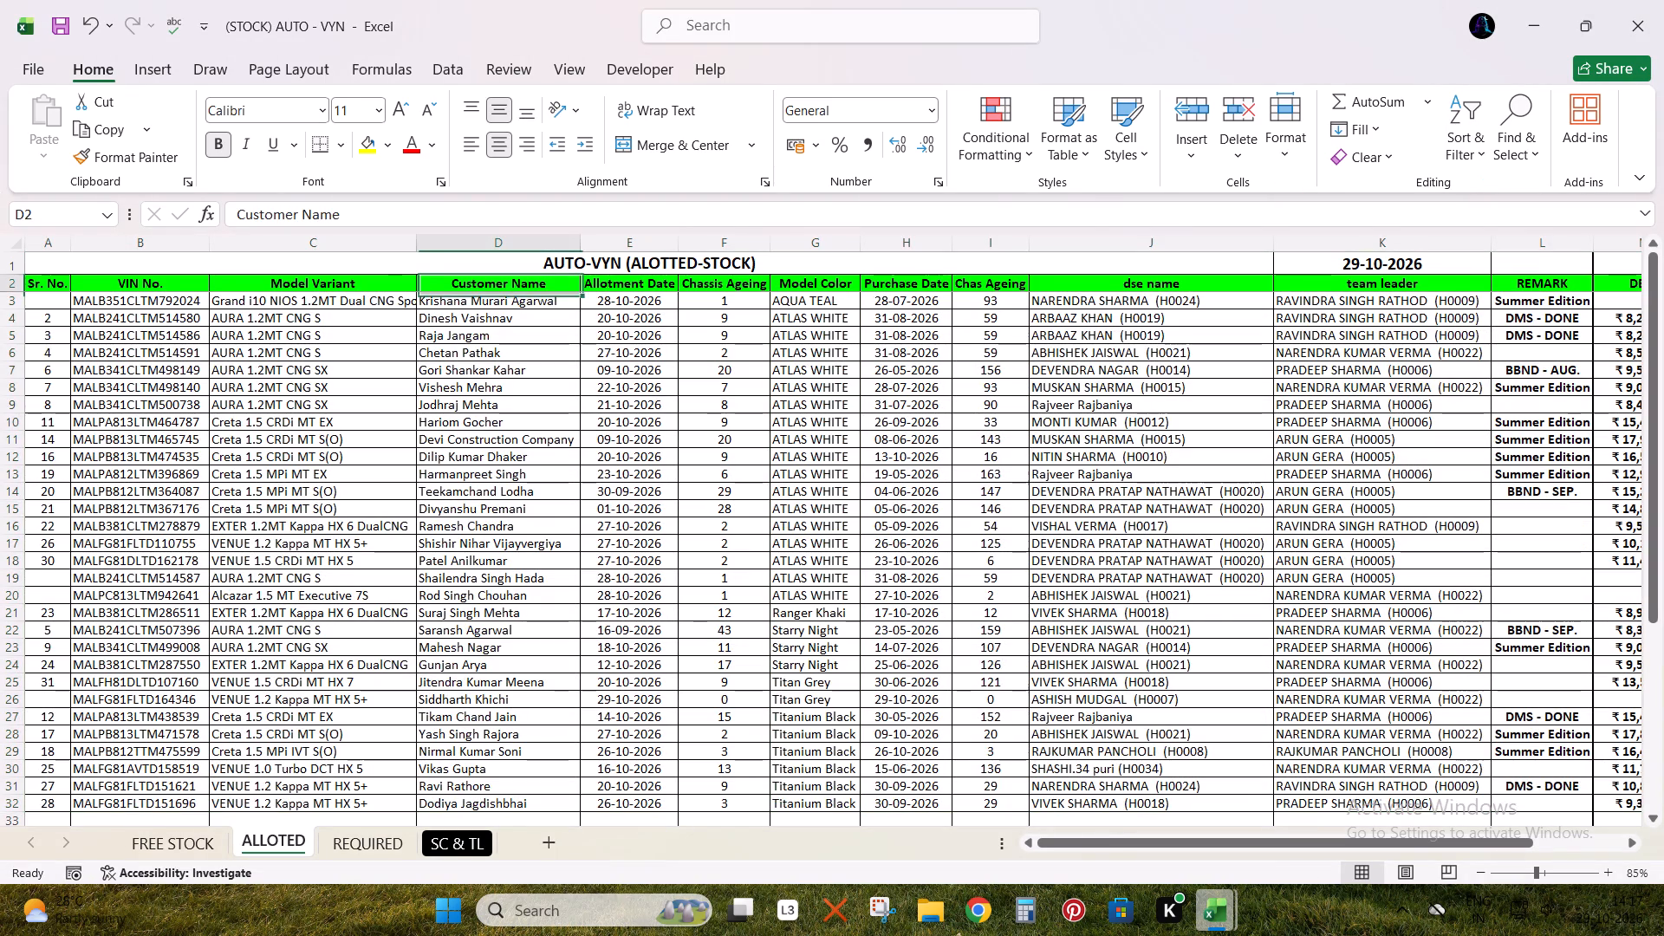
key(Down)
key(Left)
key(Up)
key(Down)
key(ctrl+shift+Down)
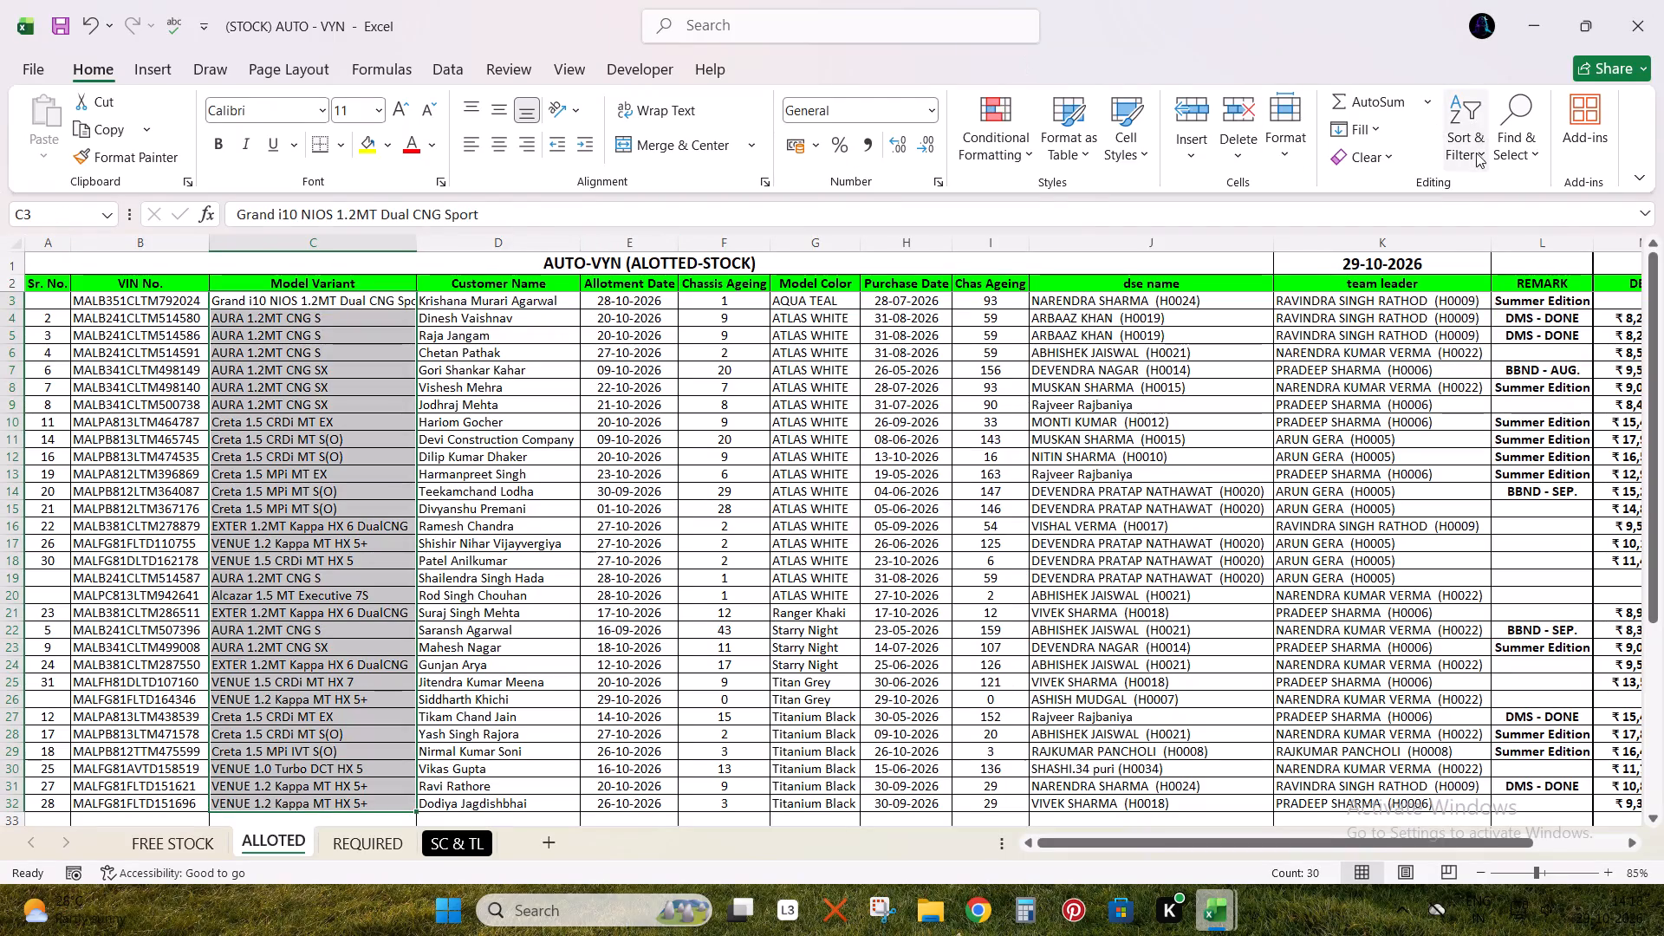
click(1476, 153)
click(1491, 185)
key(Return)
Delete the two blank separator rows 33 and 34 above the VNA - ORDERED rows.
scroll(491, 483, down, 2)
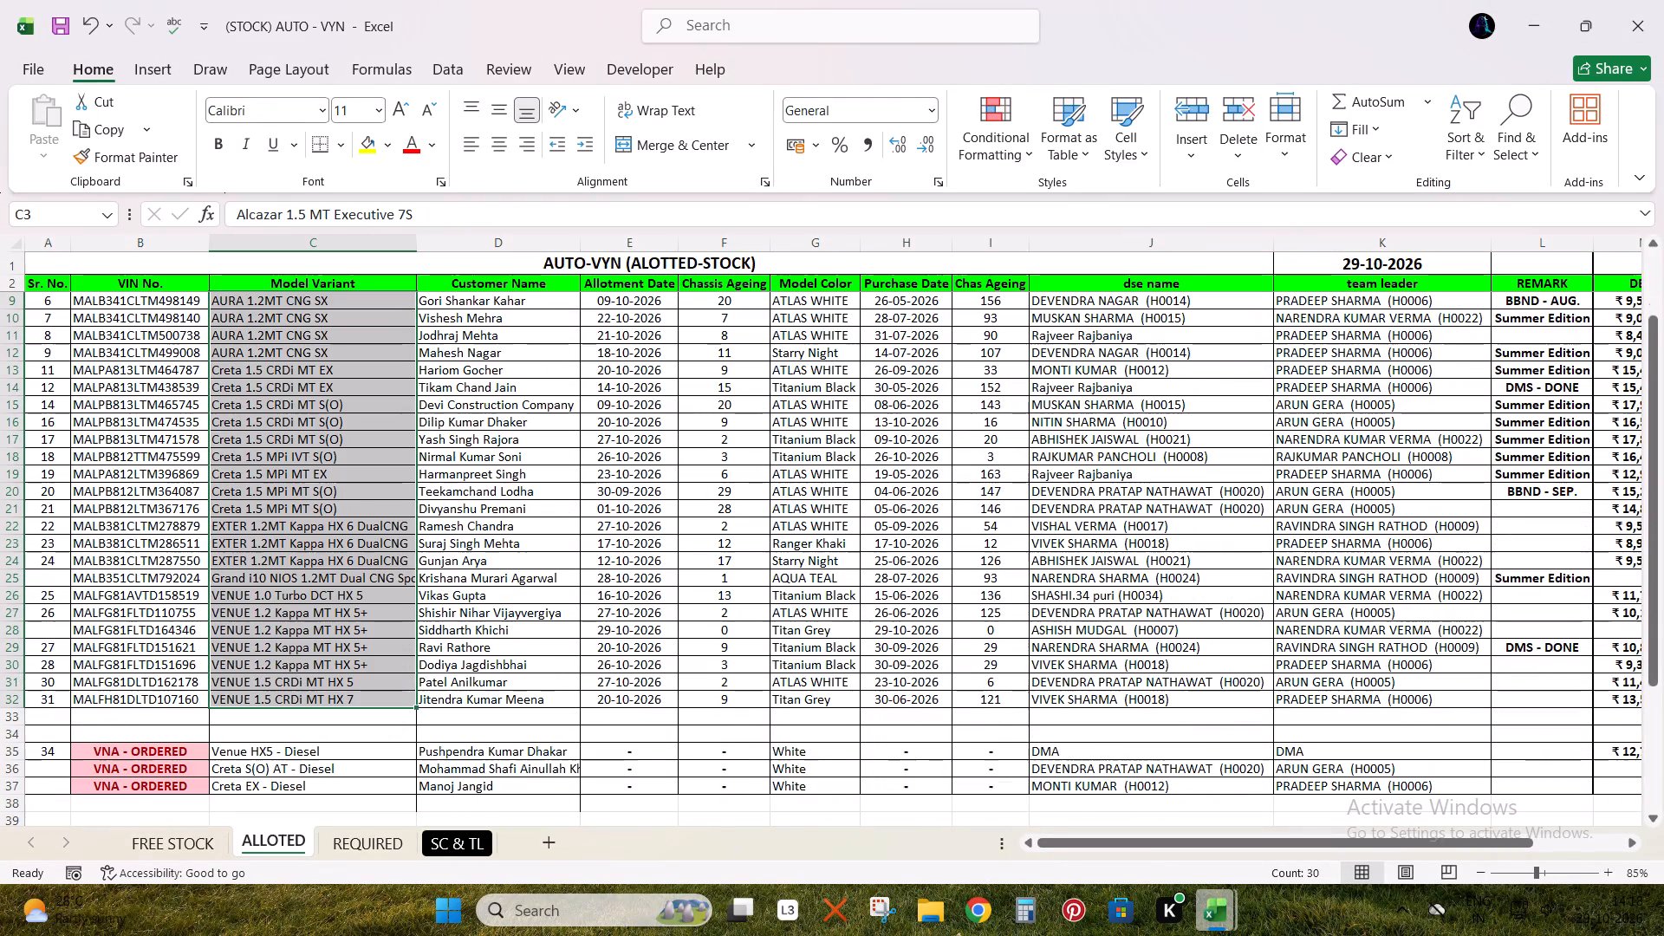
drag(282, 717, 283, 734)
key(shift+space)
key(ctrl+minus)
Enter 1 as the first Sr. No. in A3 and fill the number series from A3:A4 down to A35.
key(ctrl+Up)
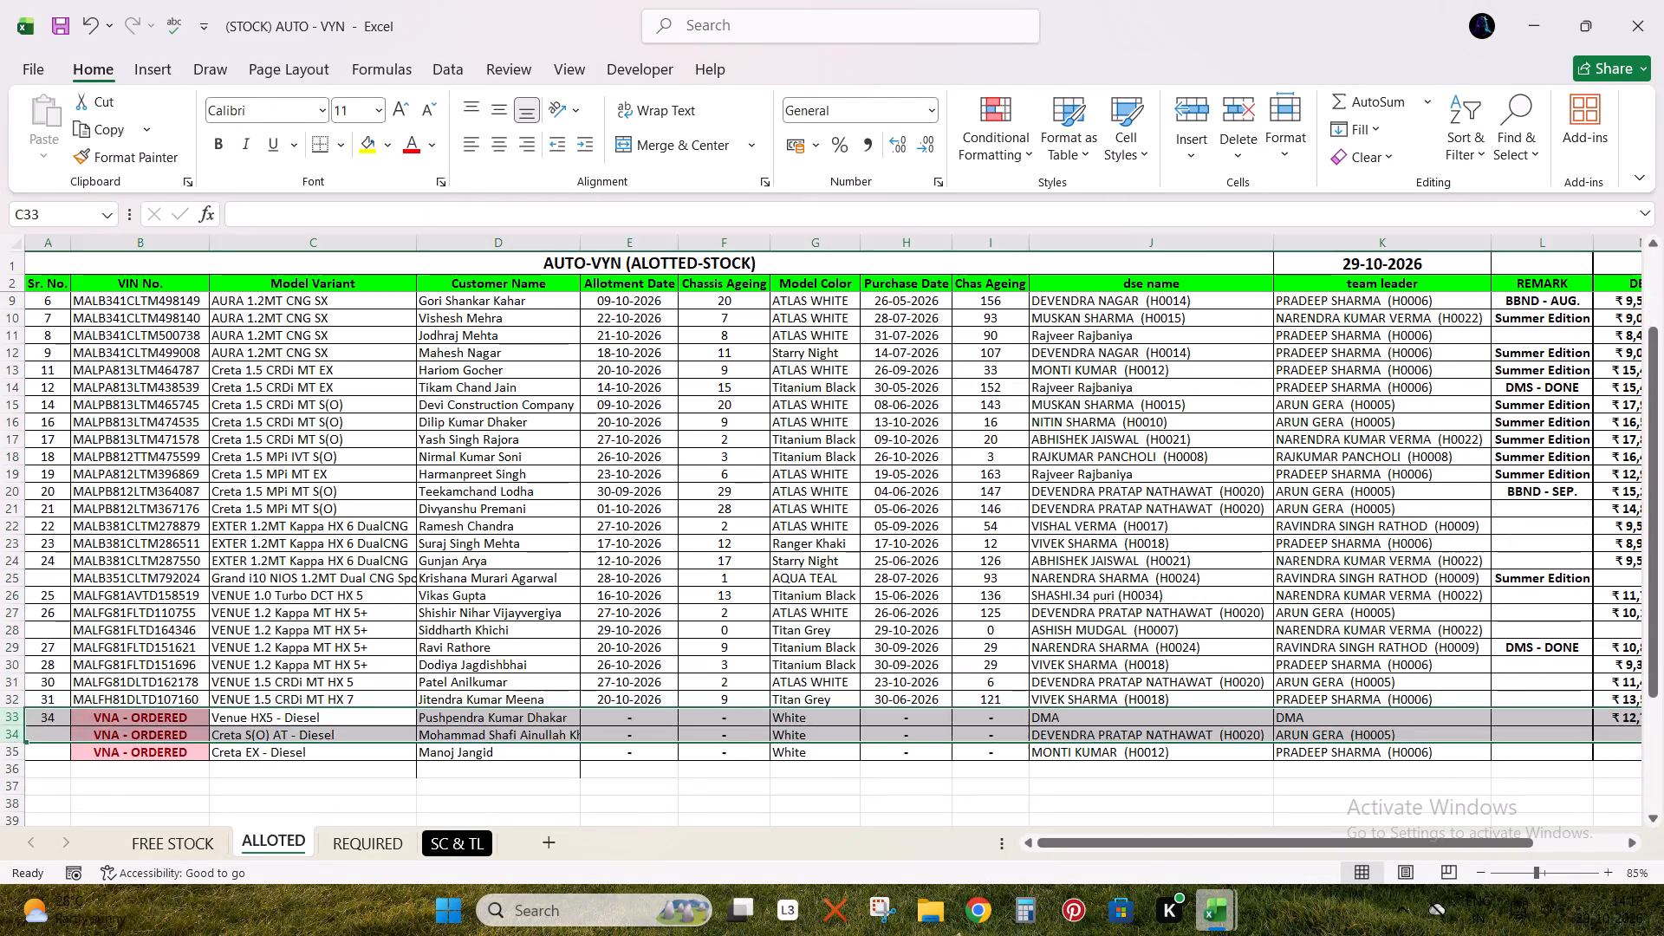
key(ctrl+Left)
key(ctrl+Up)
key(Down)
key(Down)
key(1)
key(Up)
key(Down)
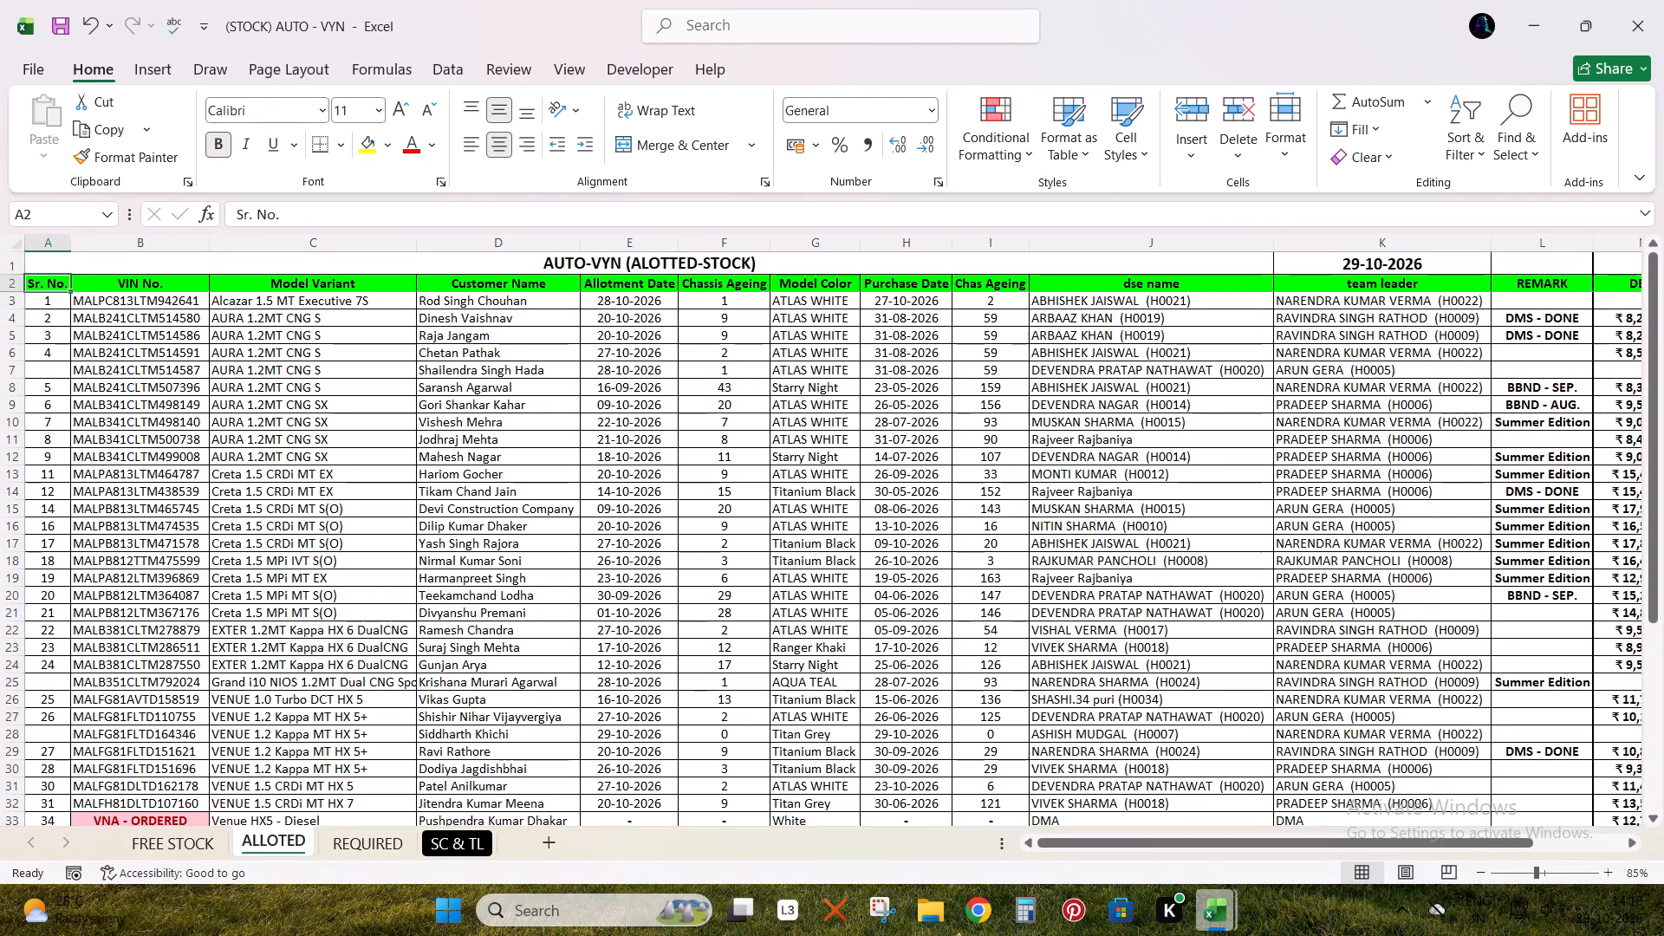
key(shift+Down)
key(shift+Down)
key(shift+Up)
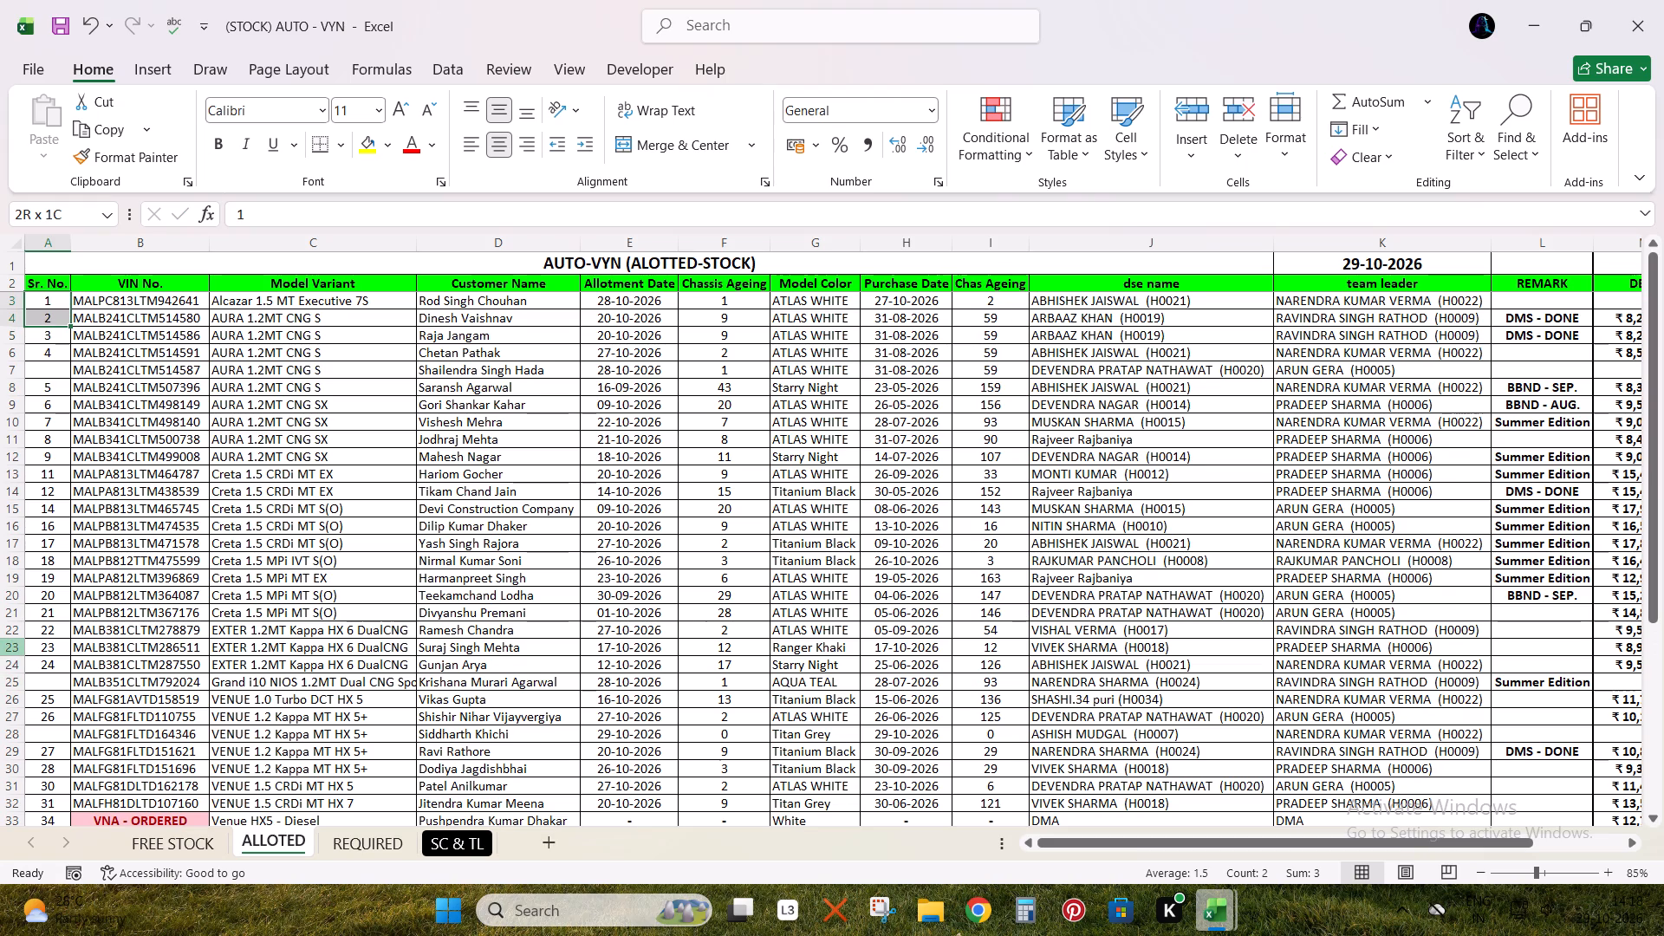
drag(71, 322, 63, 794)
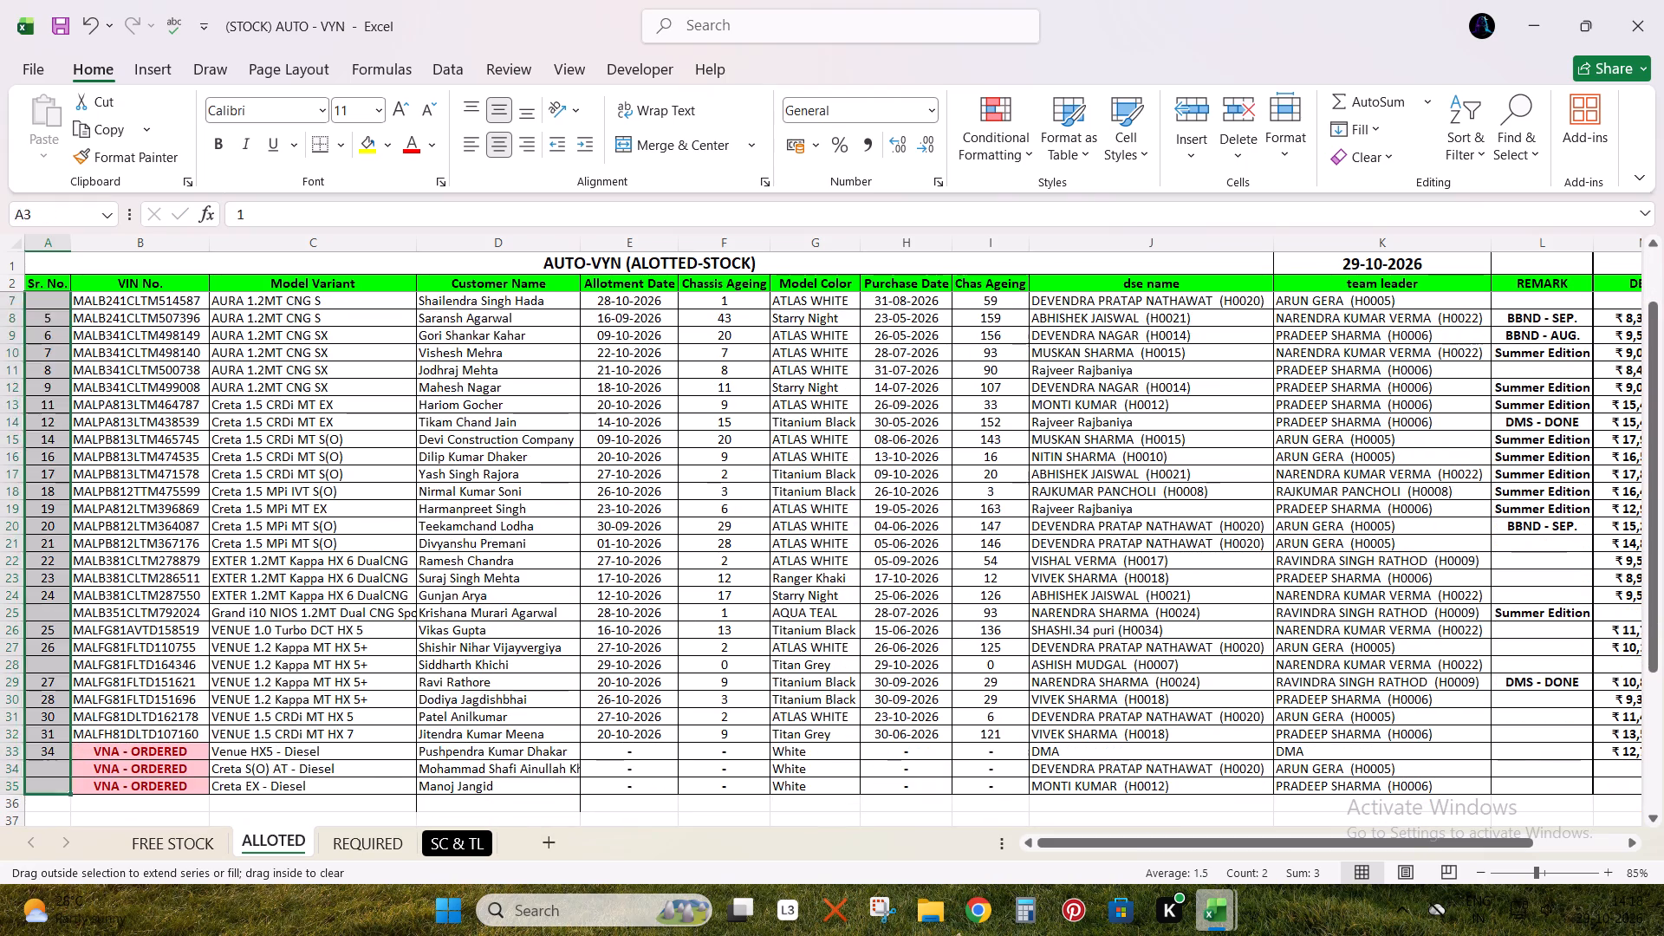
Apply a thick outside border around the whole ALLOTED table.
click(301, 647)
key(ctrl+a)
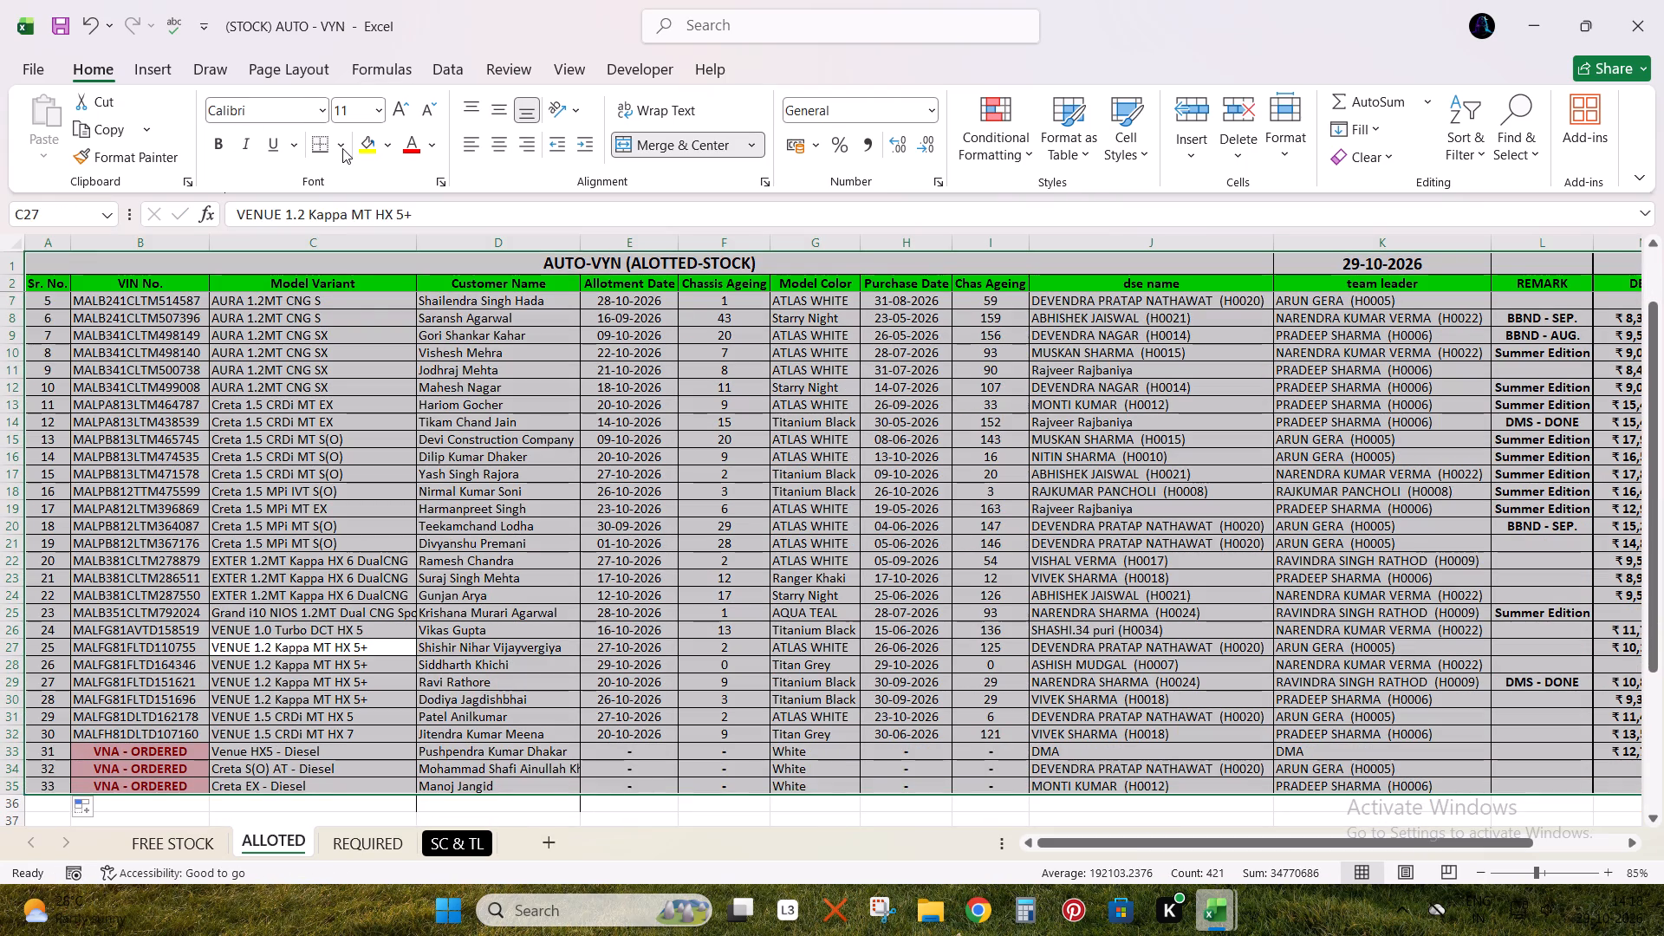
click(344, 148)
click(356, 426)
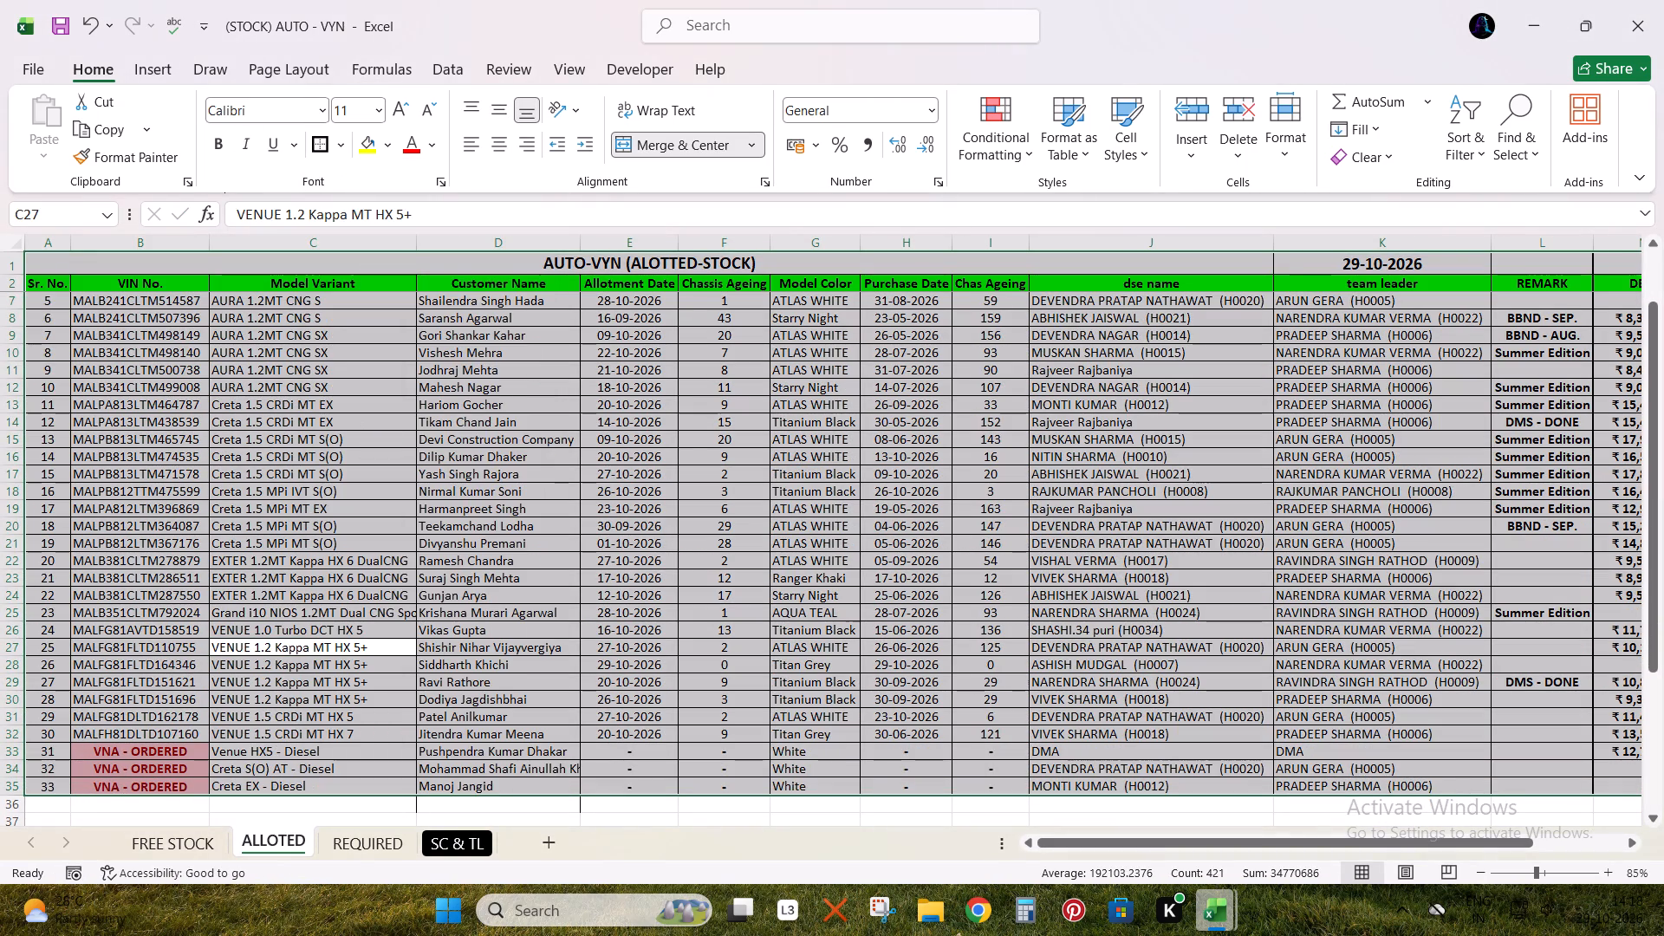
Autofit the widths of columns A through L to their contents.
drag(1533, 244, 0, 244)
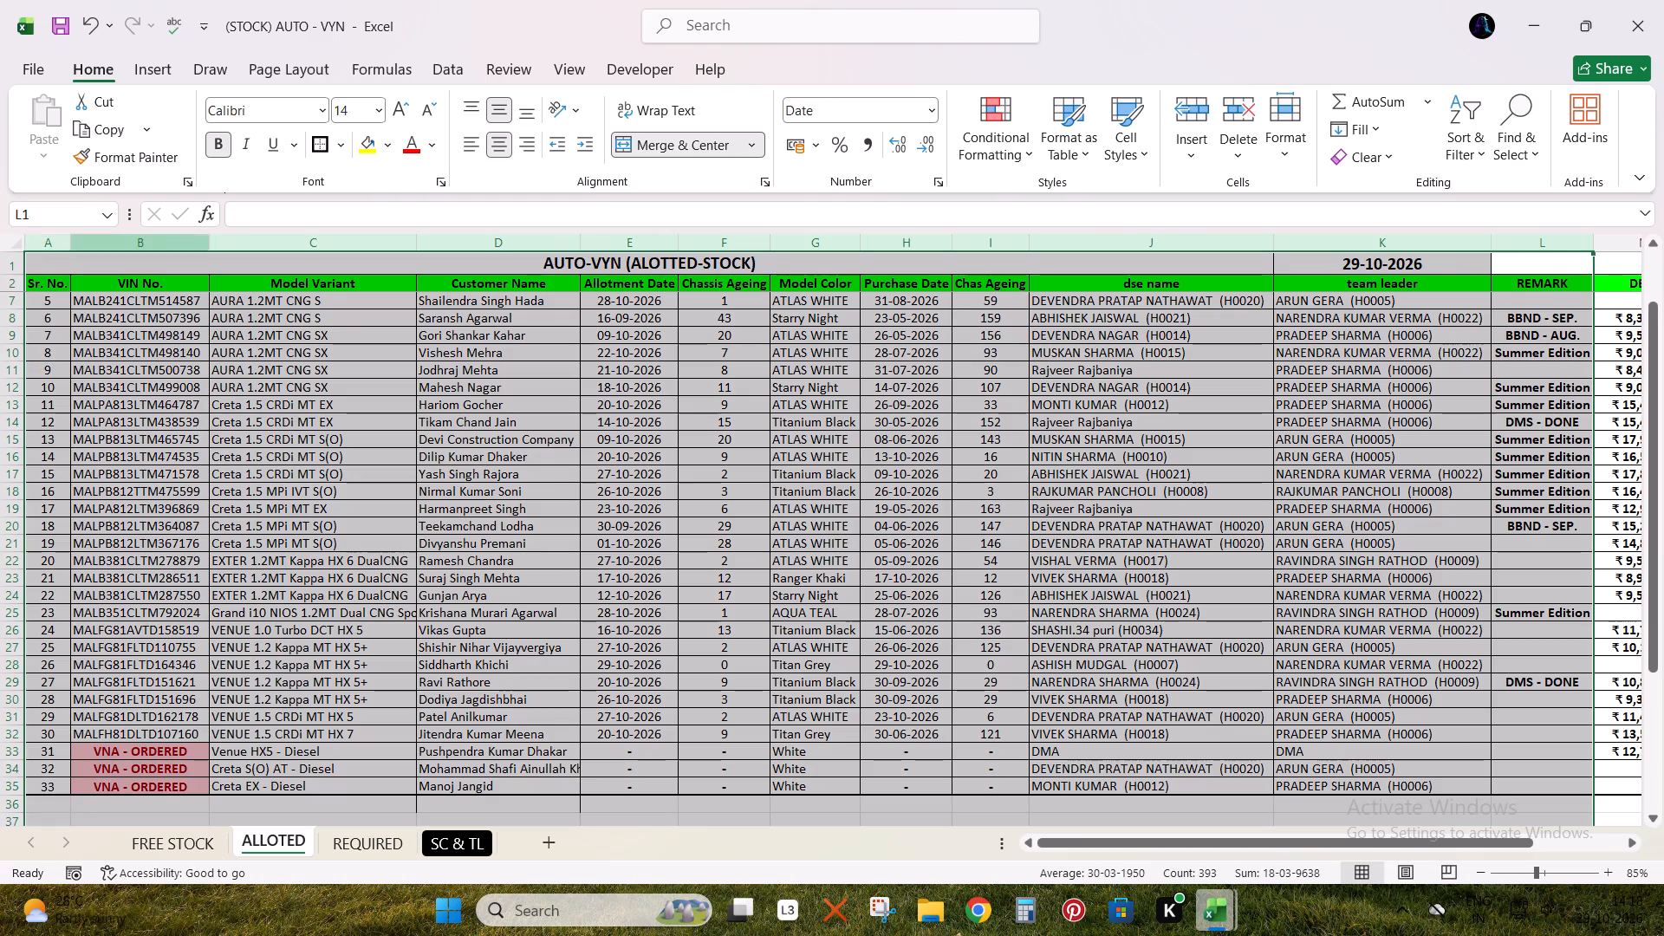
double_click(70, 243)
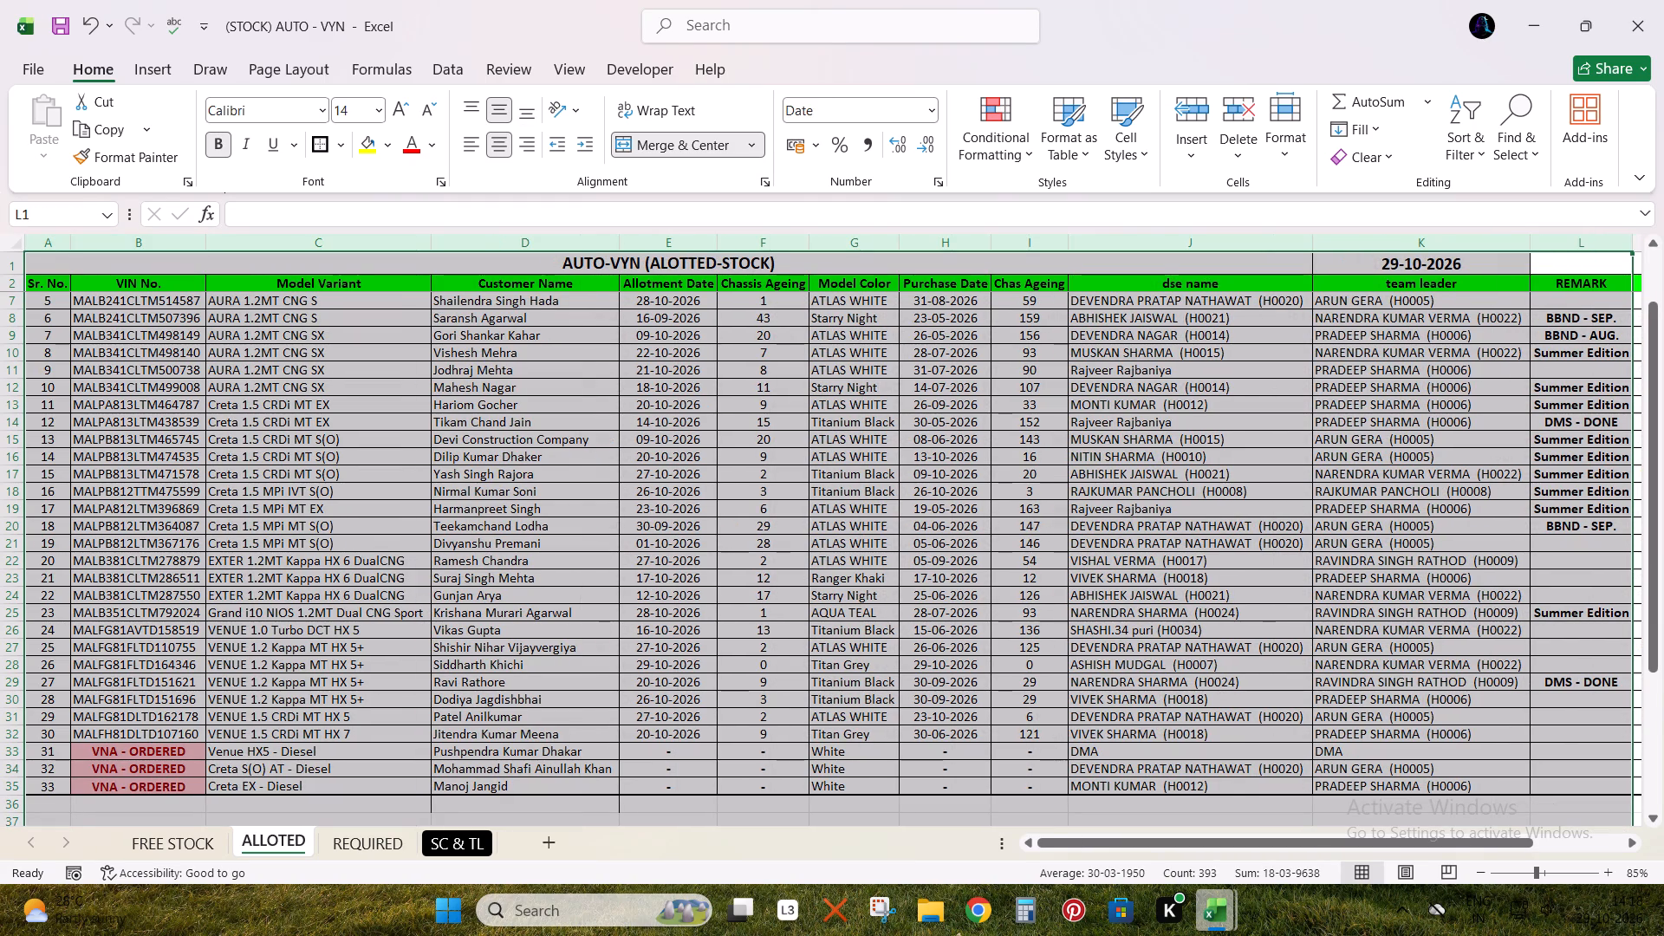
Save the (STOCK) AUTO - VYN workbook.
click(1017, 515)
key(ctrl+s)
Clear the conditional formatting rules from the three VNA - ORDERED cells B33:B35 on the ALLOTED sheet.
scroll(1118, 653, down, 2)
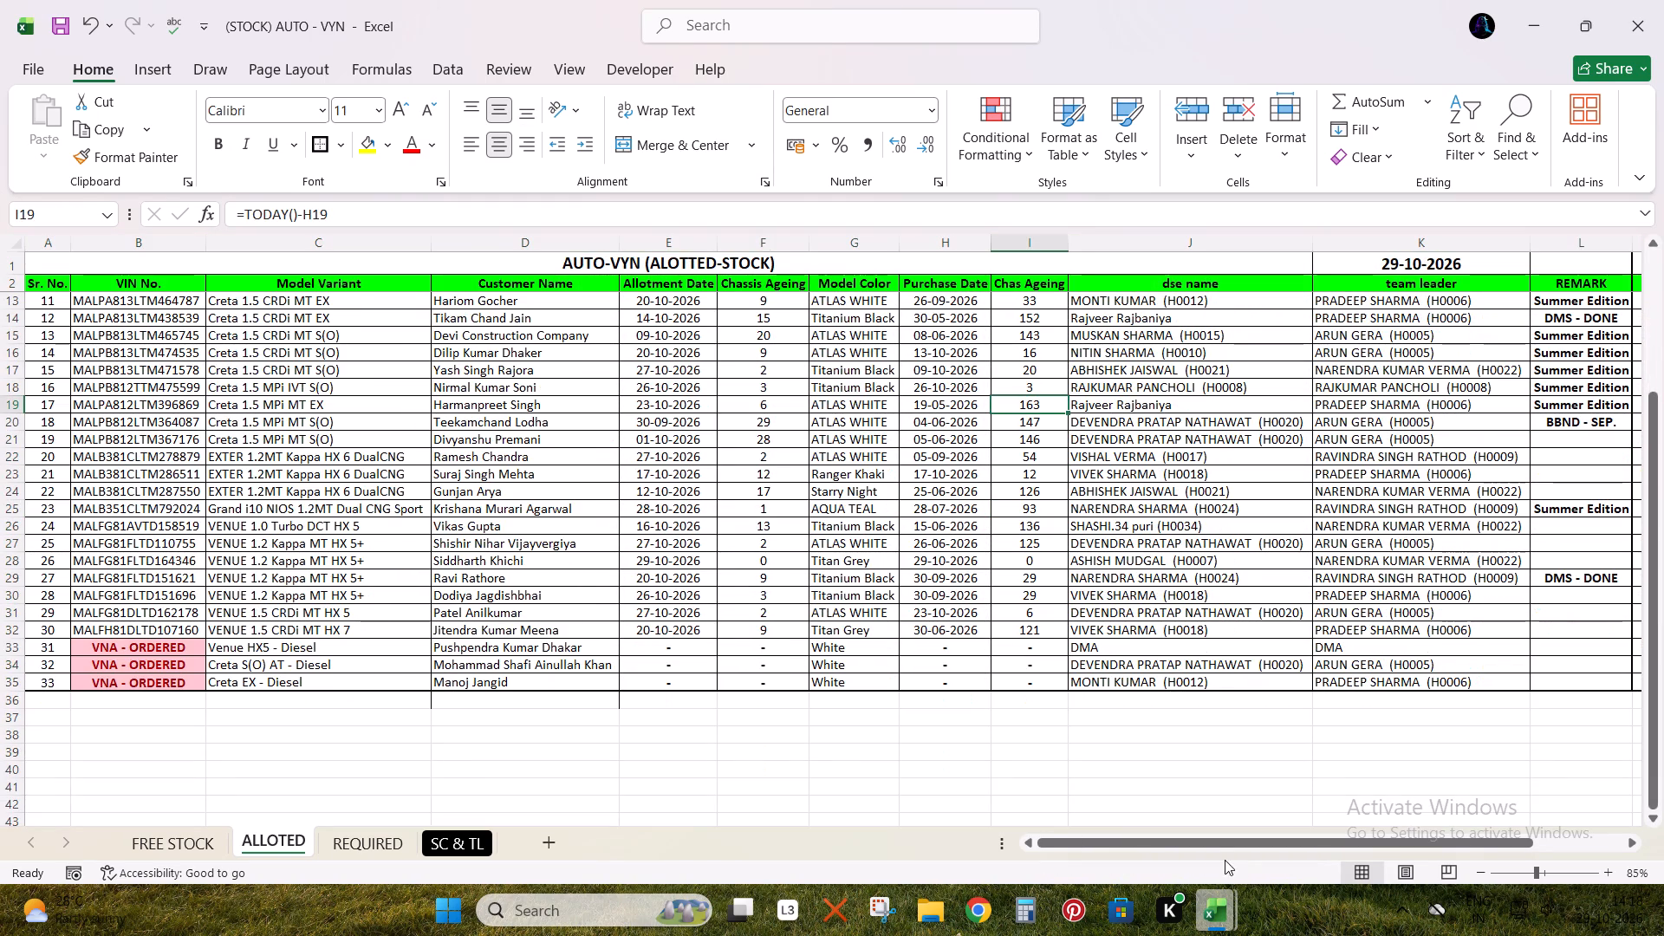
drag(1218, 837, 881, 843)
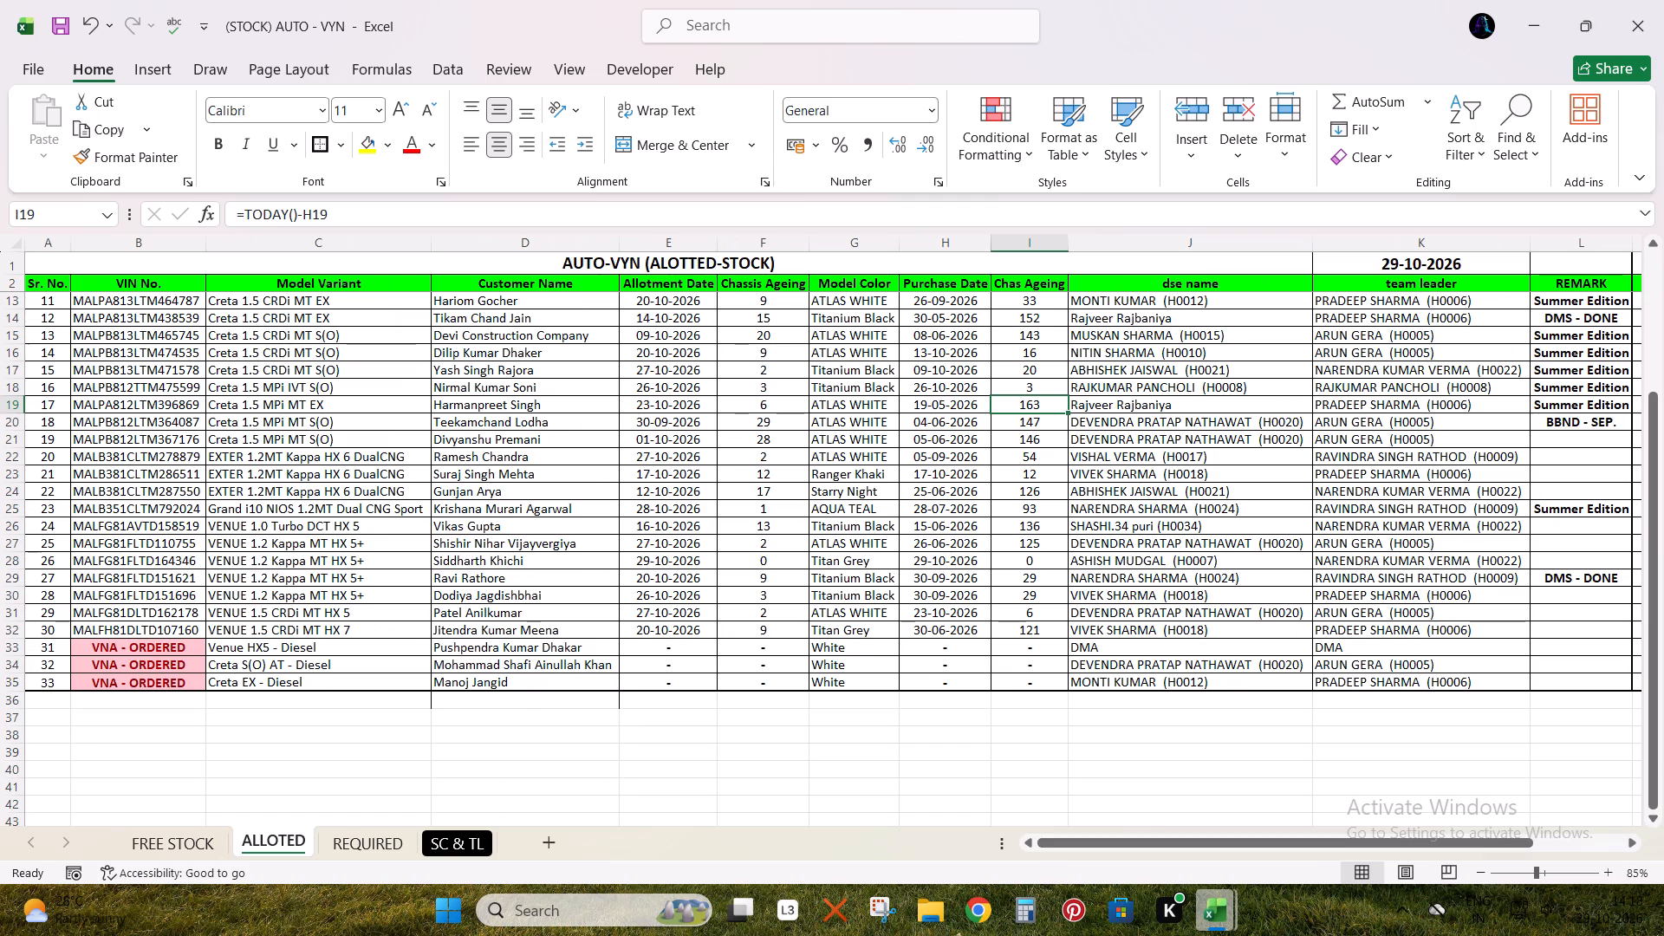
drag(173, 644, 176, 678)
click(1022, 140)
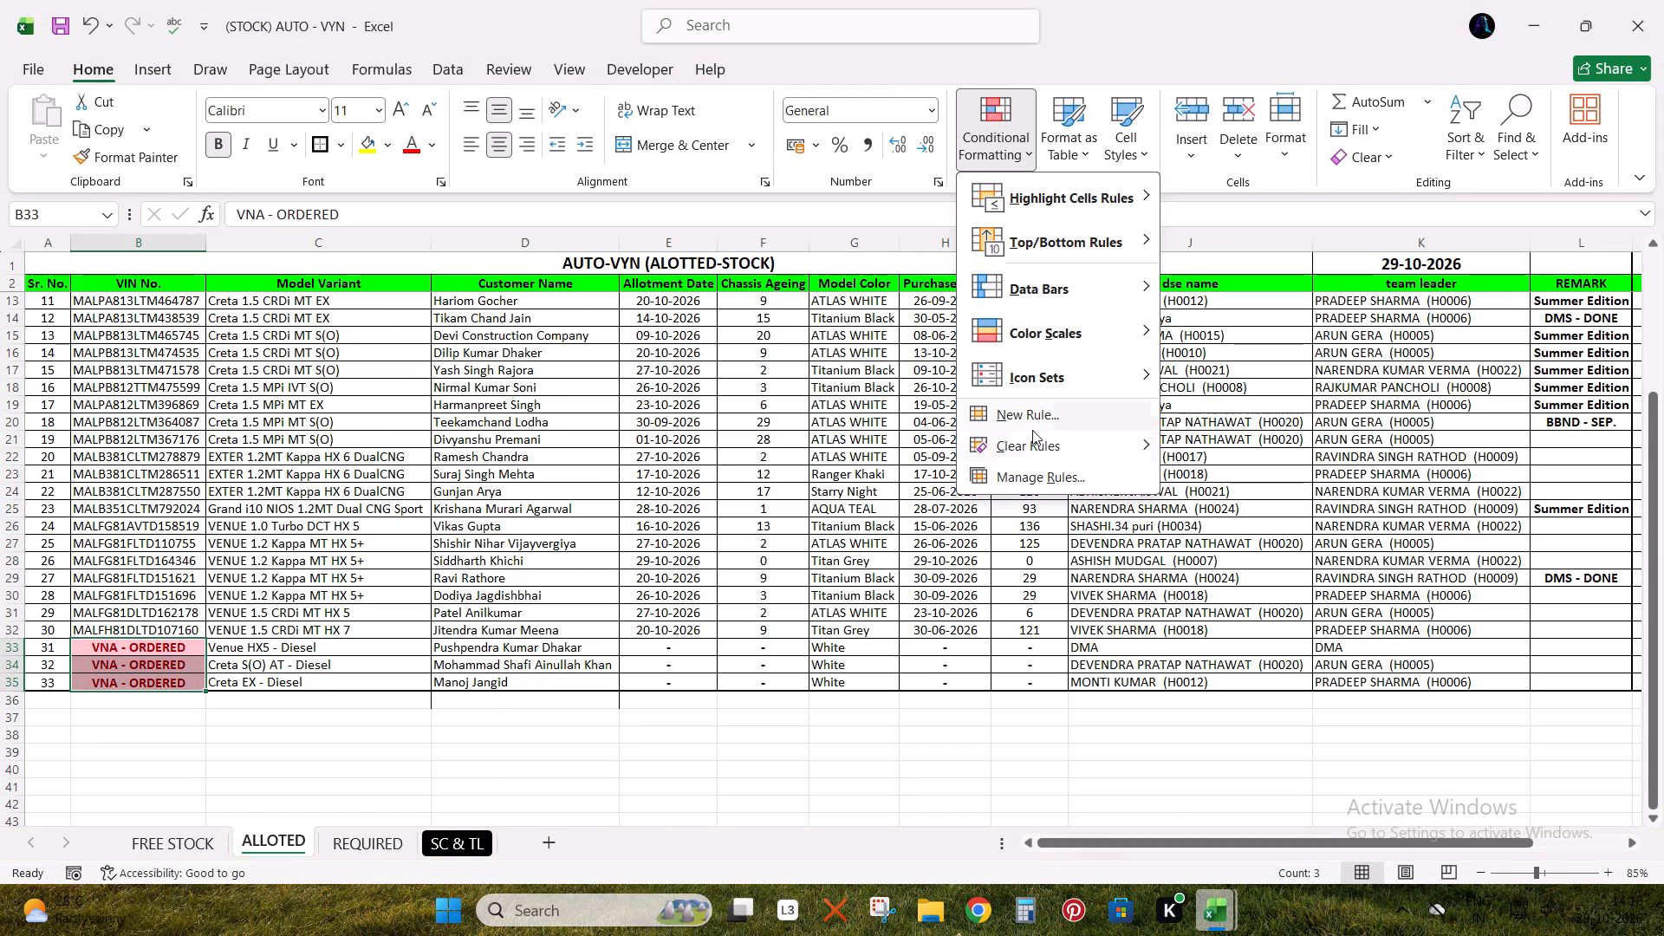
click(1037, 445)
click(1298, 443)
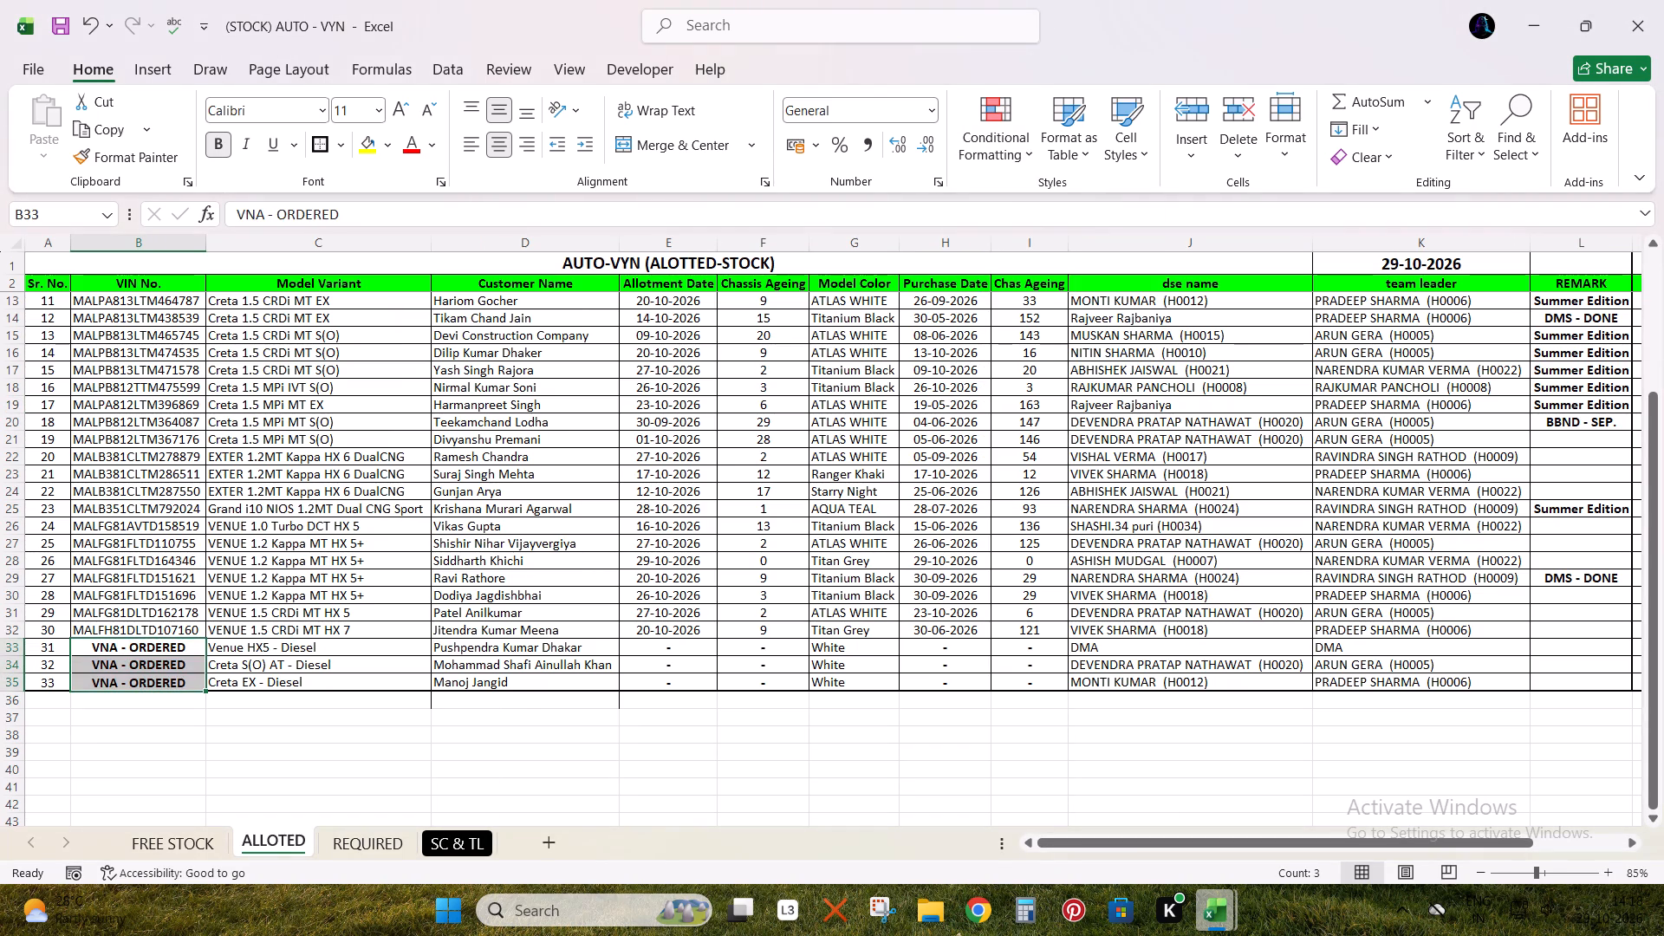
Save the (STOCK) AUTO - VYN workbook with the cleared ALLOTED formatting.
click(442, 551)
key(ctrl+s)
drag(1399, 835, 1421, 838)
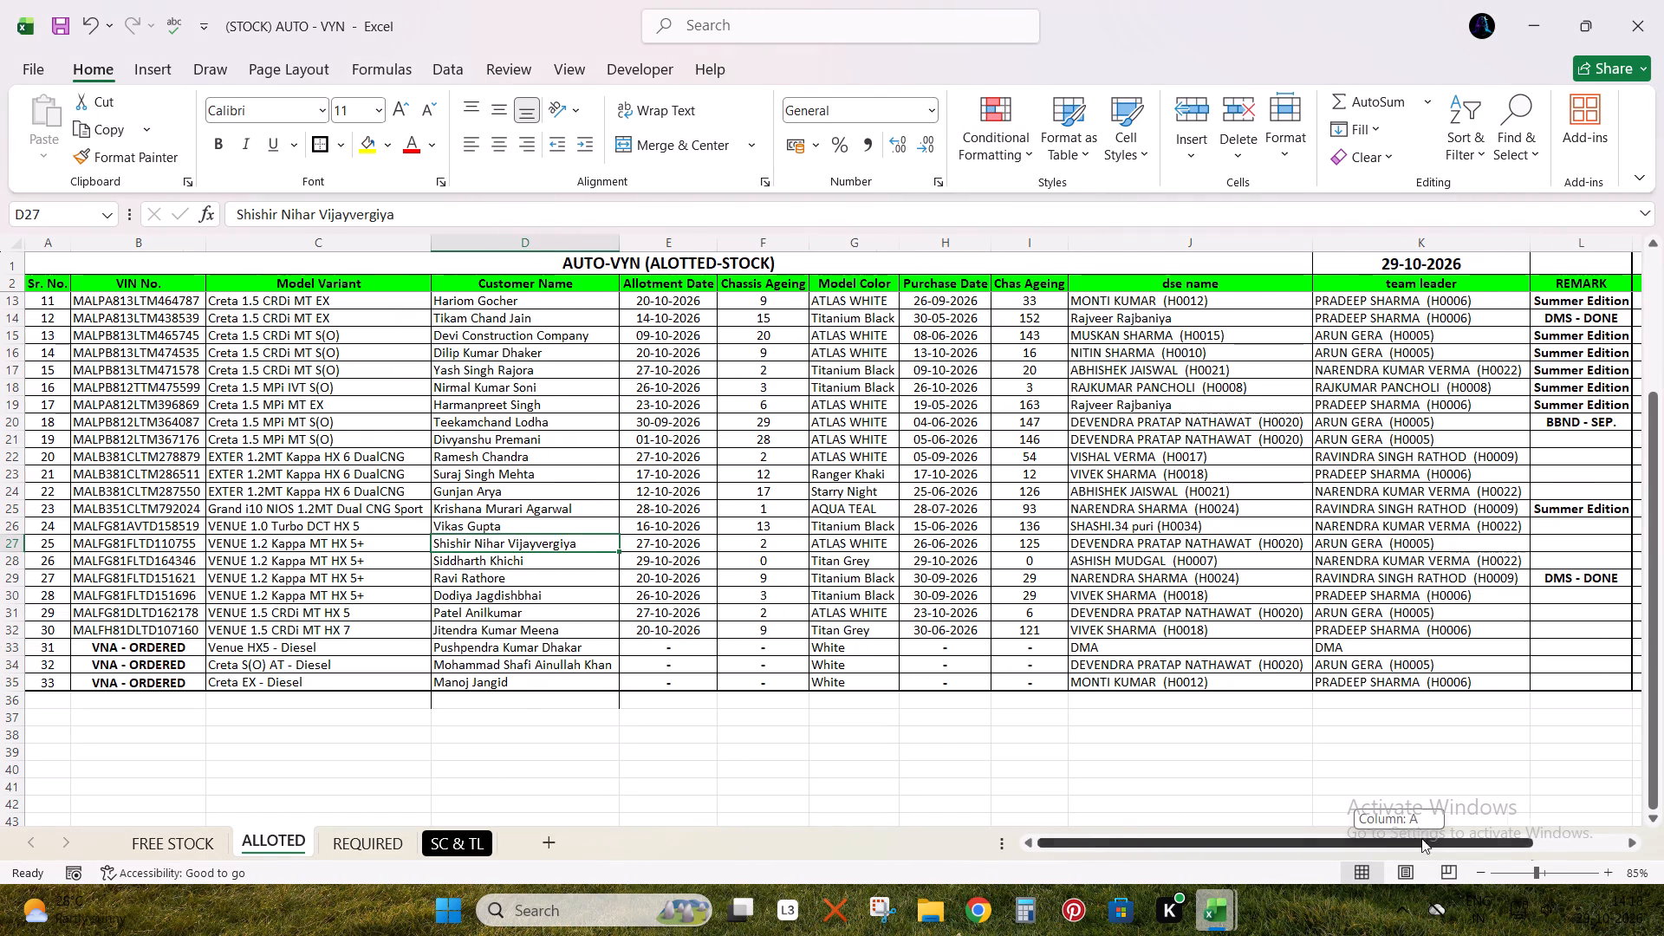
drag(1421, 838, 957, 823)
scroll(575, 635, up, 9)
scroll(577, 632, down, 2)
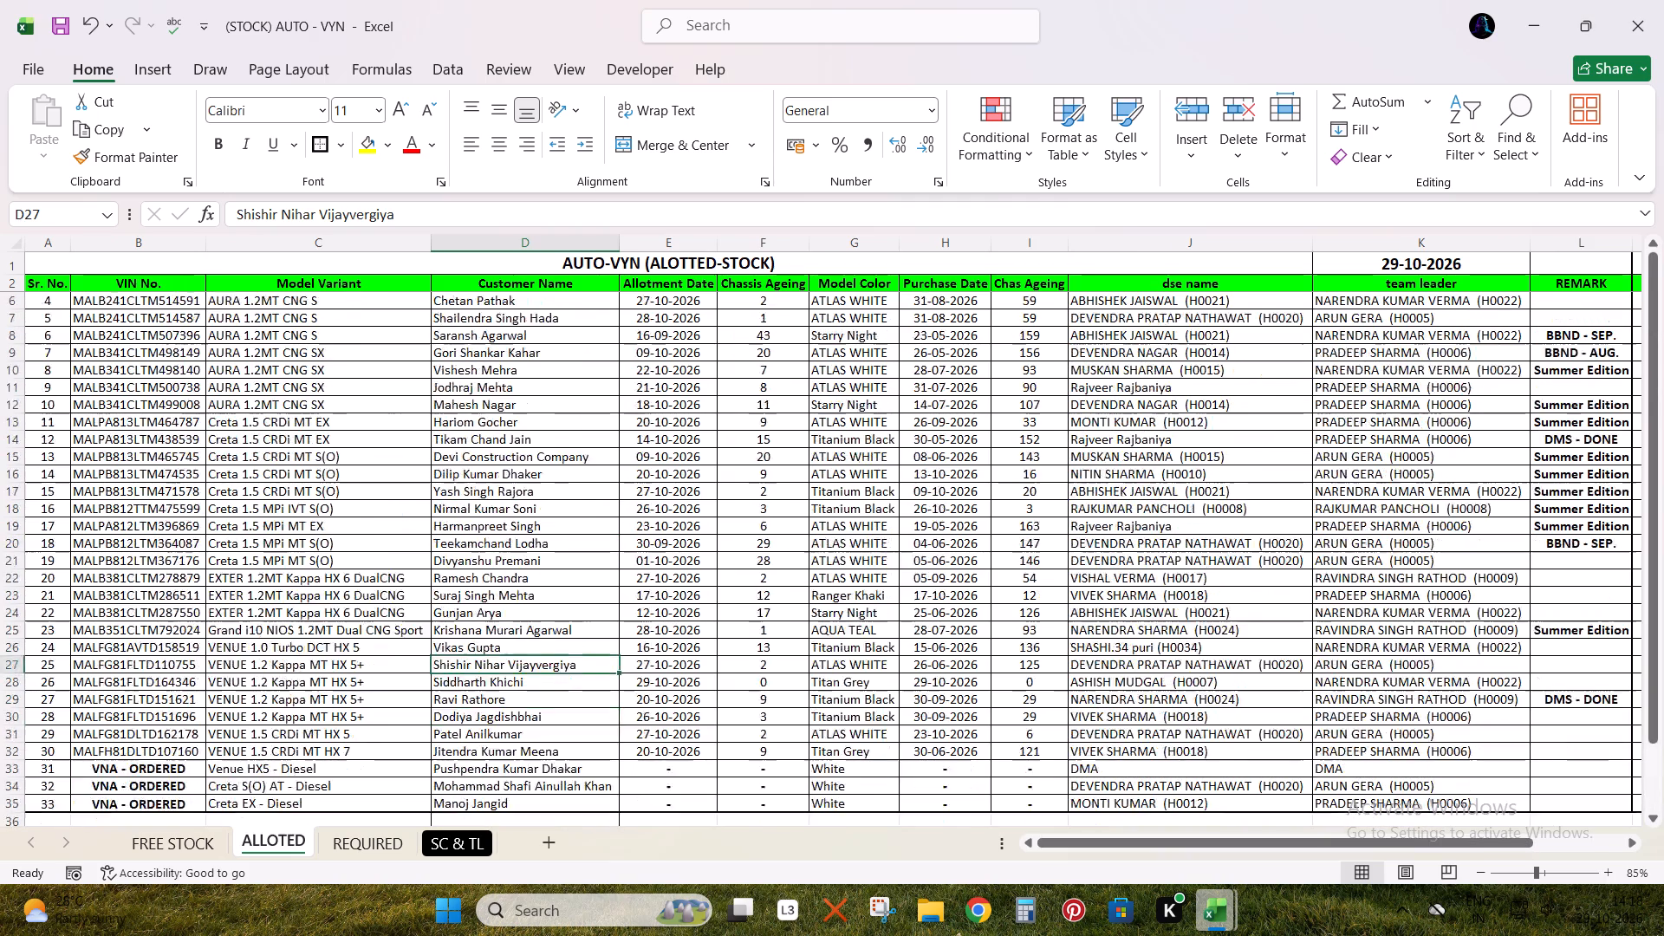
scroll(577, 632, down, 2)
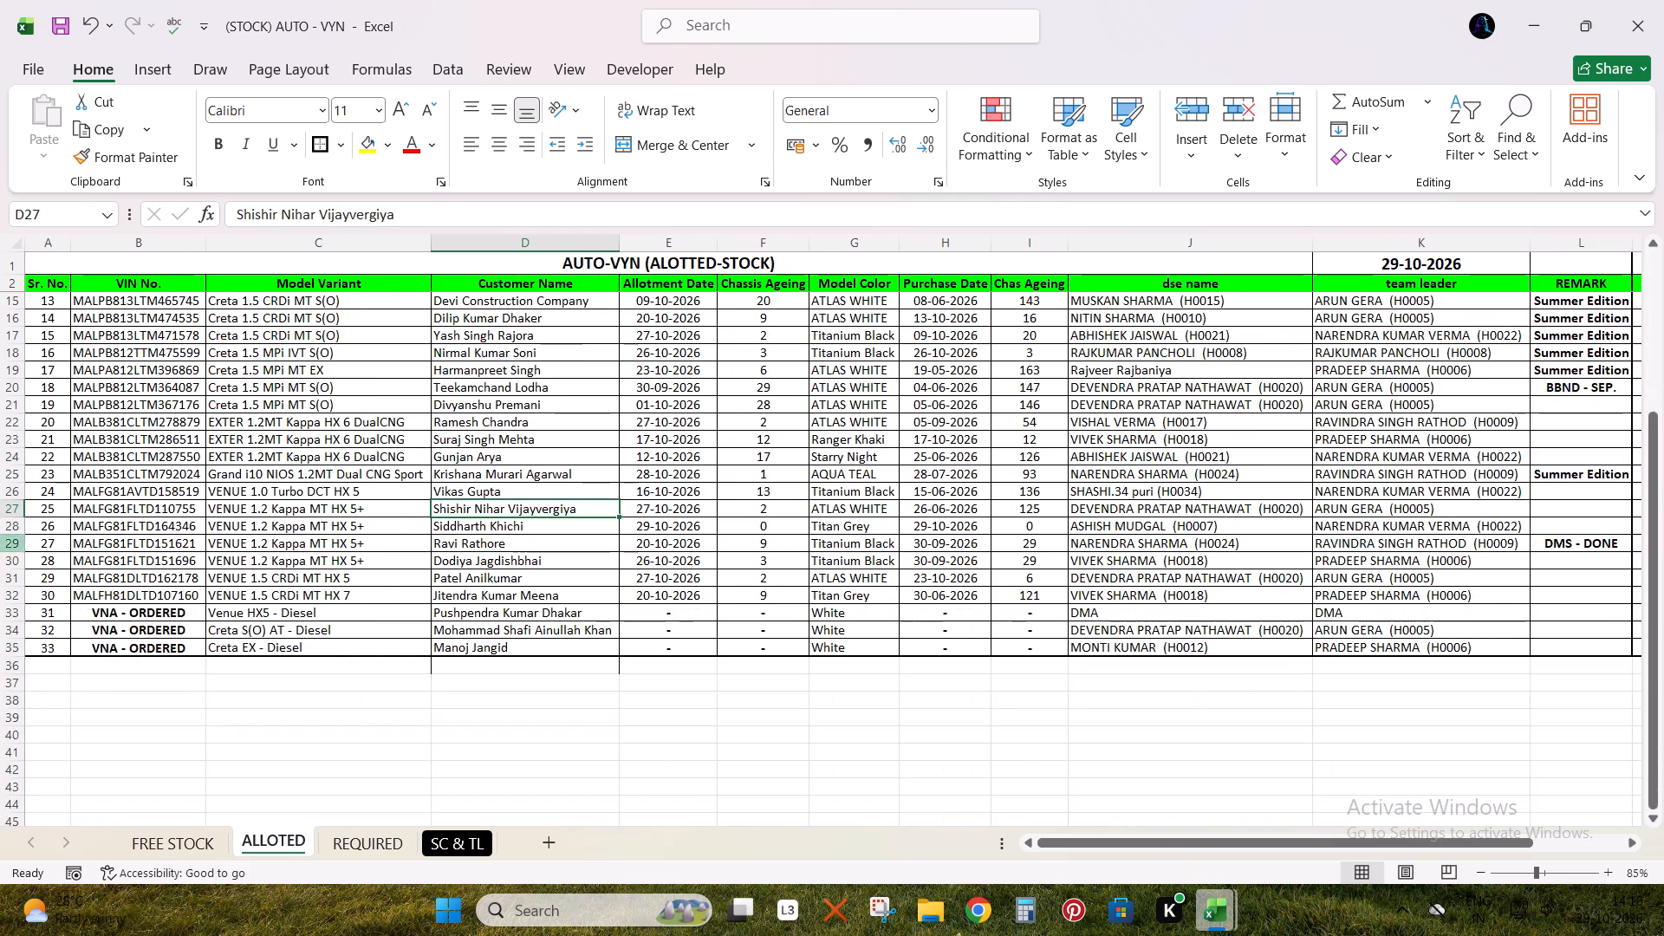
click(70, 32)
Copy the booking dates and customer names B3:C23 from Sheet4 of Book - Copy - Copy - Copy to B23 on the REQUIRED sheet.
click(348, 856)
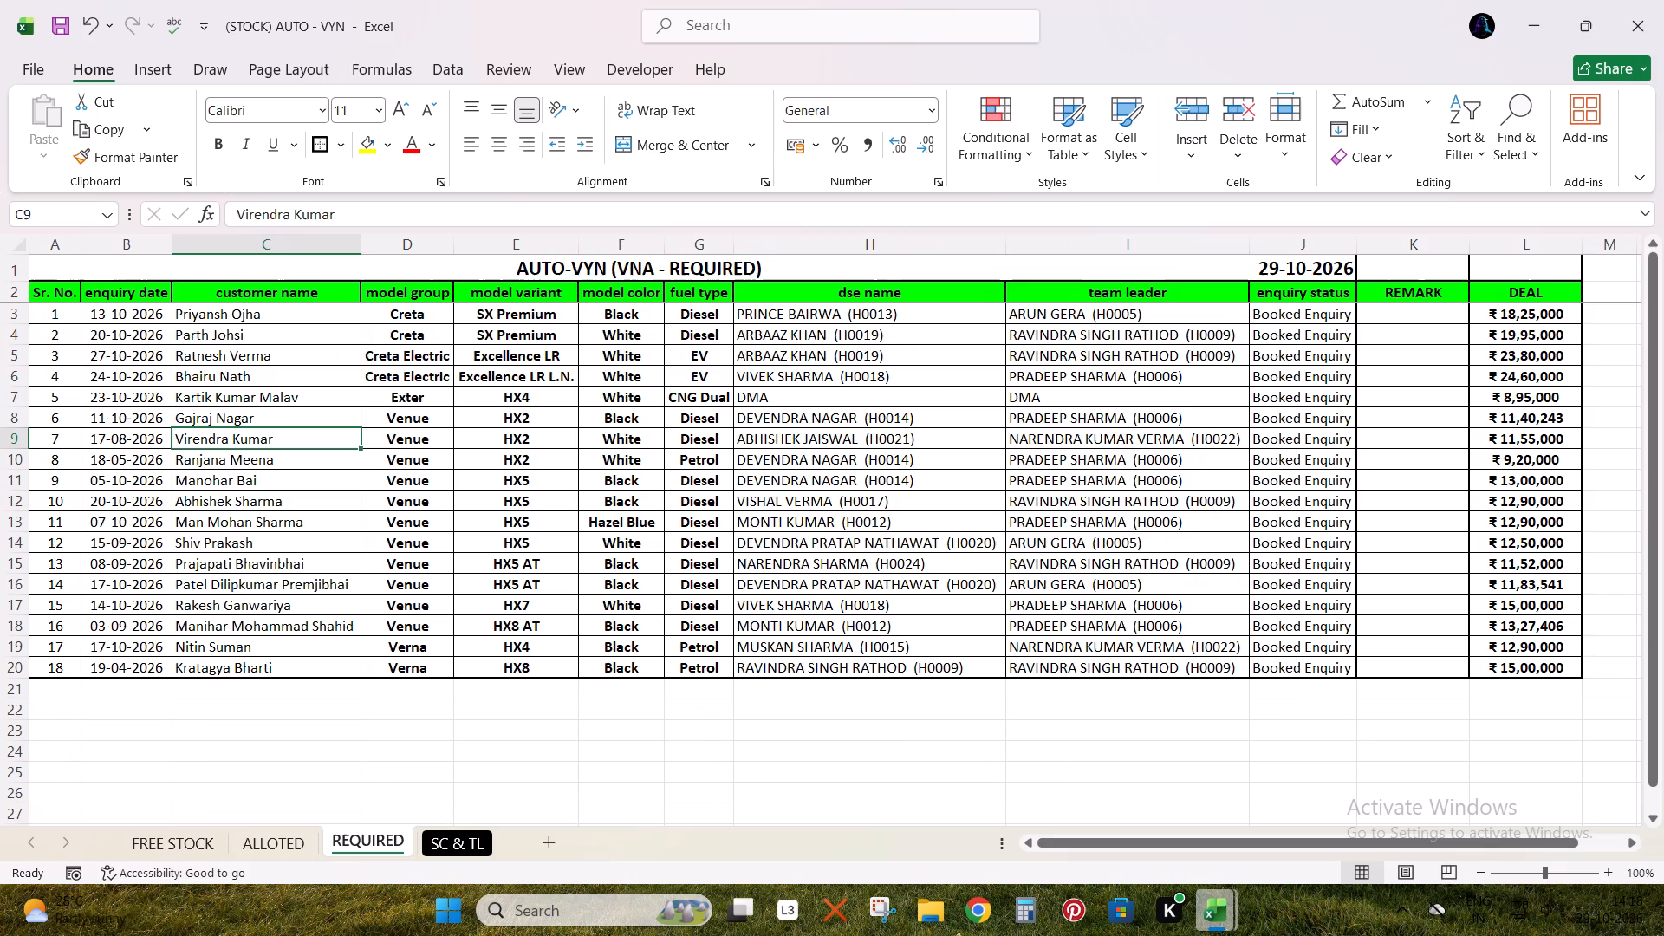
key(alt+Tab)
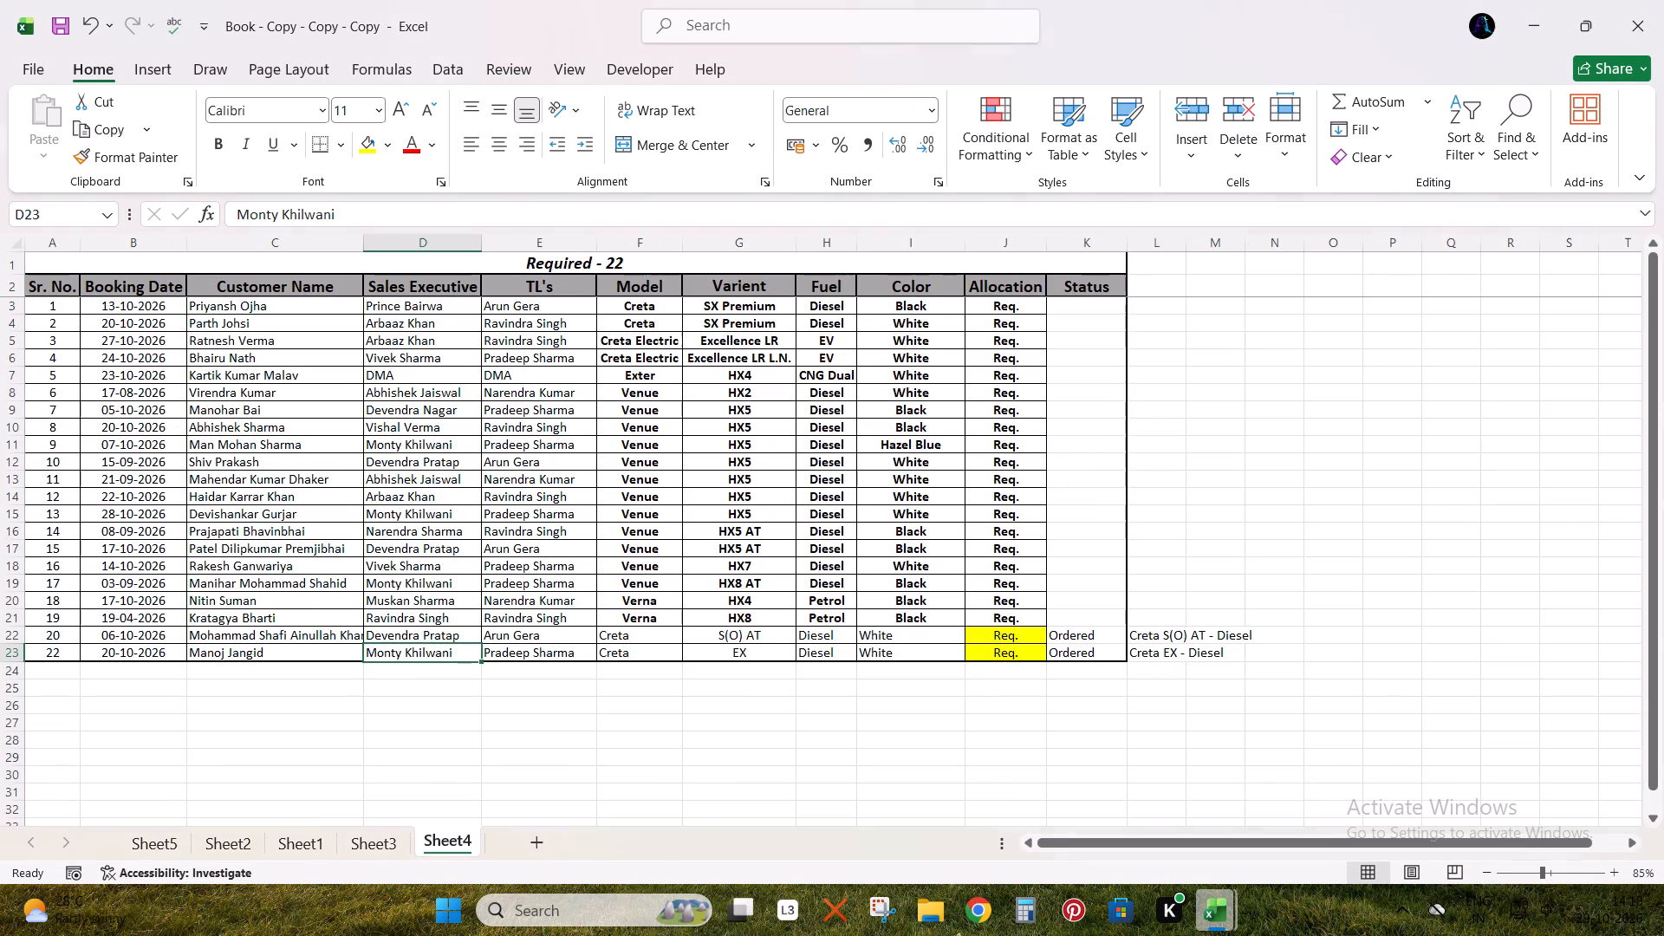
click(229, 542)
key(ctrl+Up)
key(Down)
key(Left)
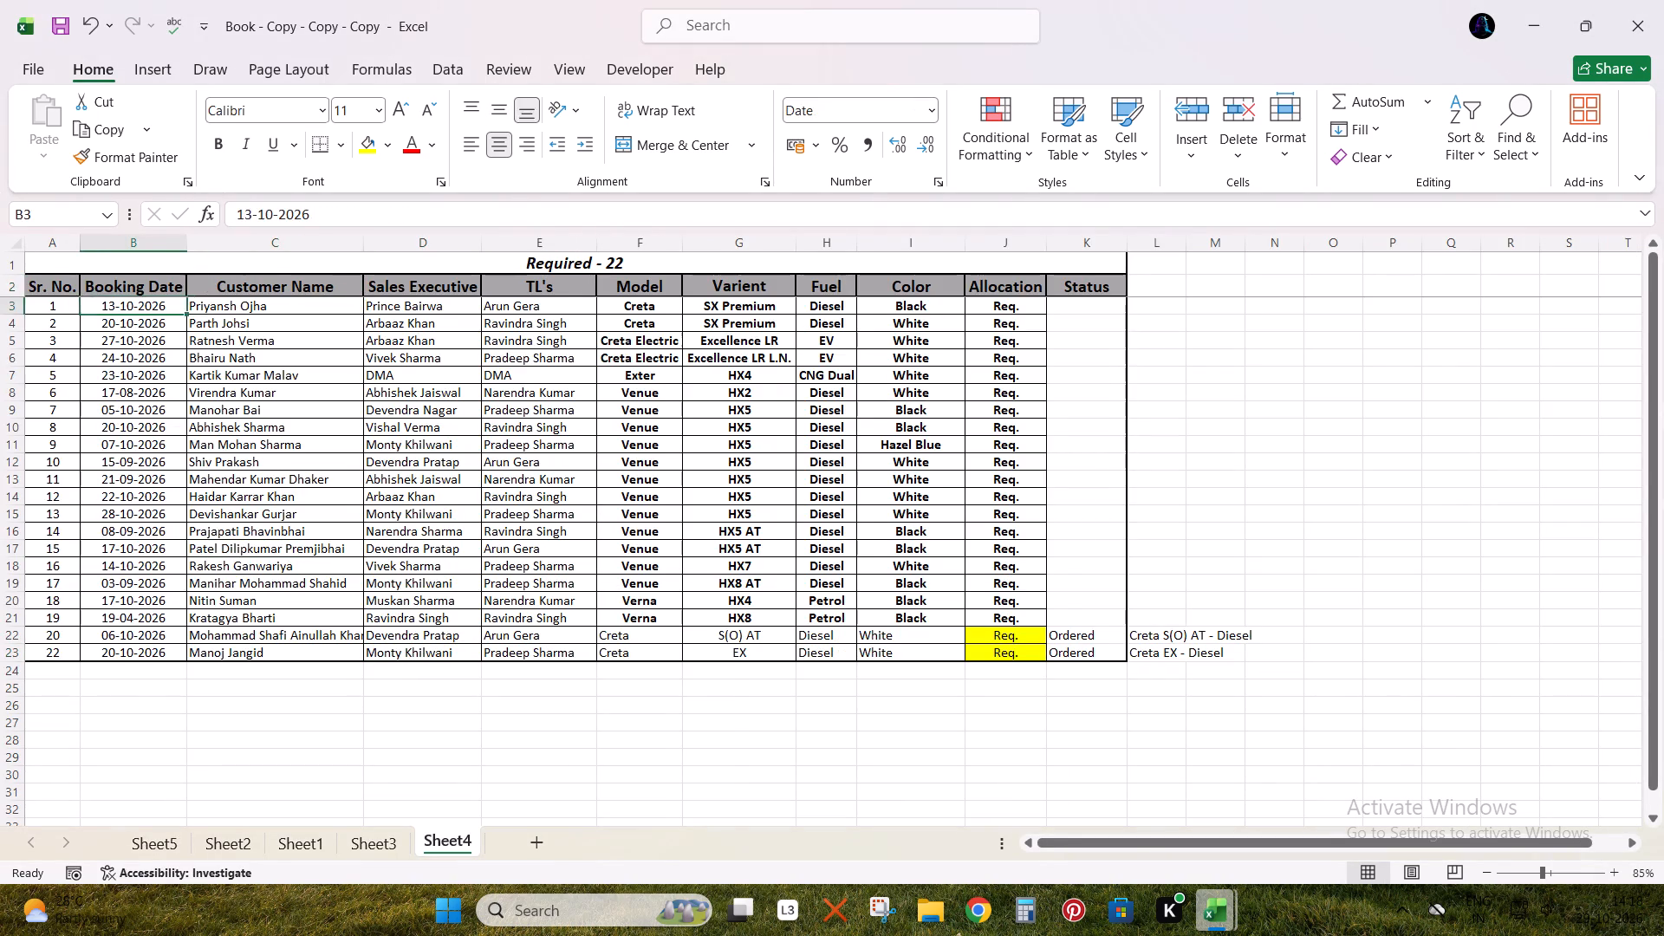
key(Up)
key(alt+Tab)
key(alt+Tab)
key(Up)
key(Down)
key(Down)
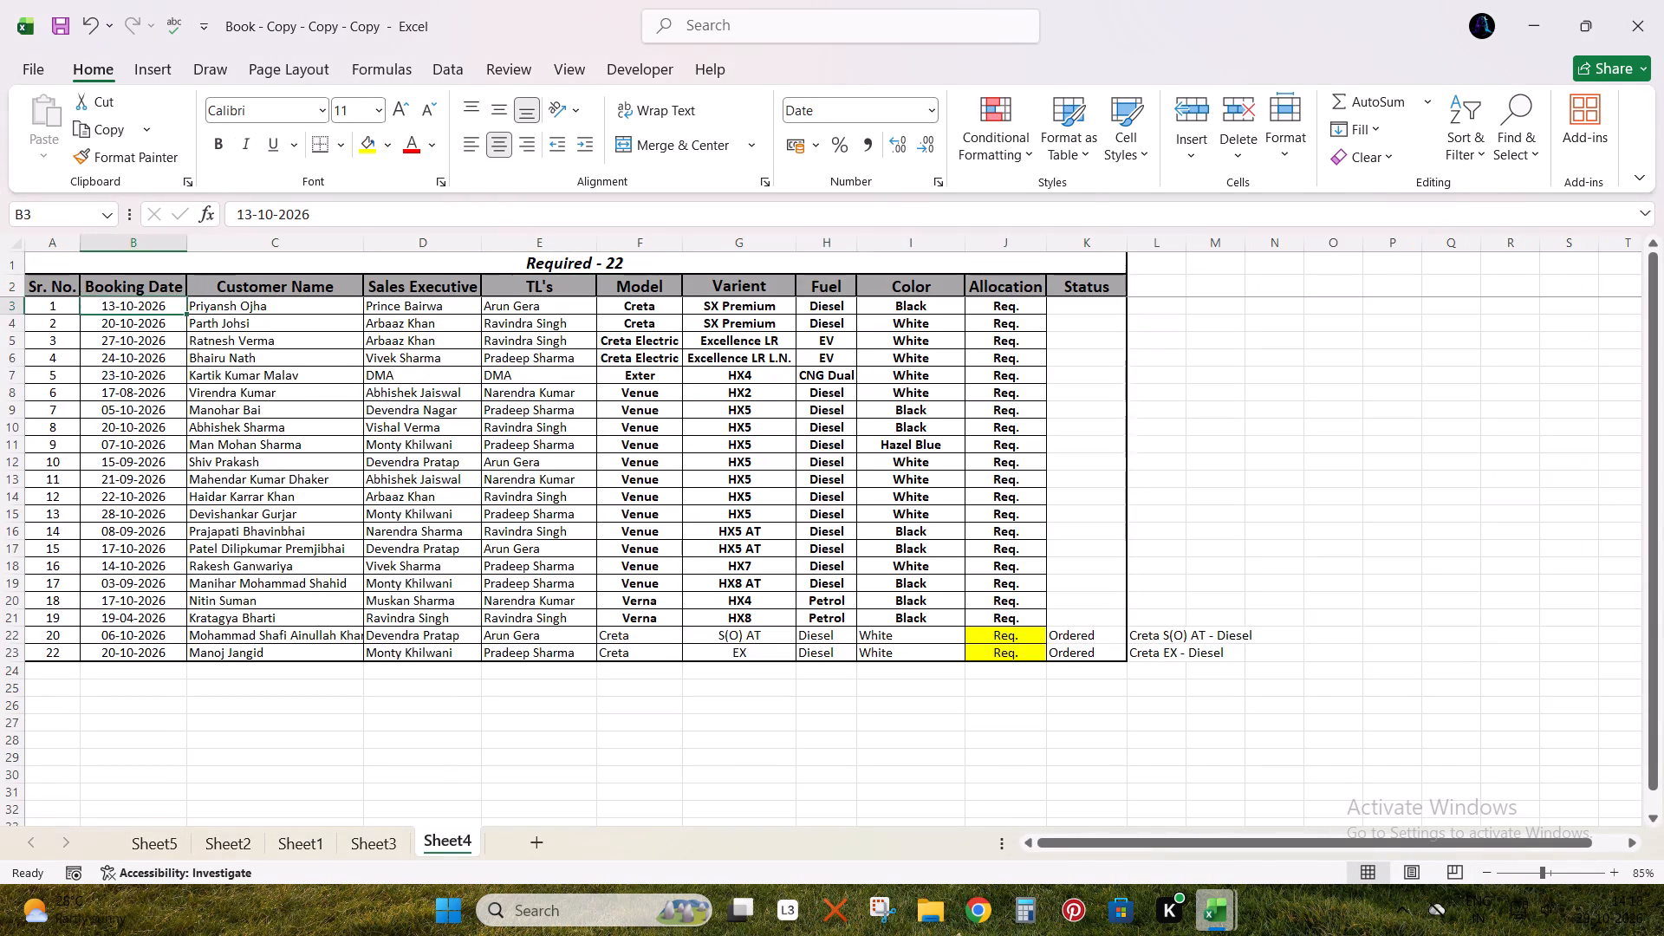
key(shift+Right)
key(ctrl+shift+Down)
key(ctrl+c)
key(alt+Tab)
key(ctrl+Down)
key(Down)
key(Left)
key(Down)
key(Down)
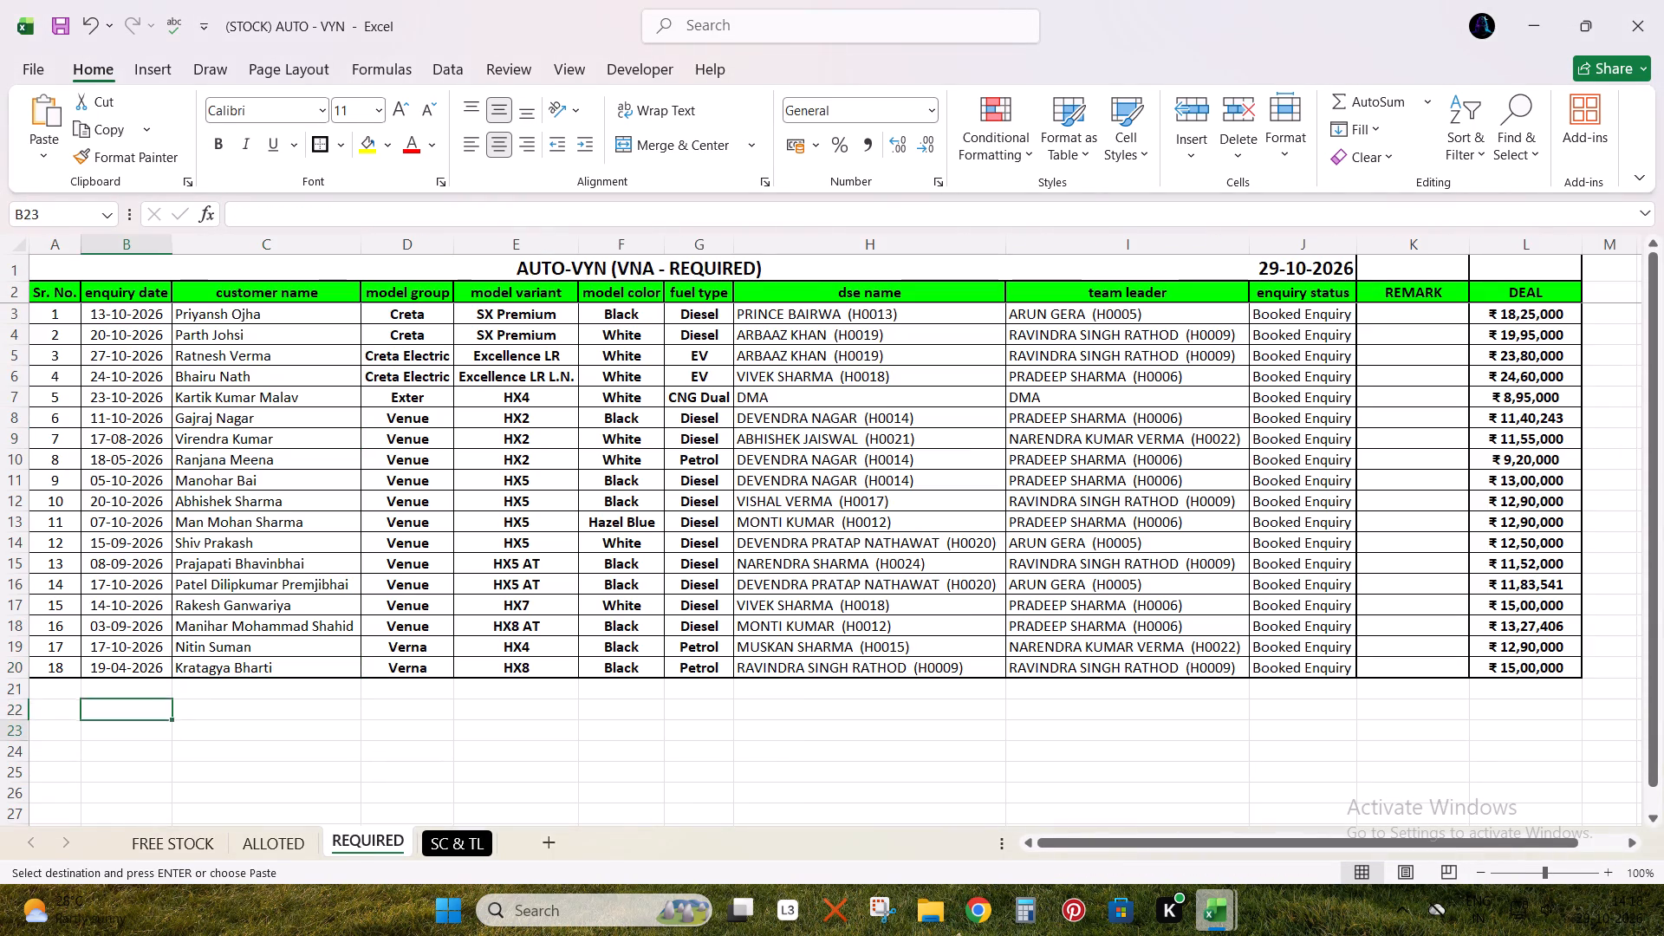
key(ctrl+v)
Delete the two Ordered Creta rows, 22 and 23, from Sheet4 of Book - Copy - Copy - Copy.
key(Right)
key(Right)
key(alt+Tab)
key(Up)
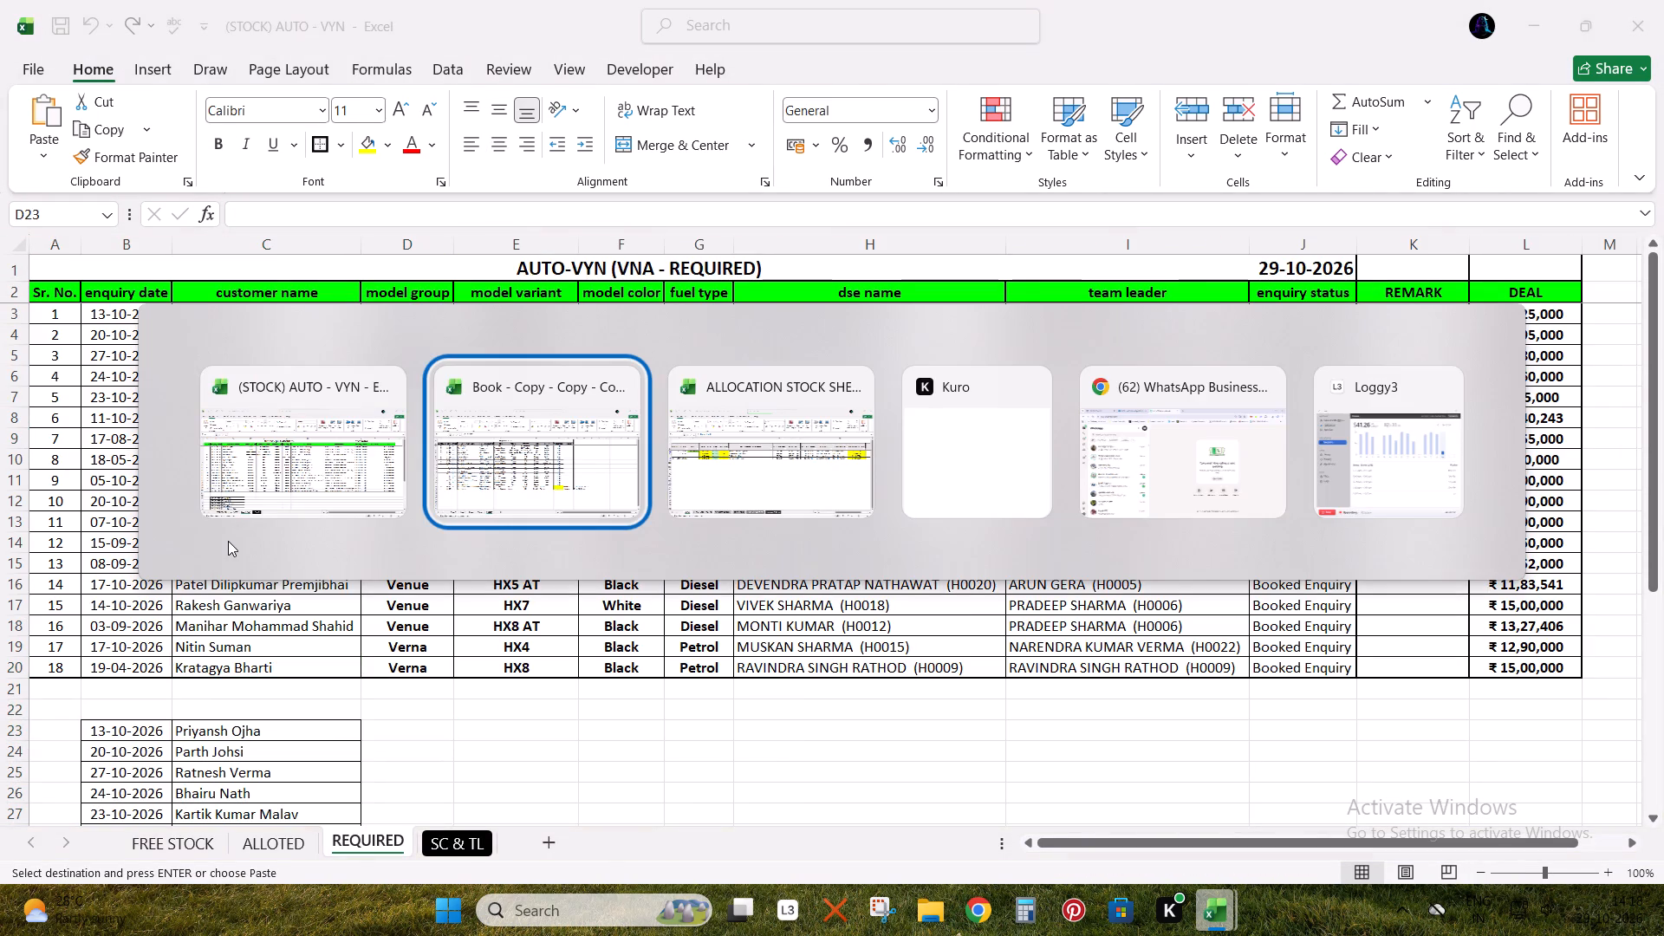
key(Return)
key(ctrl+Down)
key(Right)
key(Up)
key(shift+space)
key(shift+Down)
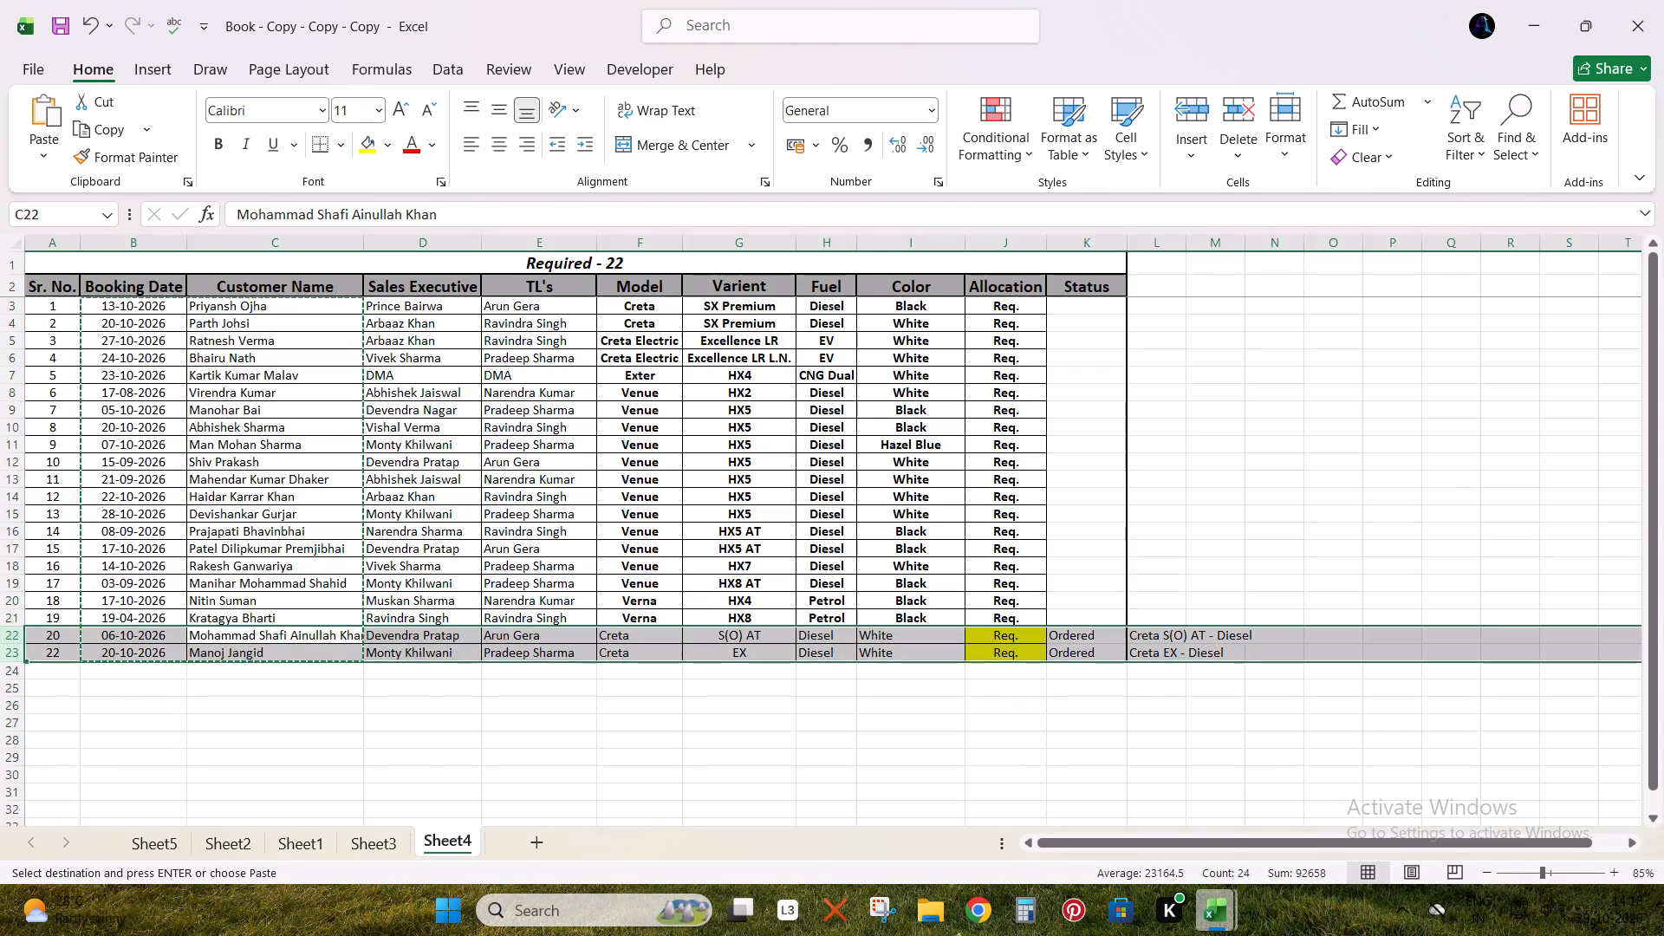
key(ctrl+minus)
Copy the Model, Varient, Fuel and Color data F3:I21 from Sheet4 and paste it at D23 on the REQUIRED sheet.
key(Right)
key(Up)
key(ctrl+Up)
key(Right)
key(Down)
key(Right)
key(Up)
key(Down)
key(ctrl+shift+Right)
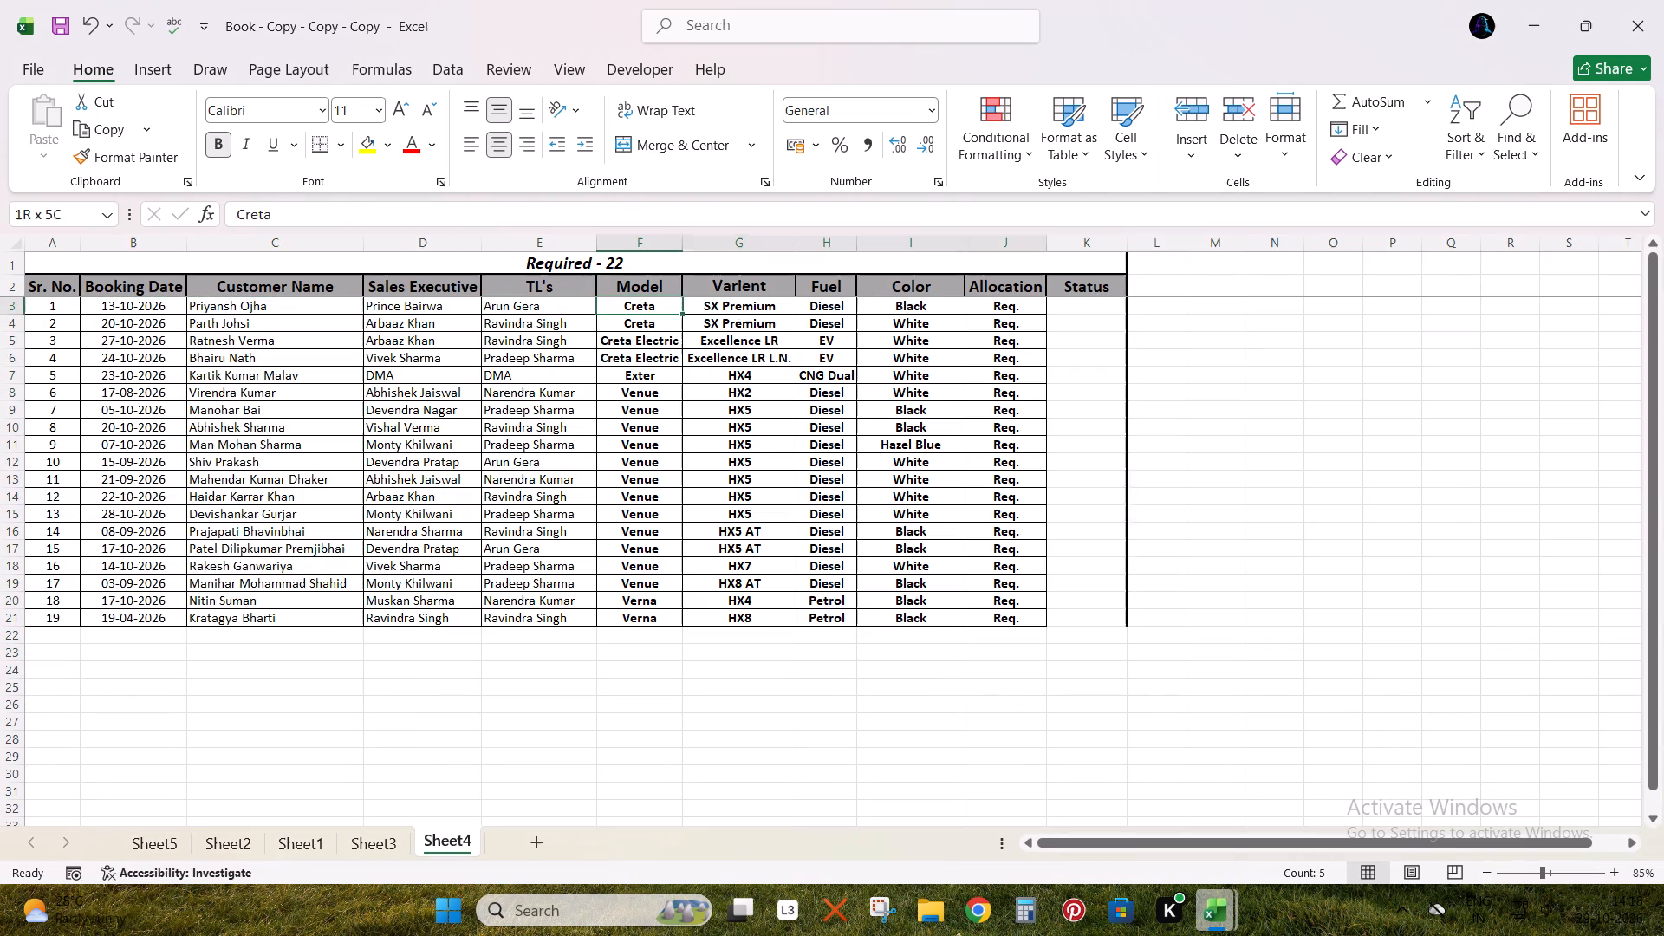
key(shift+Left)
key(ctrl+shift+Down)
key(ctrl+c)
key(alt+Tab)
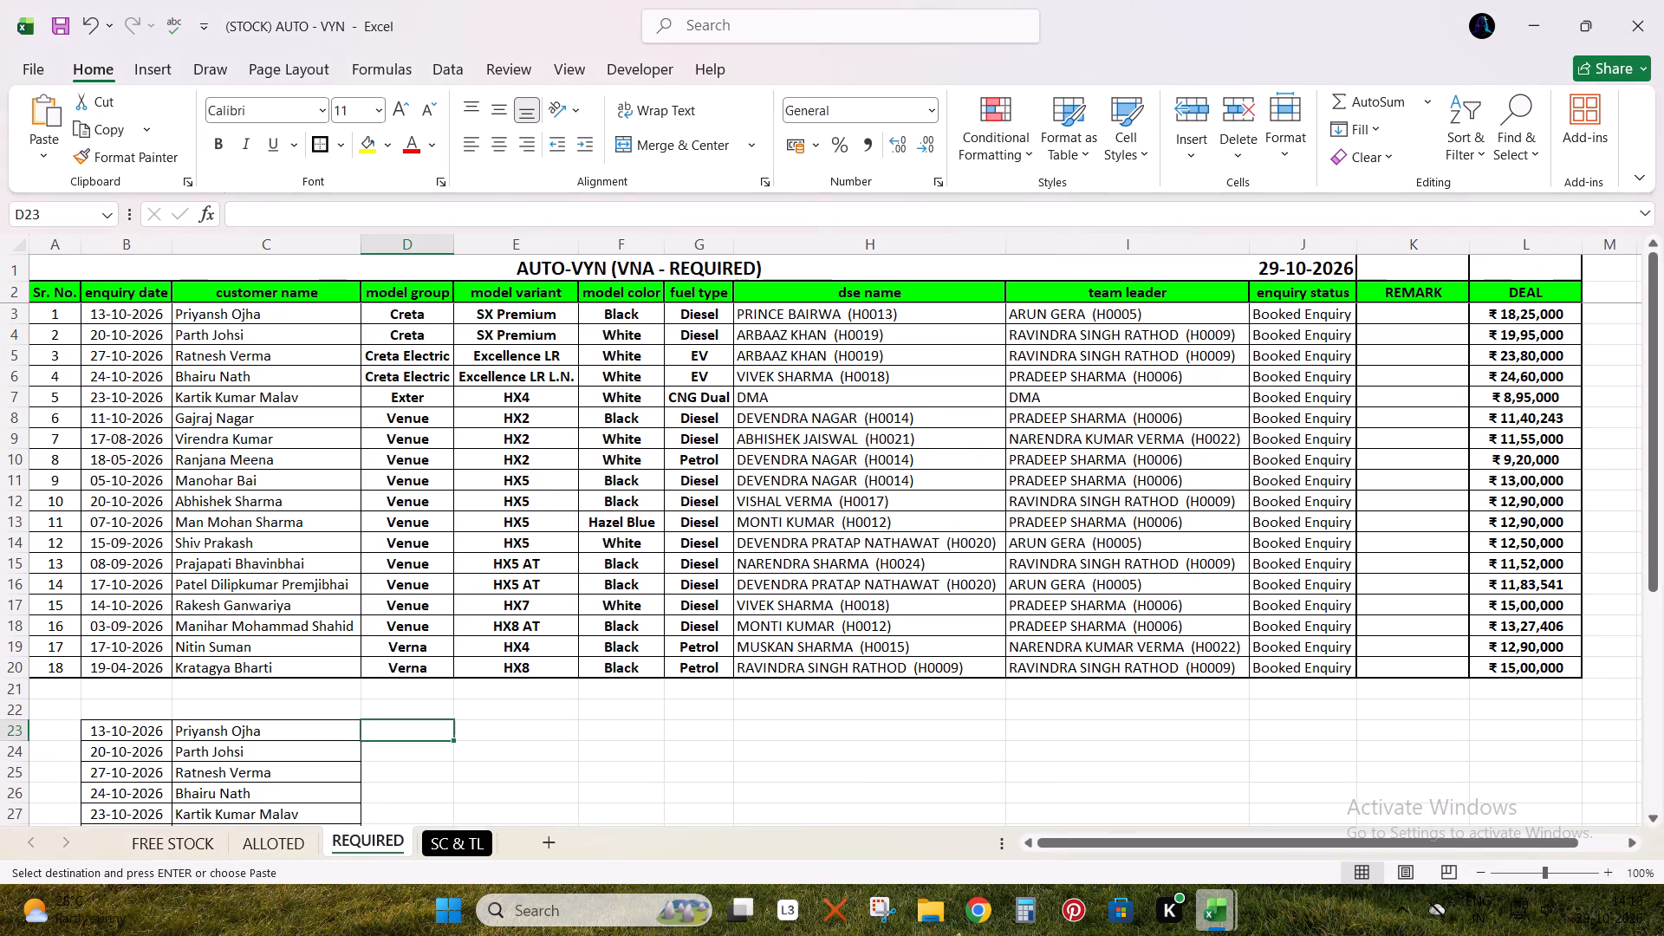
key(ctrl+v)
Move the pasted colours G23:G41 ahead of the fuel types by inserting the cut cells at F23.
key(Right)
key(Right)
key(Right)
key(ctrl+shift+Down)
key(ctrl+x)
key(Left)
key(ctrl+plus)
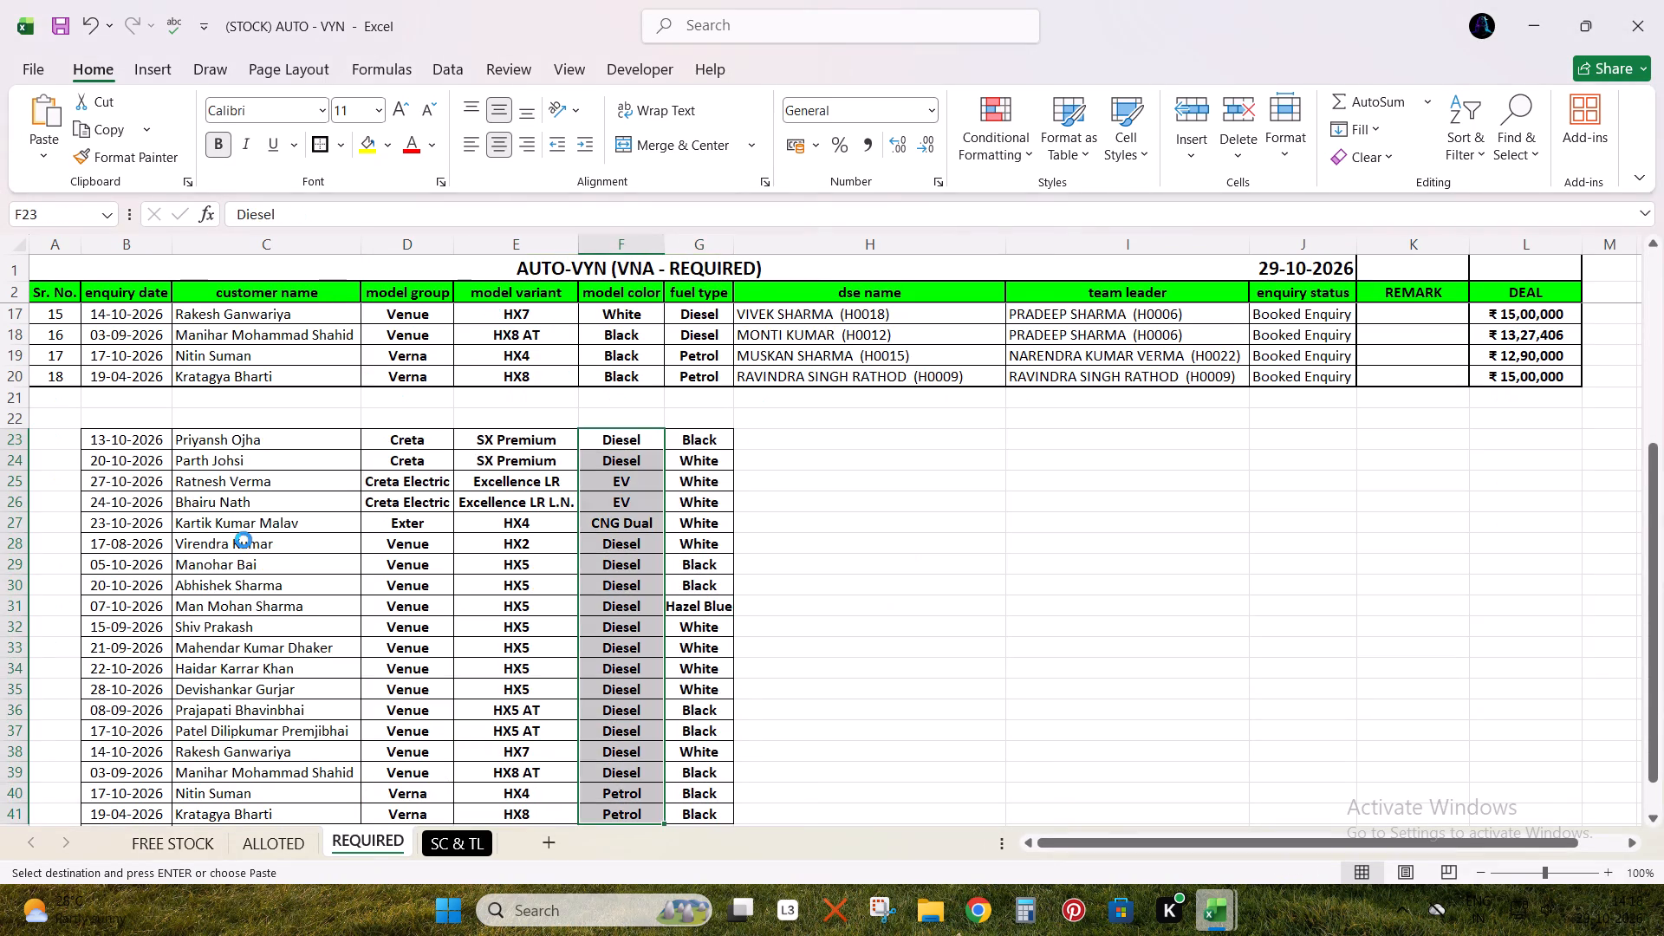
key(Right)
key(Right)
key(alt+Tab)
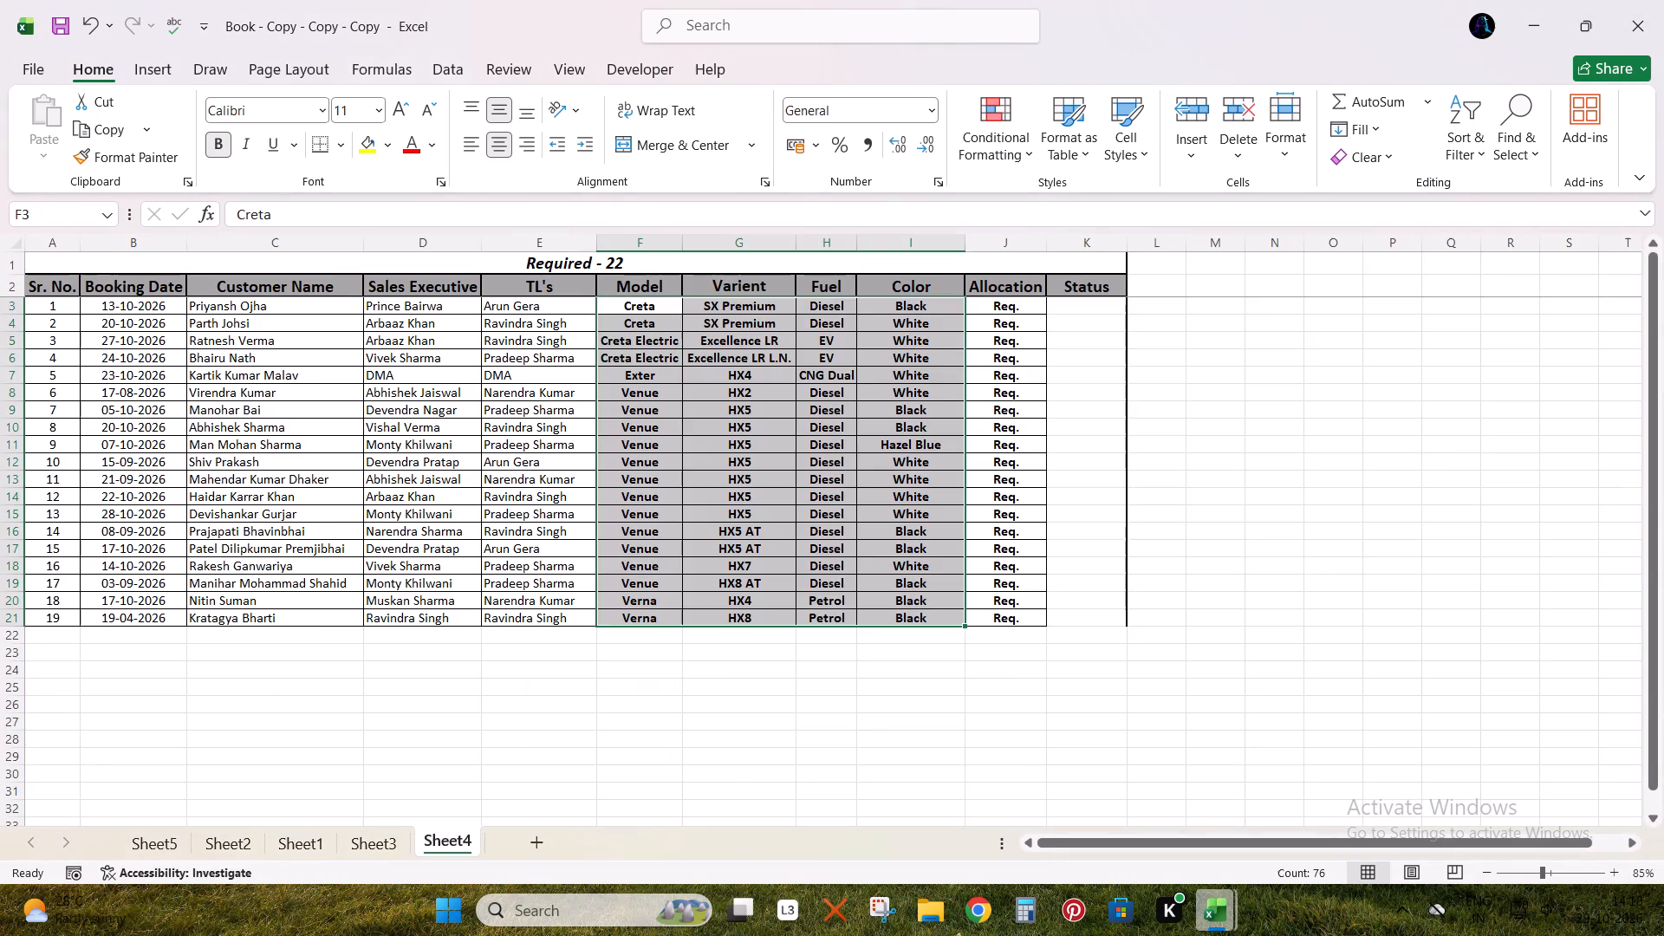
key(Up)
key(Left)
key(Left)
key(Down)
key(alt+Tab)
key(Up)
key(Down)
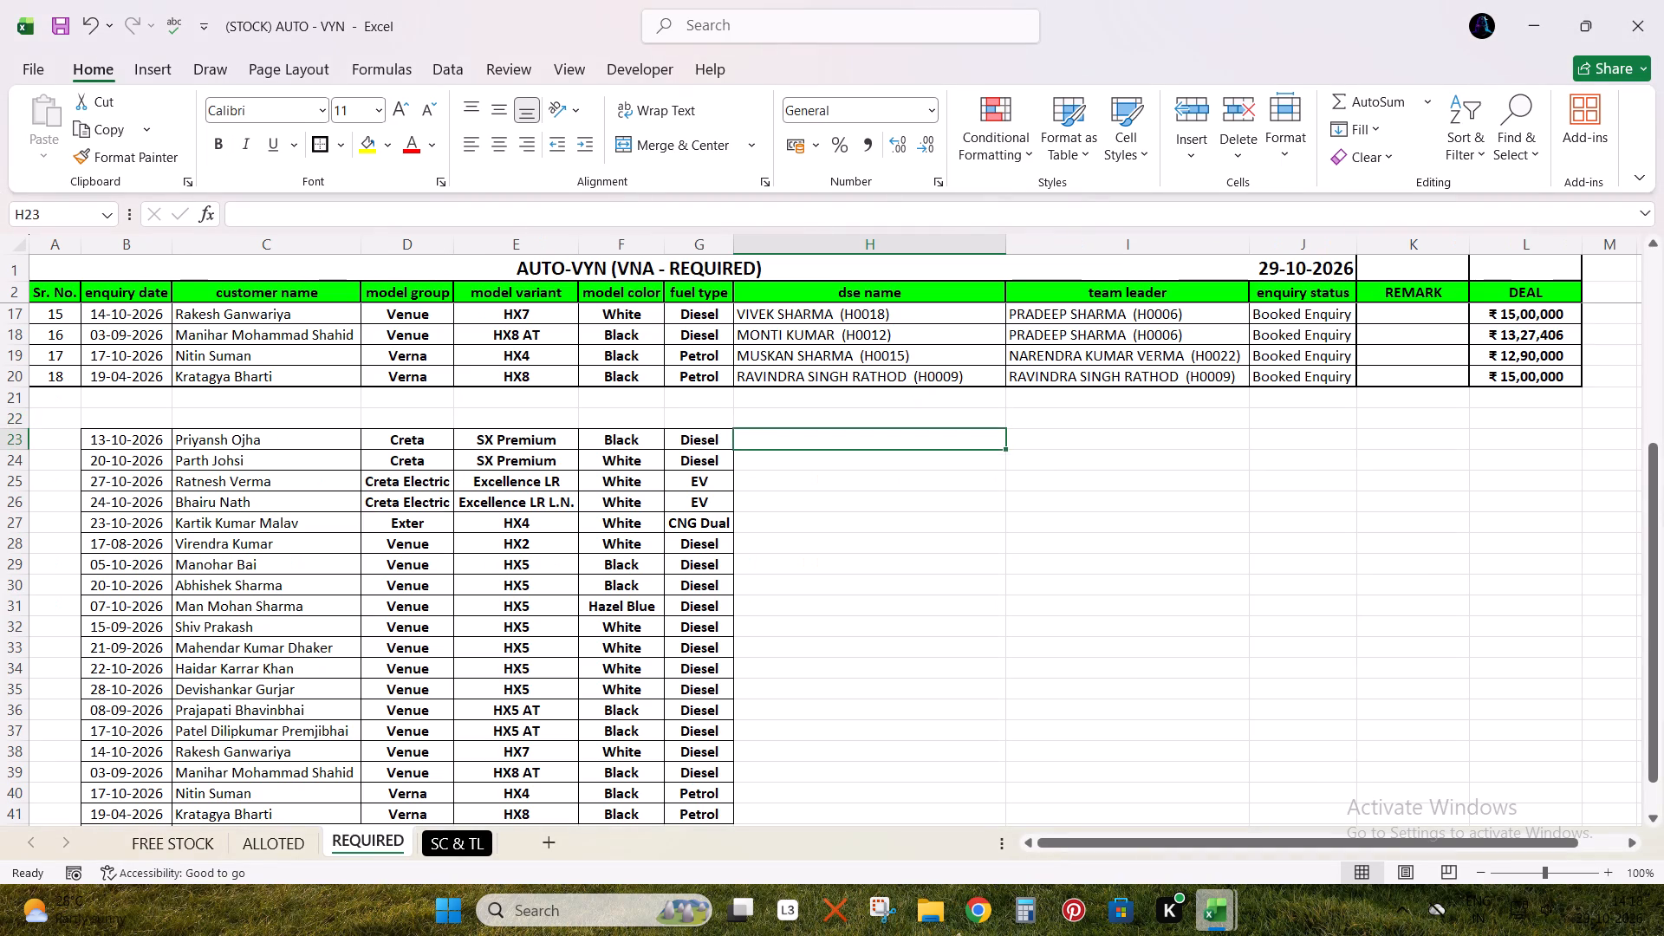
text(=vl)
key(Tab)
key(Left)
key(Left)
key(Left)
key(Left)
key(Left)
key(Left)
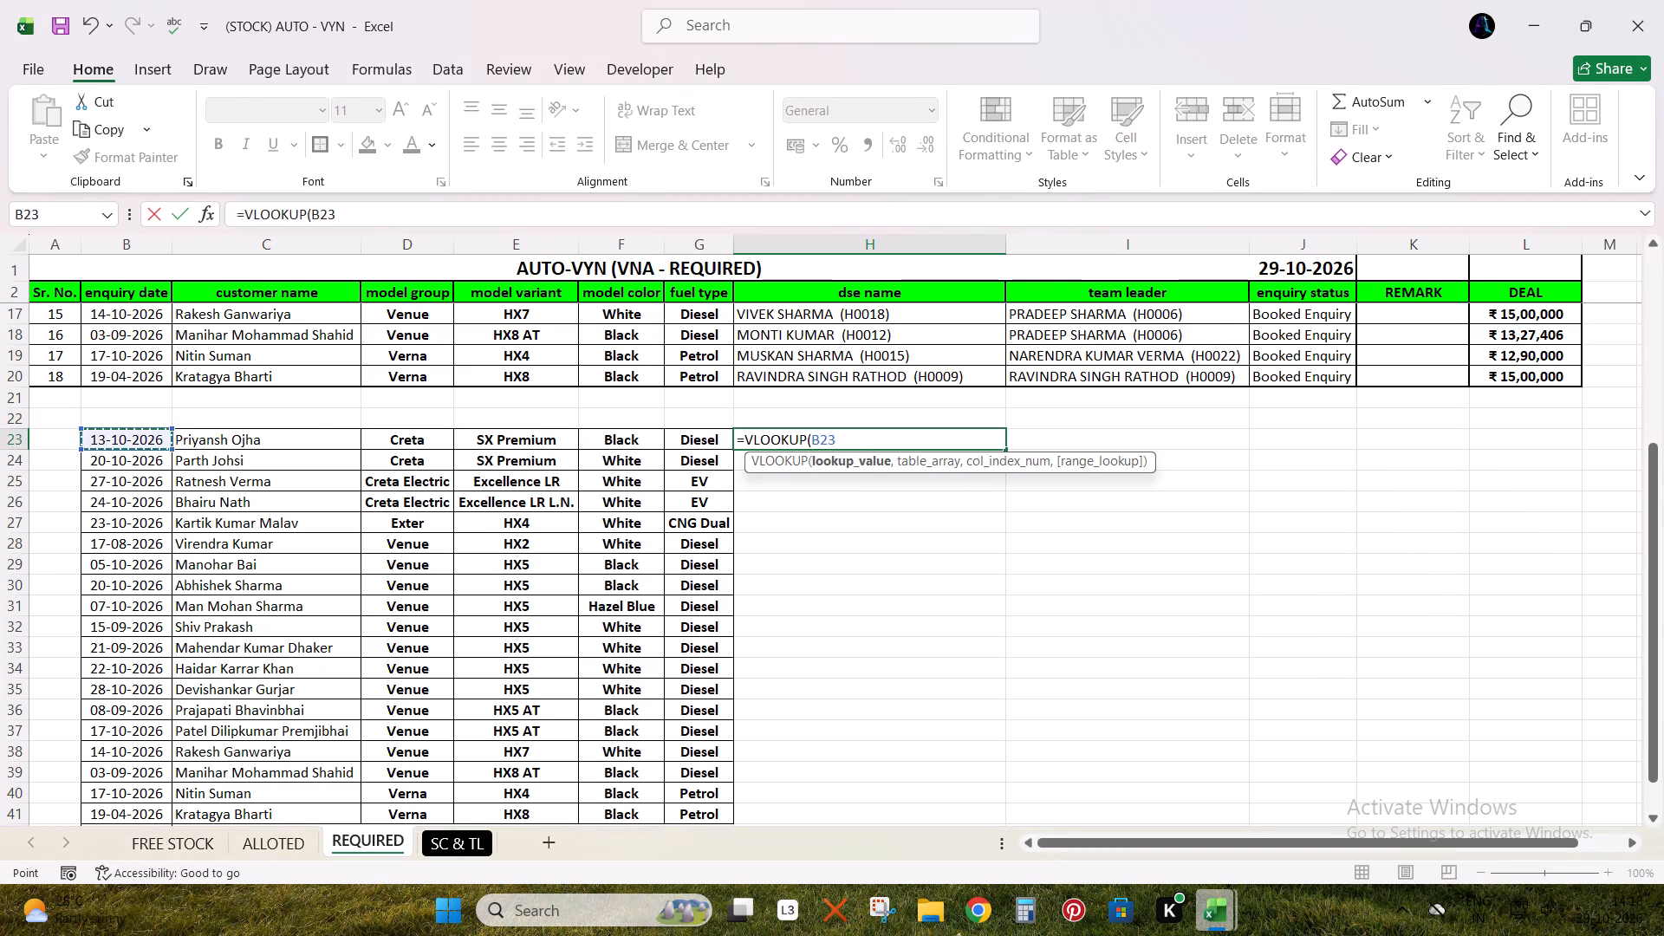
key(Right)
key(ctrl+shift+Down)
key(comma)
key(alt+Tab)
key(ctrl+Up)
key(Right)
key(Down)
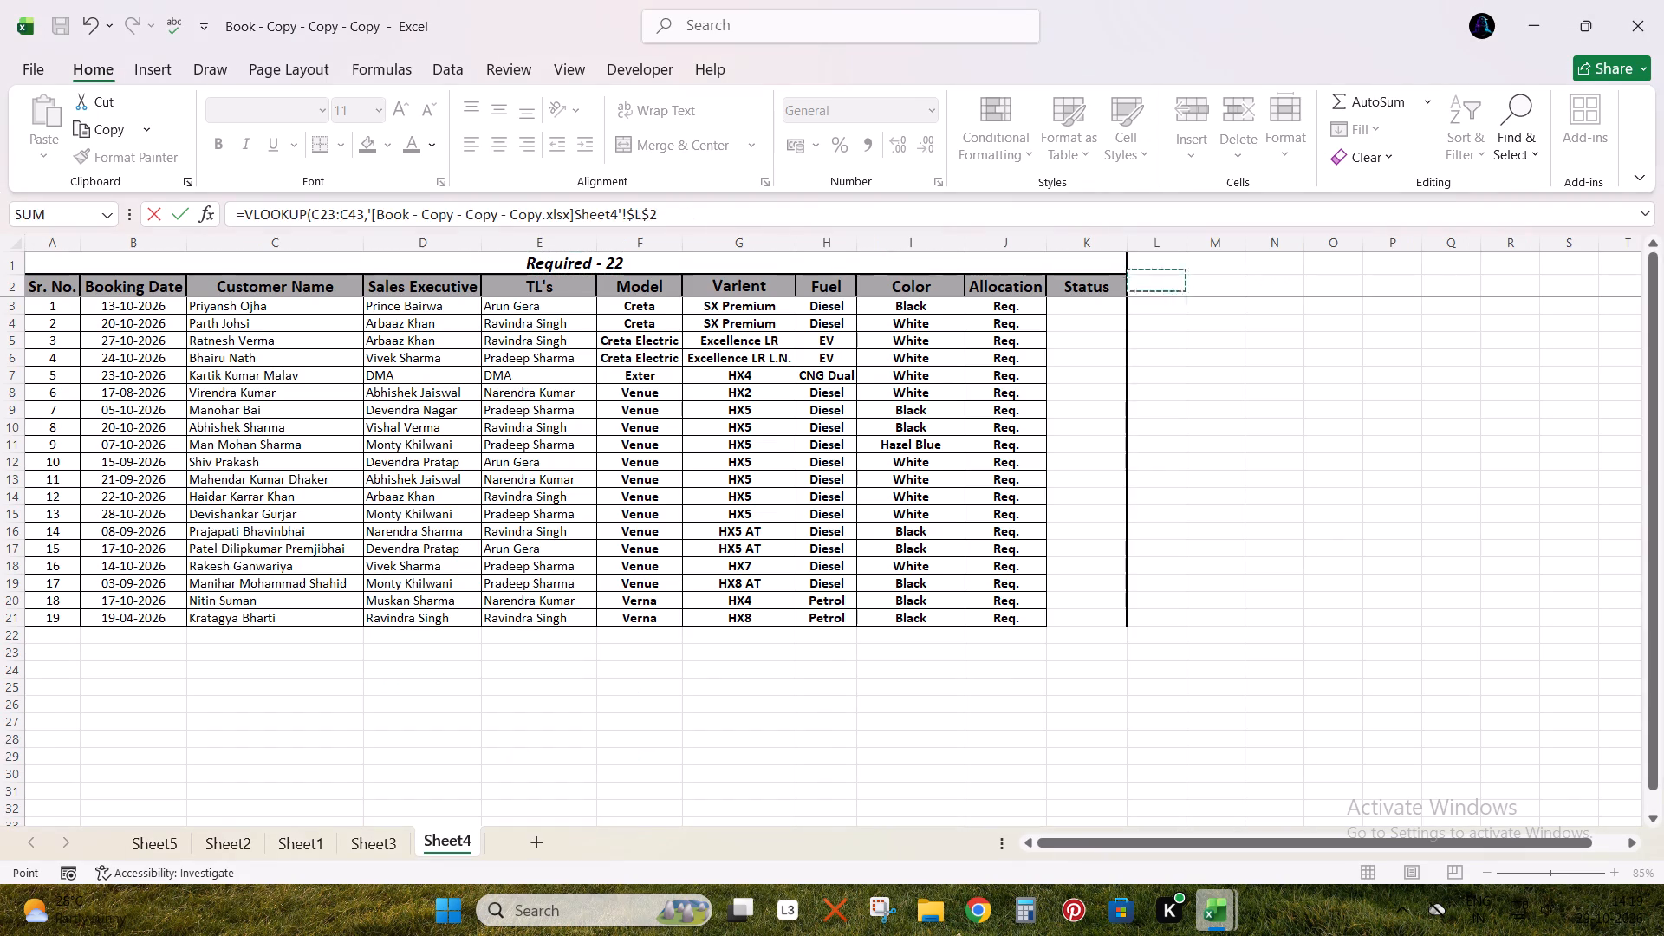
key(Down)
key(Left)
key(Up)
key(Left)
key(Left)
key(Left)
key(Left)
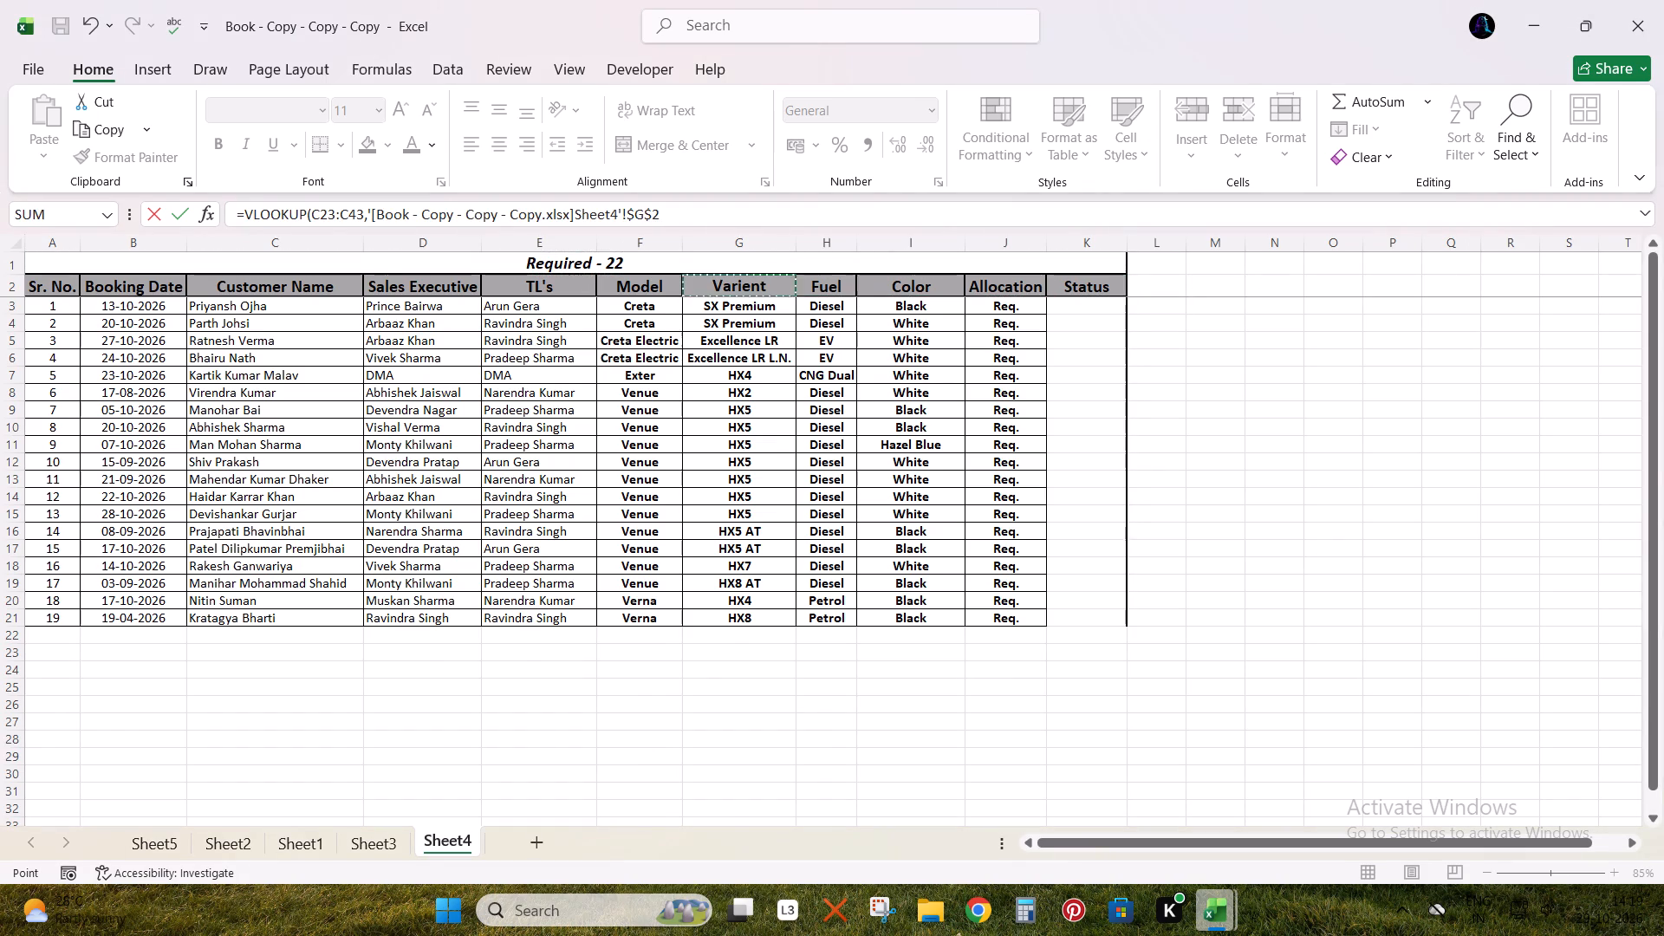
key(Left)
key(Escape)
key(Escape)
Enter a VLOOKUP in H23 of REQUIRED matching Sheet4's sales executives D3:D21 against 'SC & TL'!A2:B24, column 2, exact match 0.
key(equal)
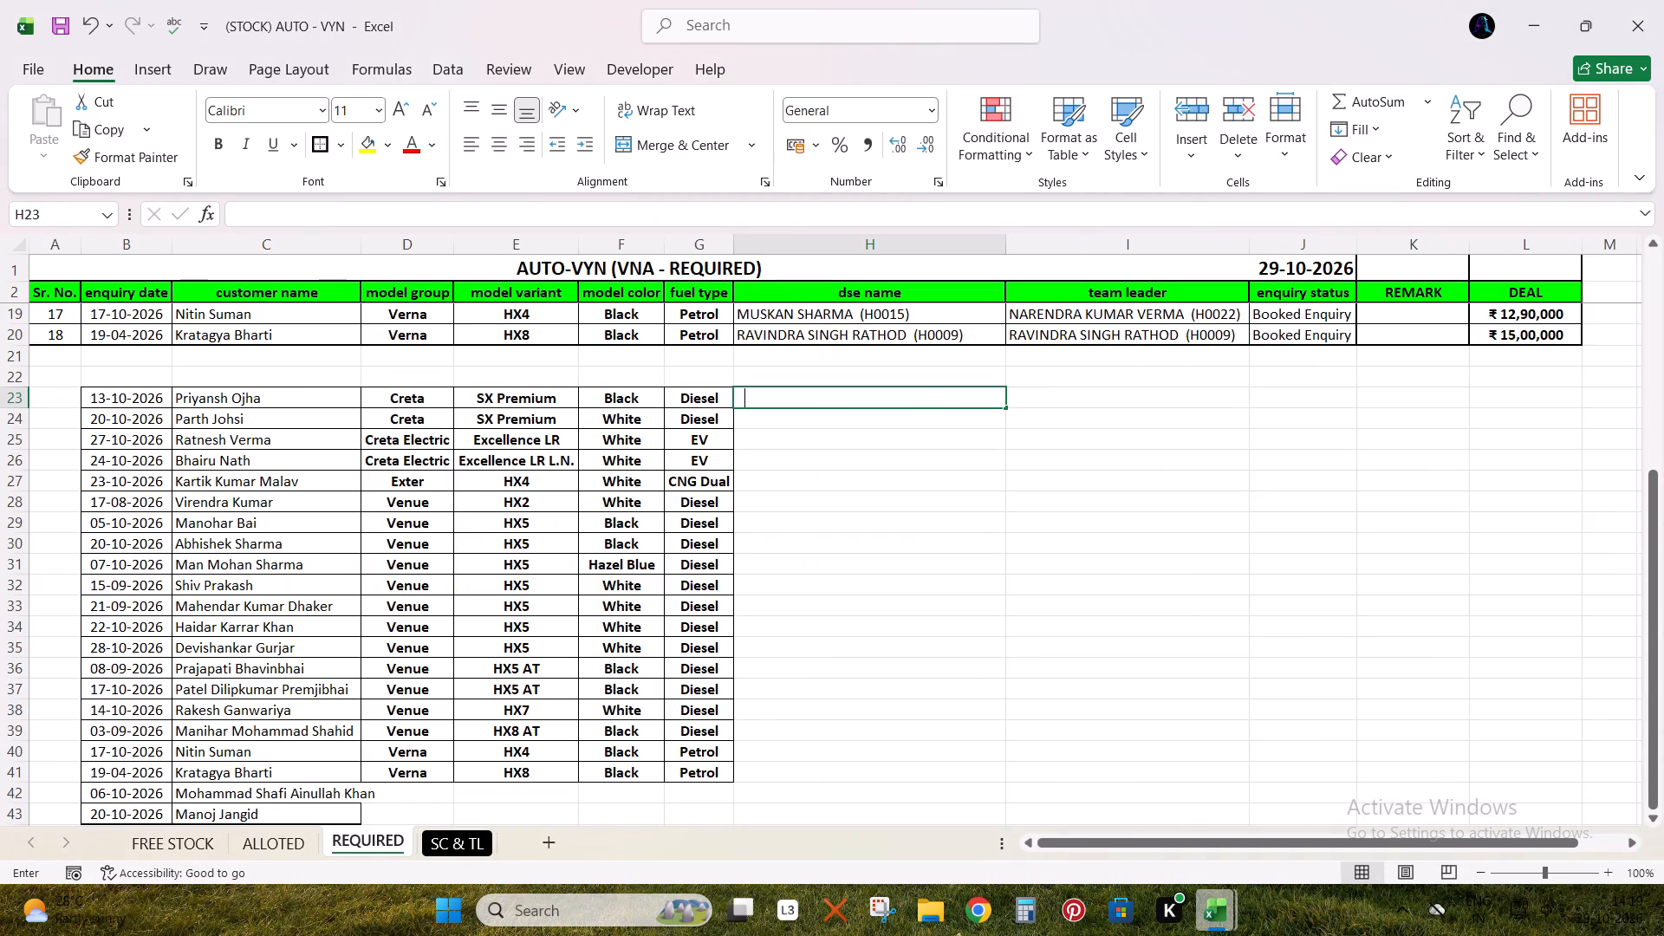
text(vl)
key(Tab)
key(alt+Tab)
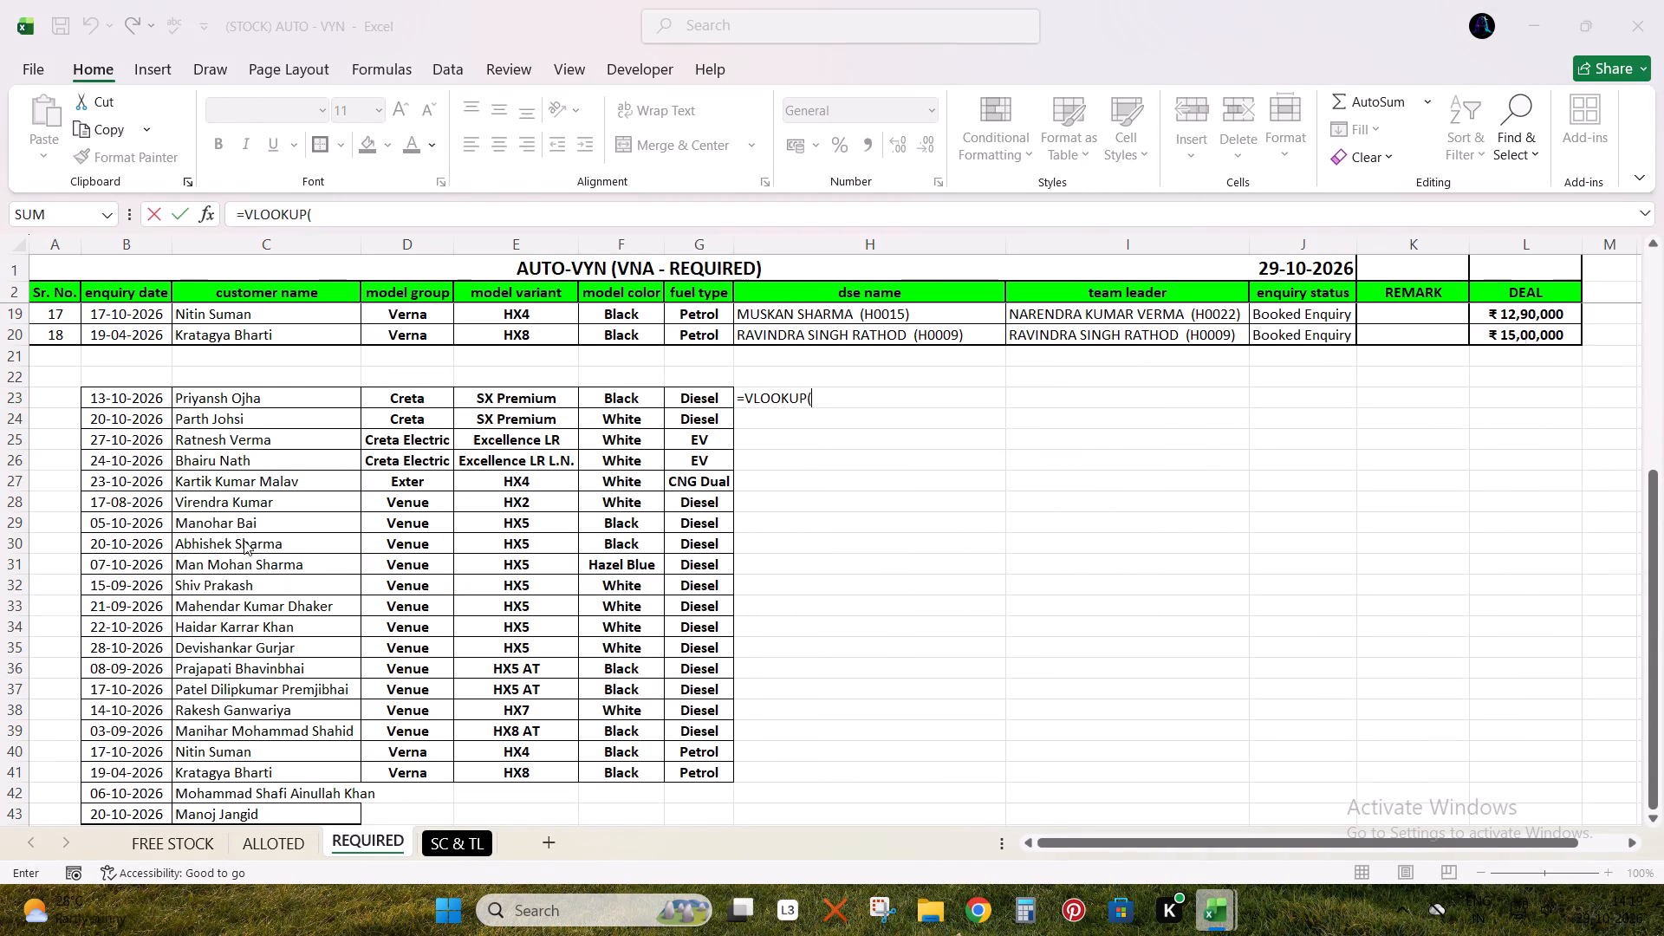
key(Up)
key(Return)
key(Up)
key(Right)
key(Down)
key(Right)
key(Right)
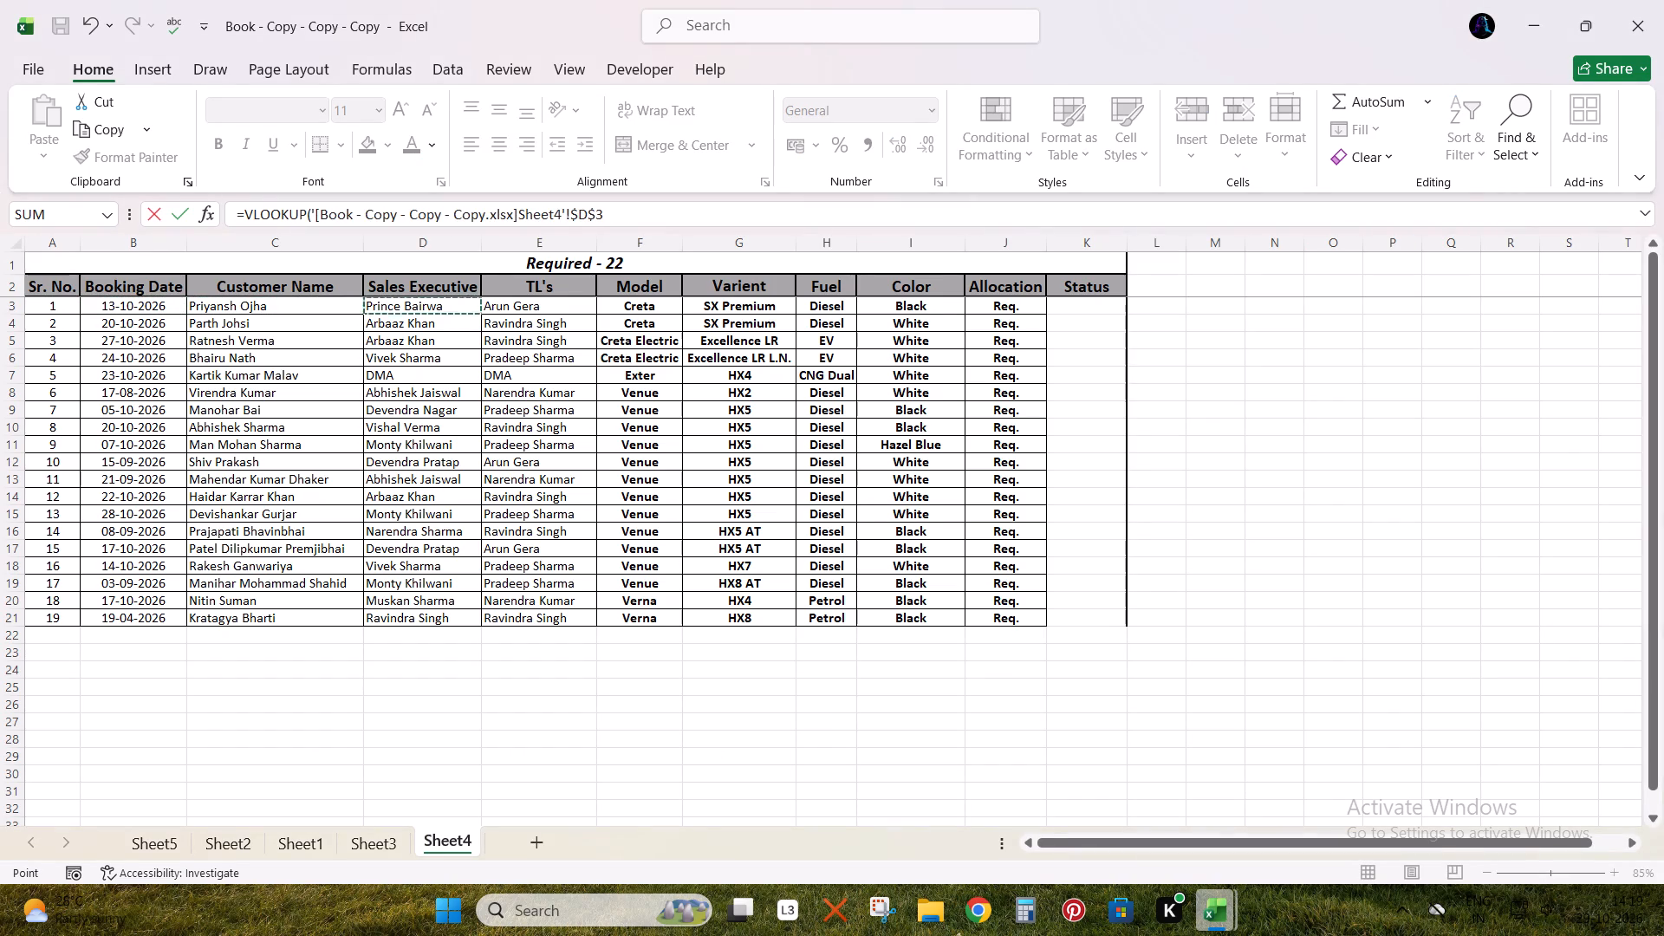
key(Up)
key(Down)
key(ctrl+shift+Down)
key(comma)
key(alt+Tab)
key(ctrl+Page_Down)
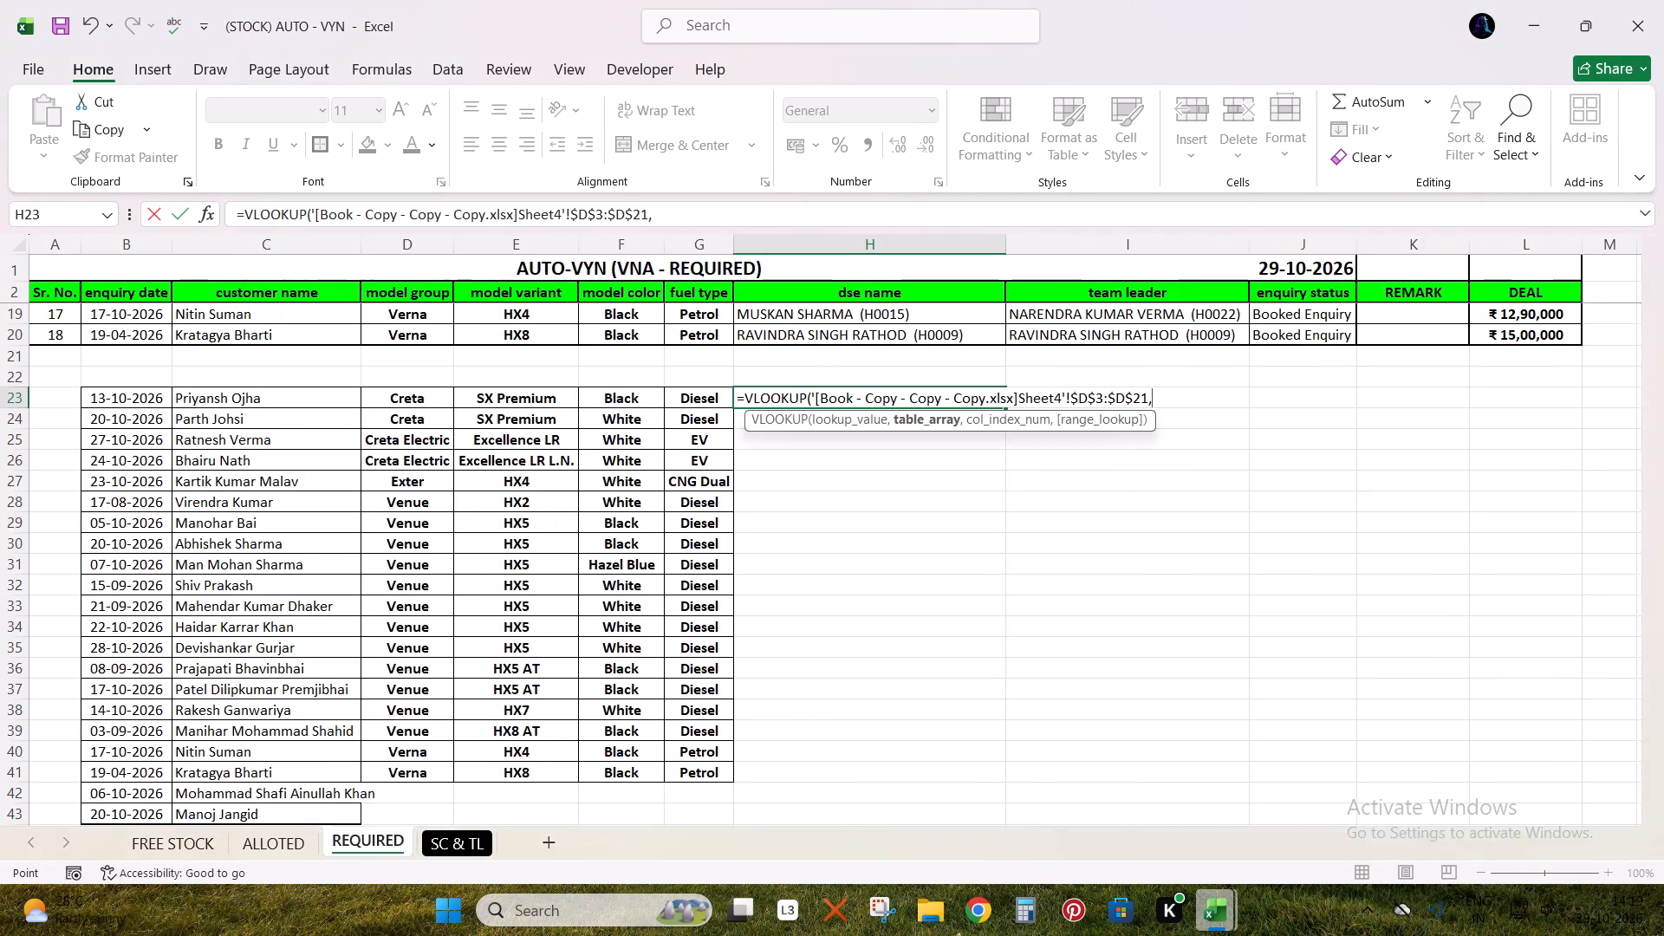
key(Up)
key(Left)
key(Down)
key(Left)
key(Up)
key(Down)
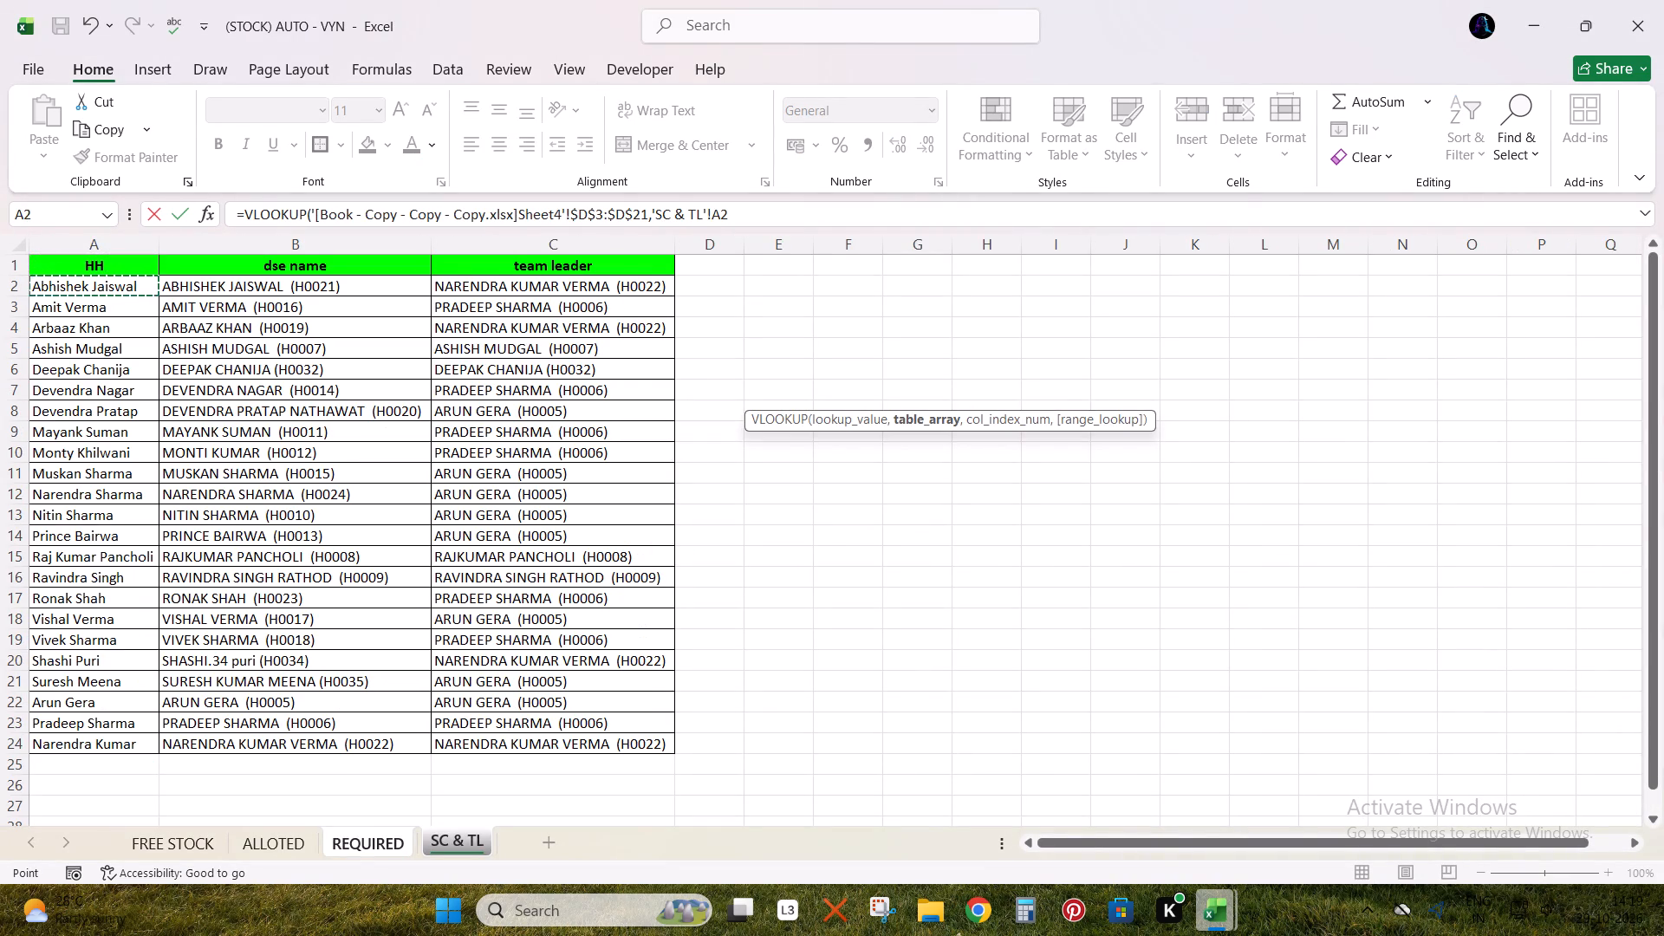
key(shift+Right)
key(ctrl+shift+Down)
text(,2,0))
key(Return)
Enter a VLOOKUP in I23 of REQUIRED matching Sheet4's TL's E3:E21 against 'SC & TL'!A2:C24, column 3, exact match 0.
key(Up)
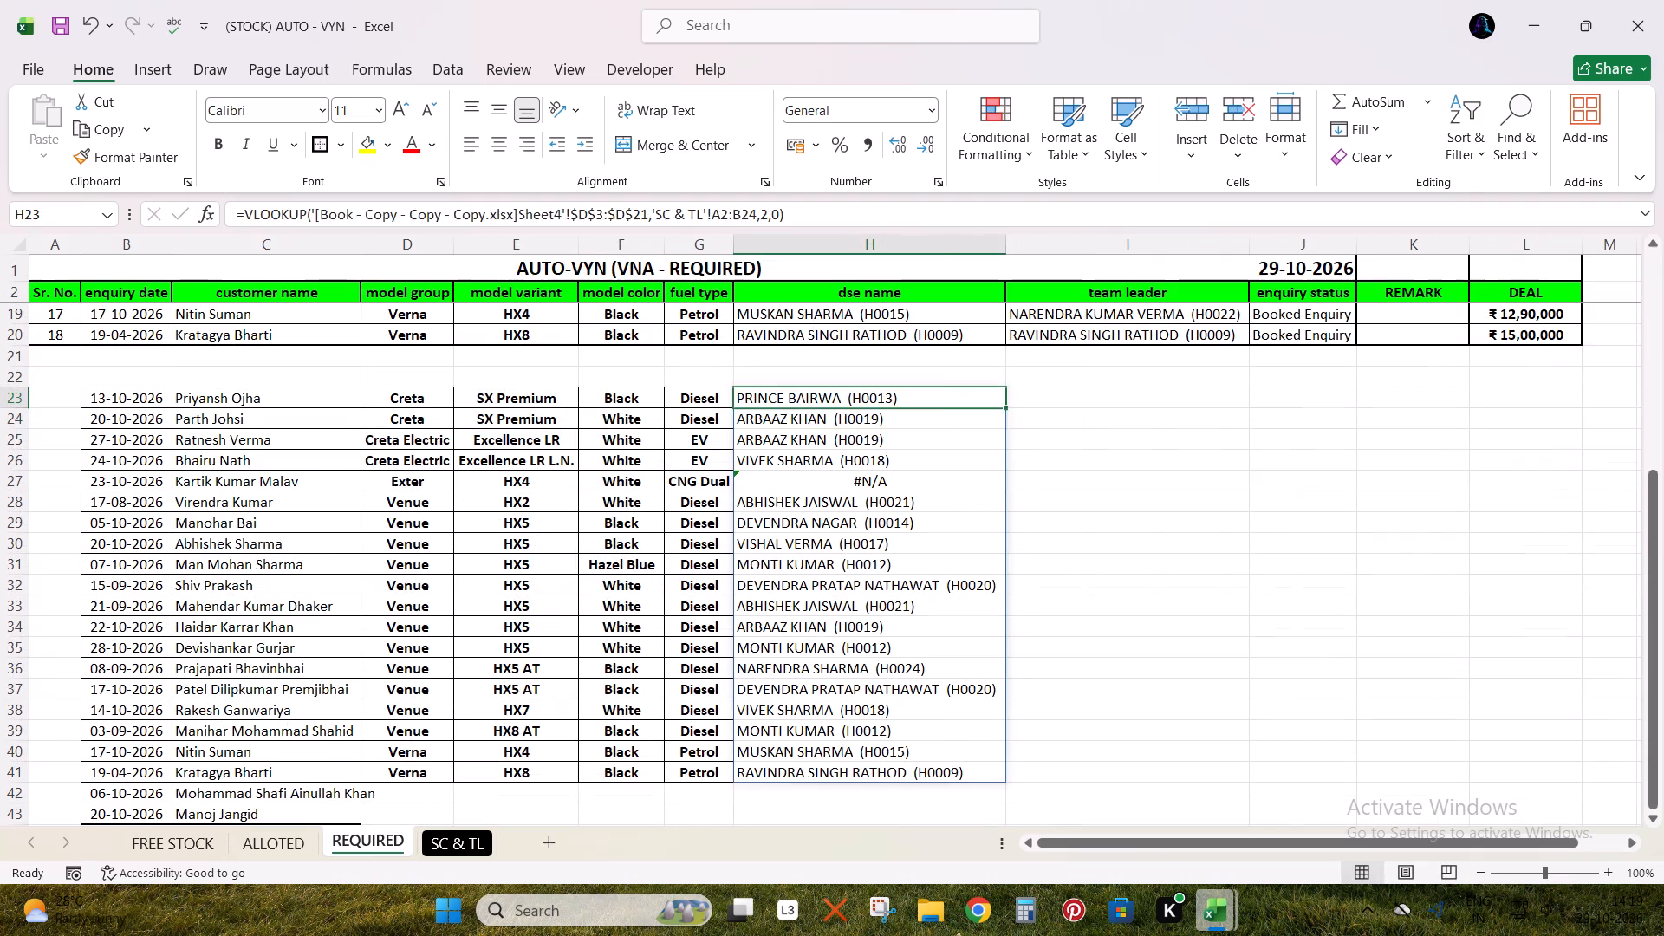
key(Right)
text(=vl)
key(Tab)
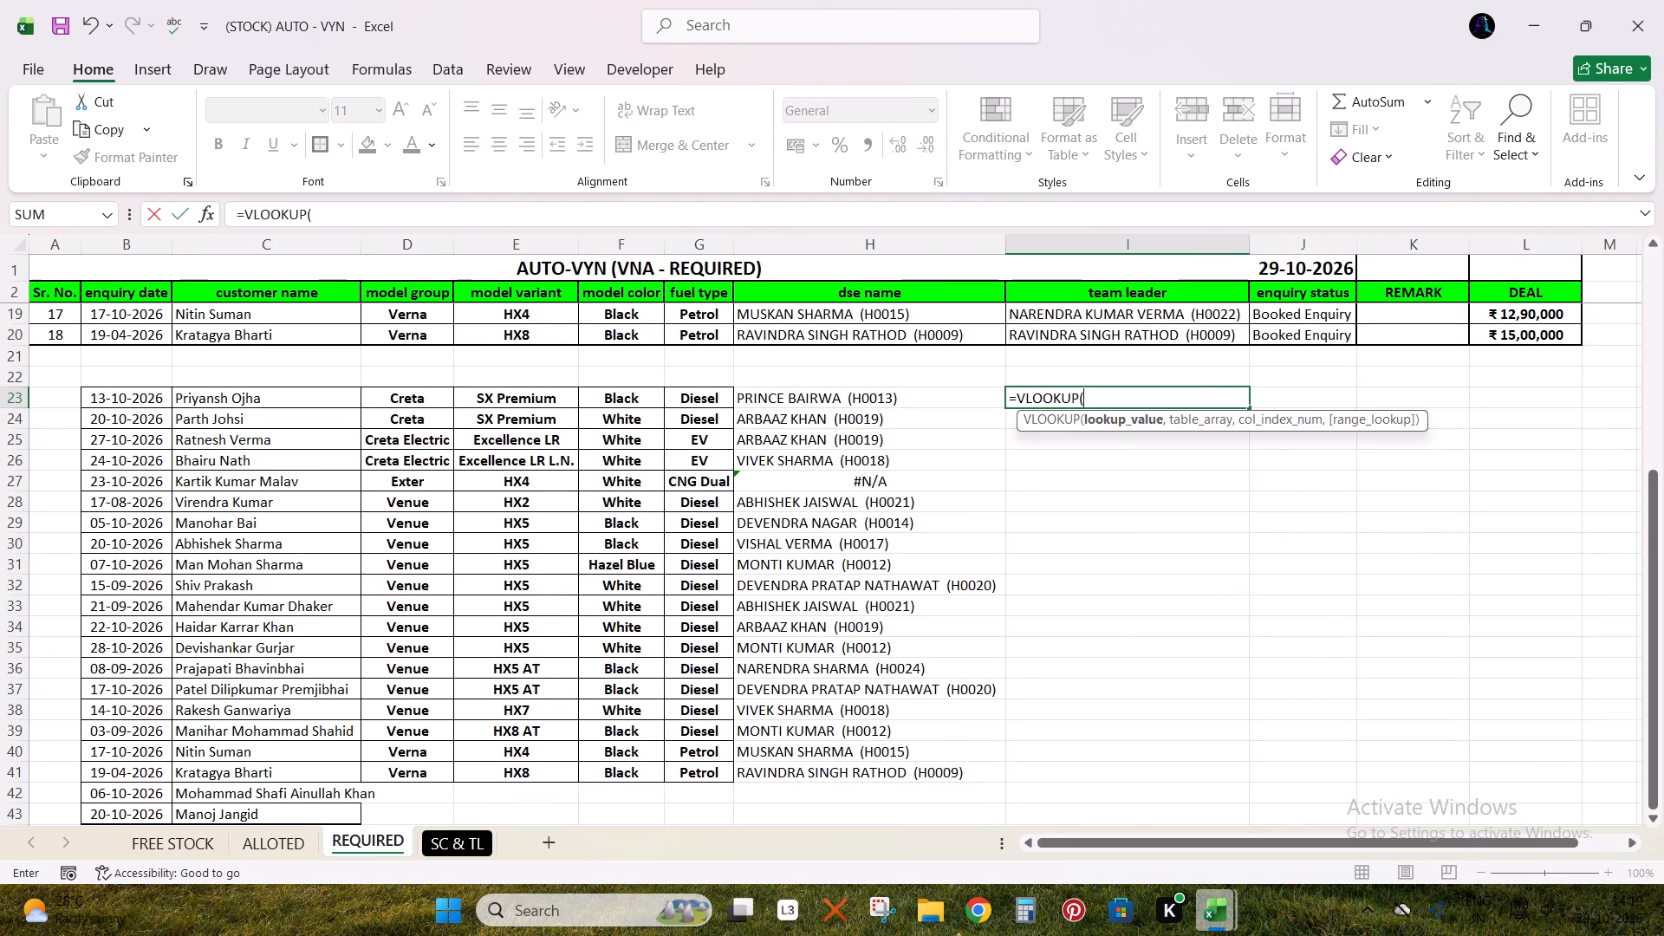
key(alt+Tab)
key(ctrl+Up)
key(Right)
key(Down)
key(Down)
key(Left)
key(Up)
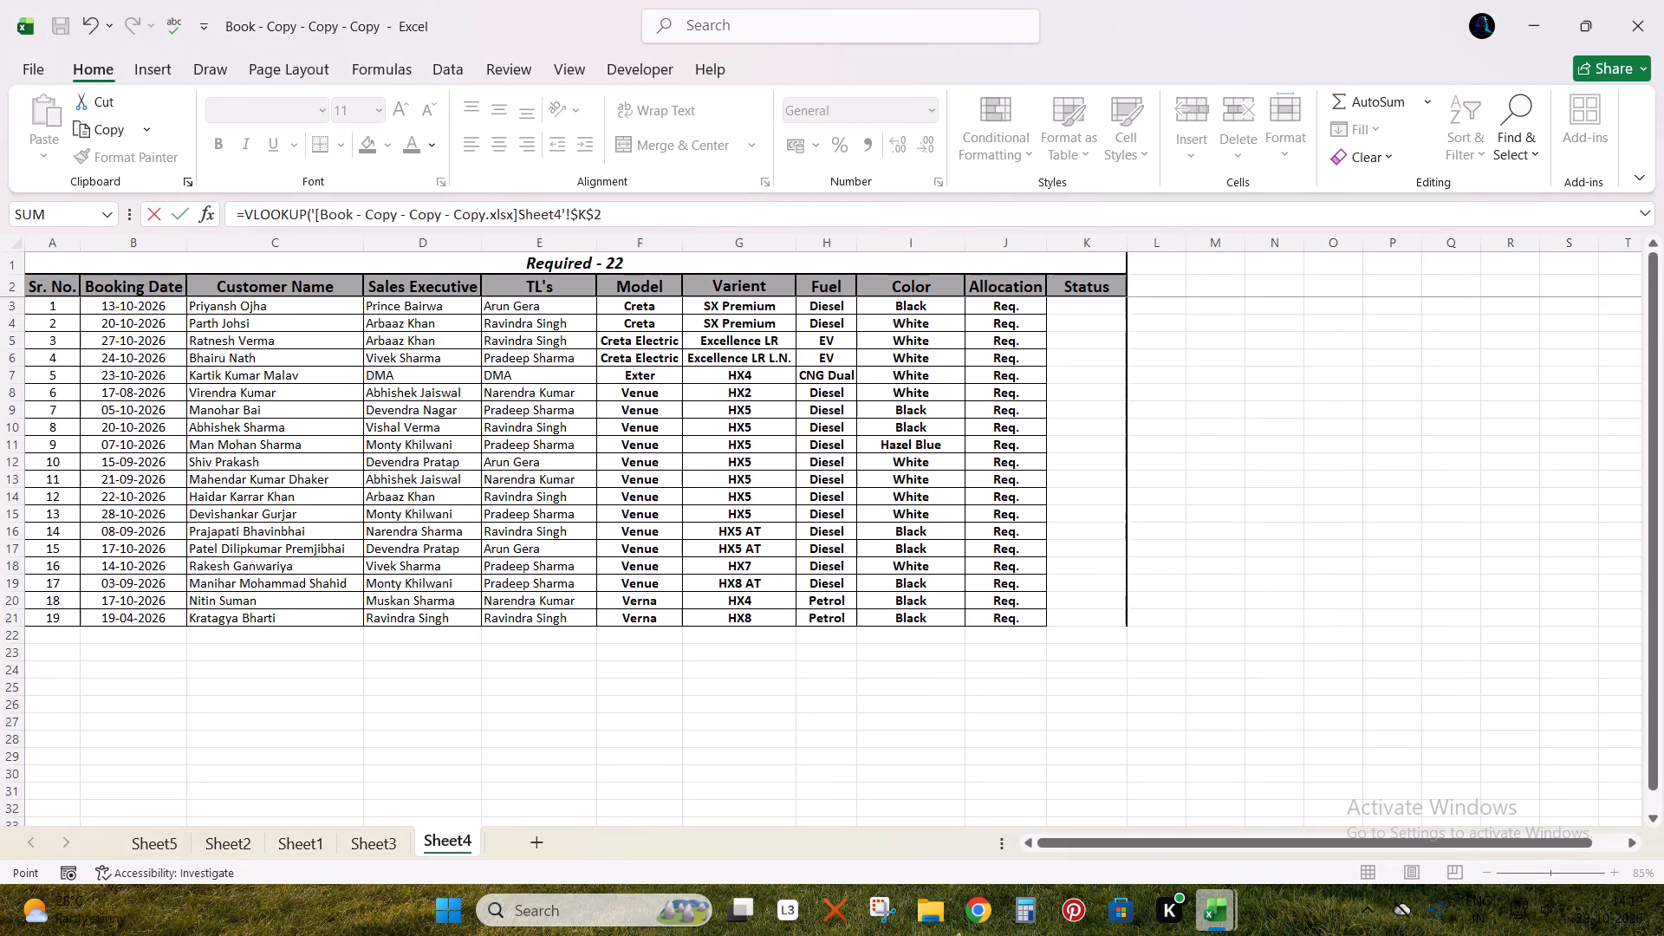
key(Left)
key(Left)
key(Left)
key(Left)
key(Left)
key(Left)
key(Left)
key(Right)
key(Down)
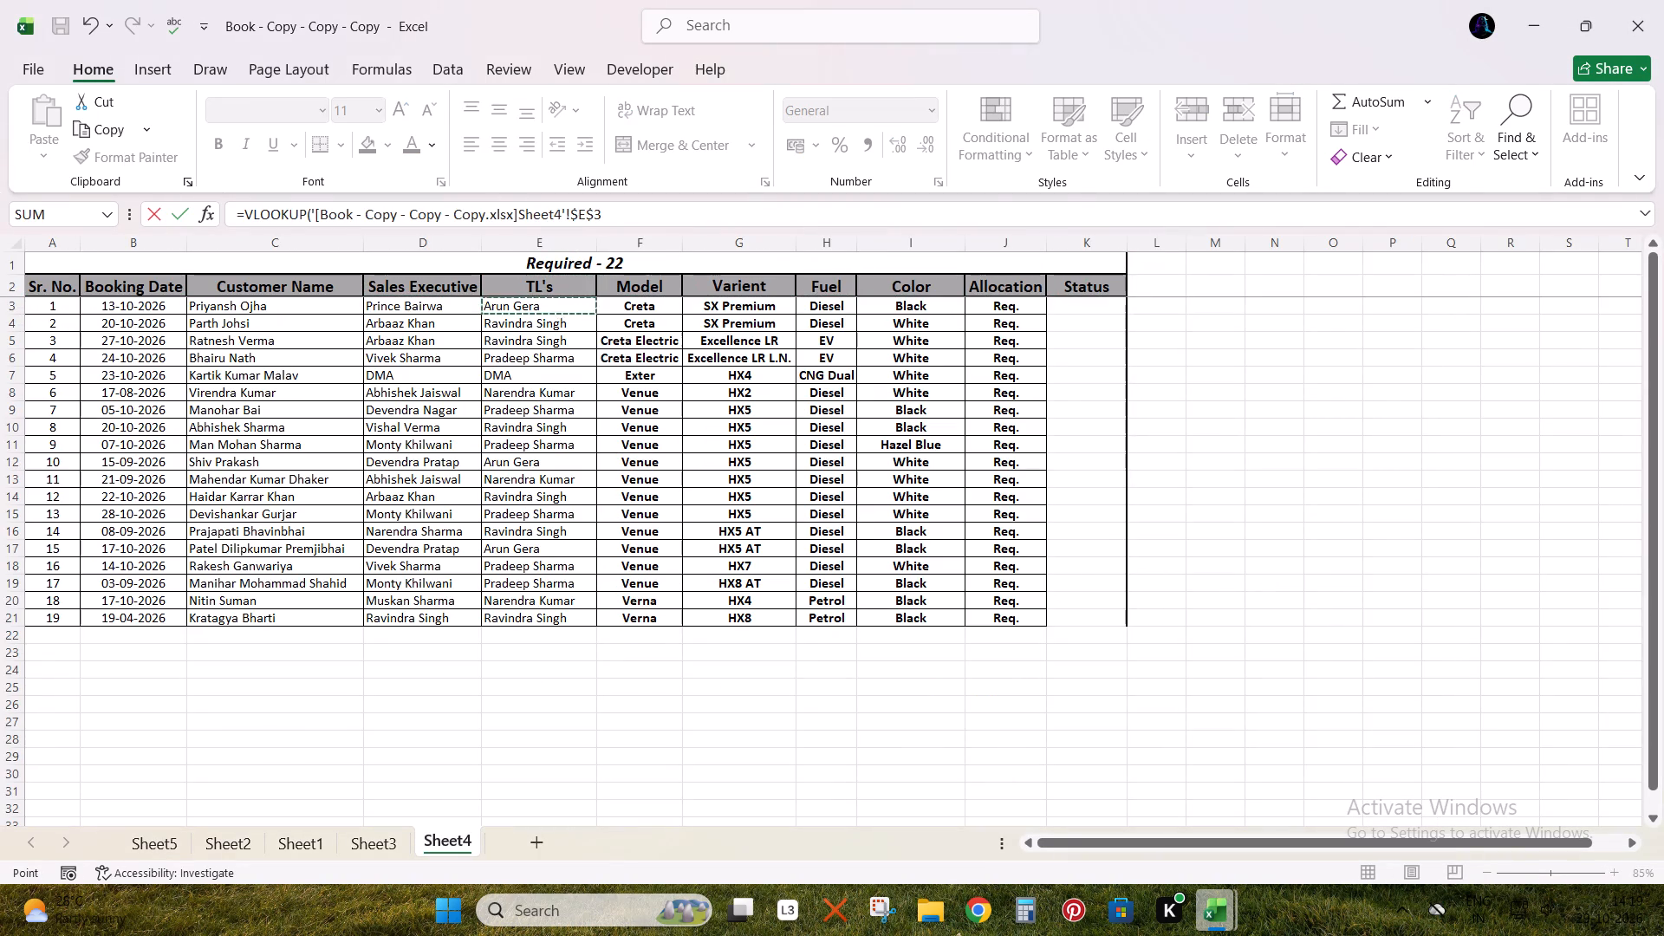
key(ctrl+shift+Down)
key(comma)
key(alt+Tab)
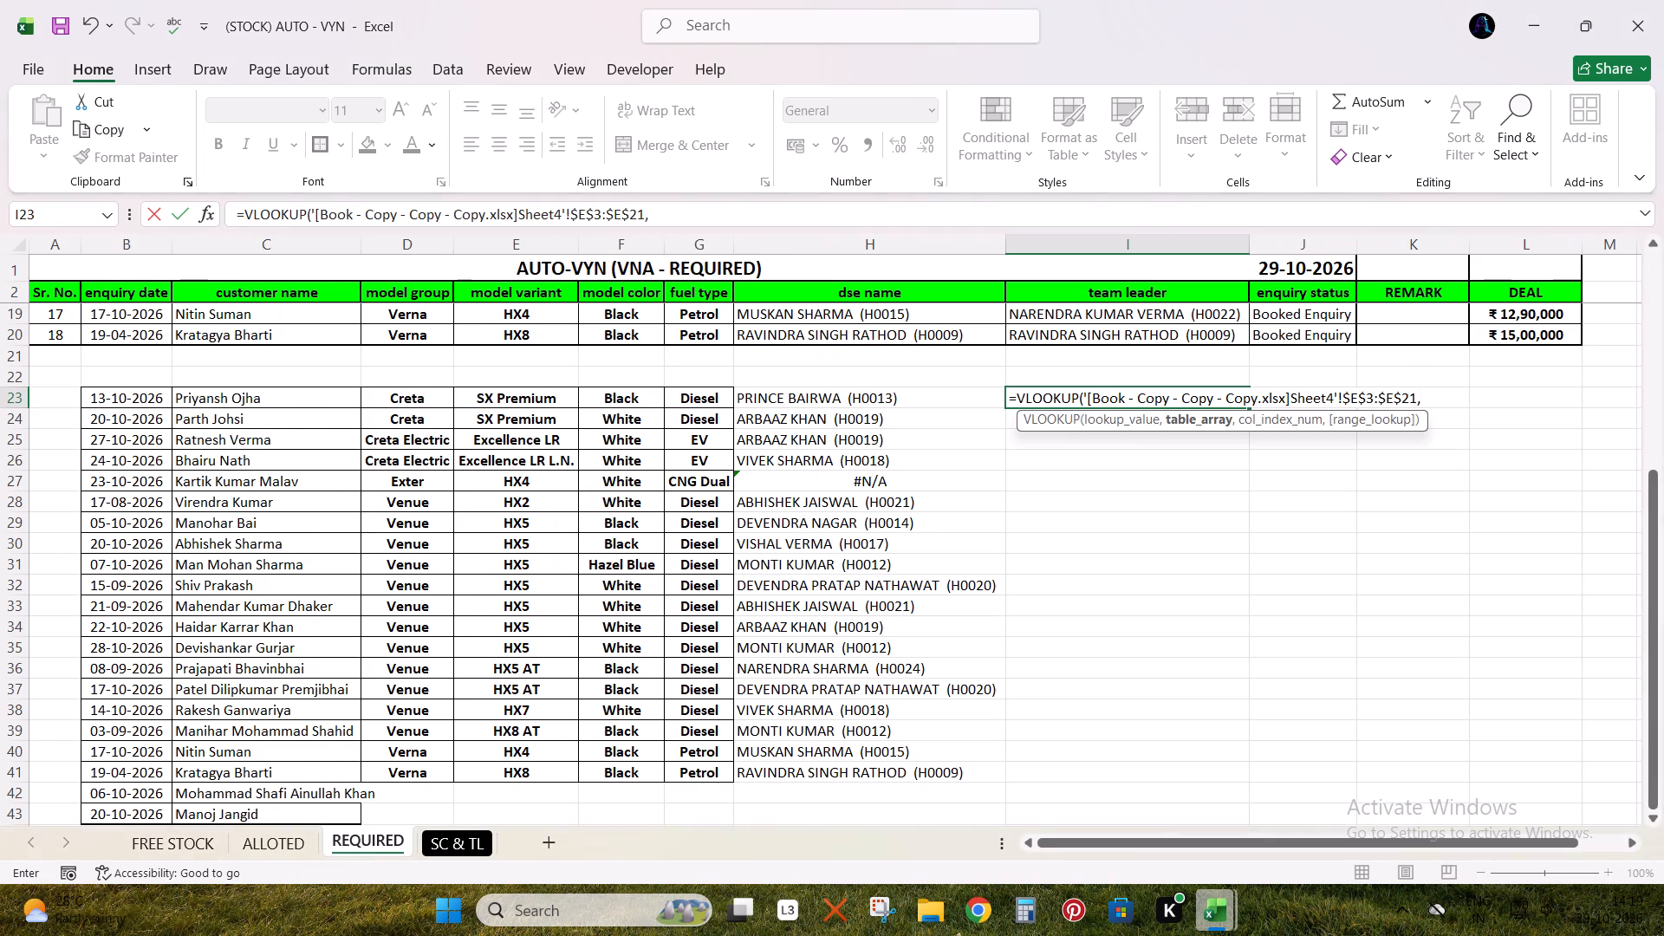
key(ctrl+Page_Down)
key(ctrl+Up)
key(Left)
key(Down)
key(shift+Right)
key(shift+Right)
key(ctrl+shift+Down)
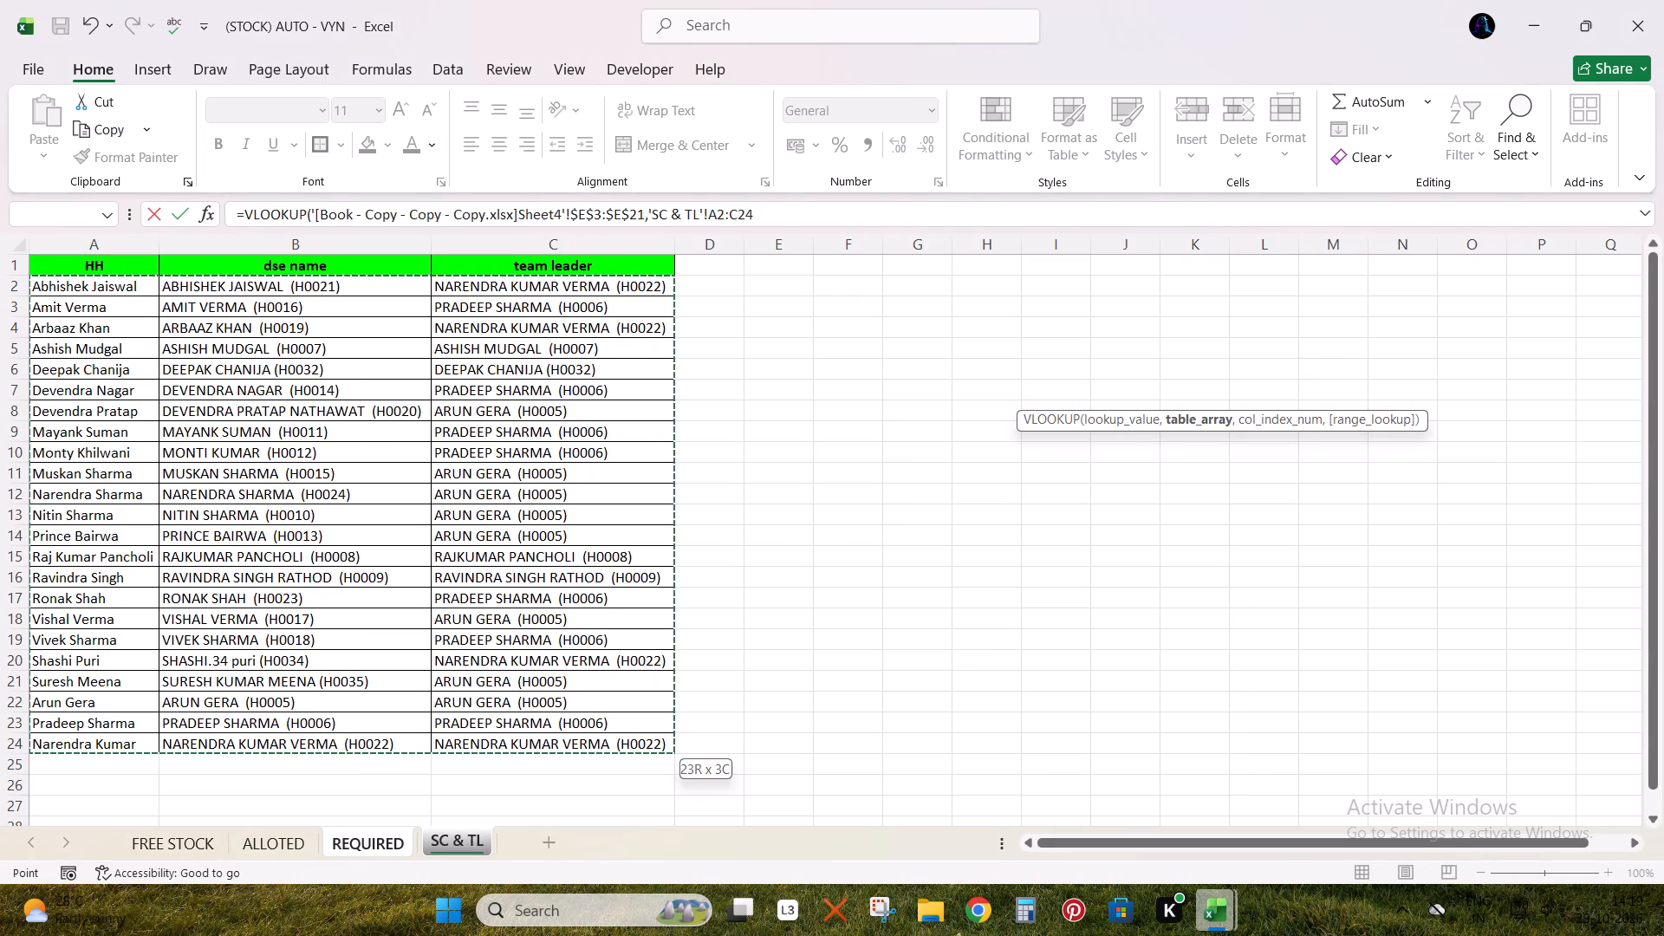
text(,3,0))
key(Return)
Replace the lookup formulas in H23:I41 of REQUIRED with their values by copying and pasting values in place.
key(Up)
key(Left)
key(shift+Right)
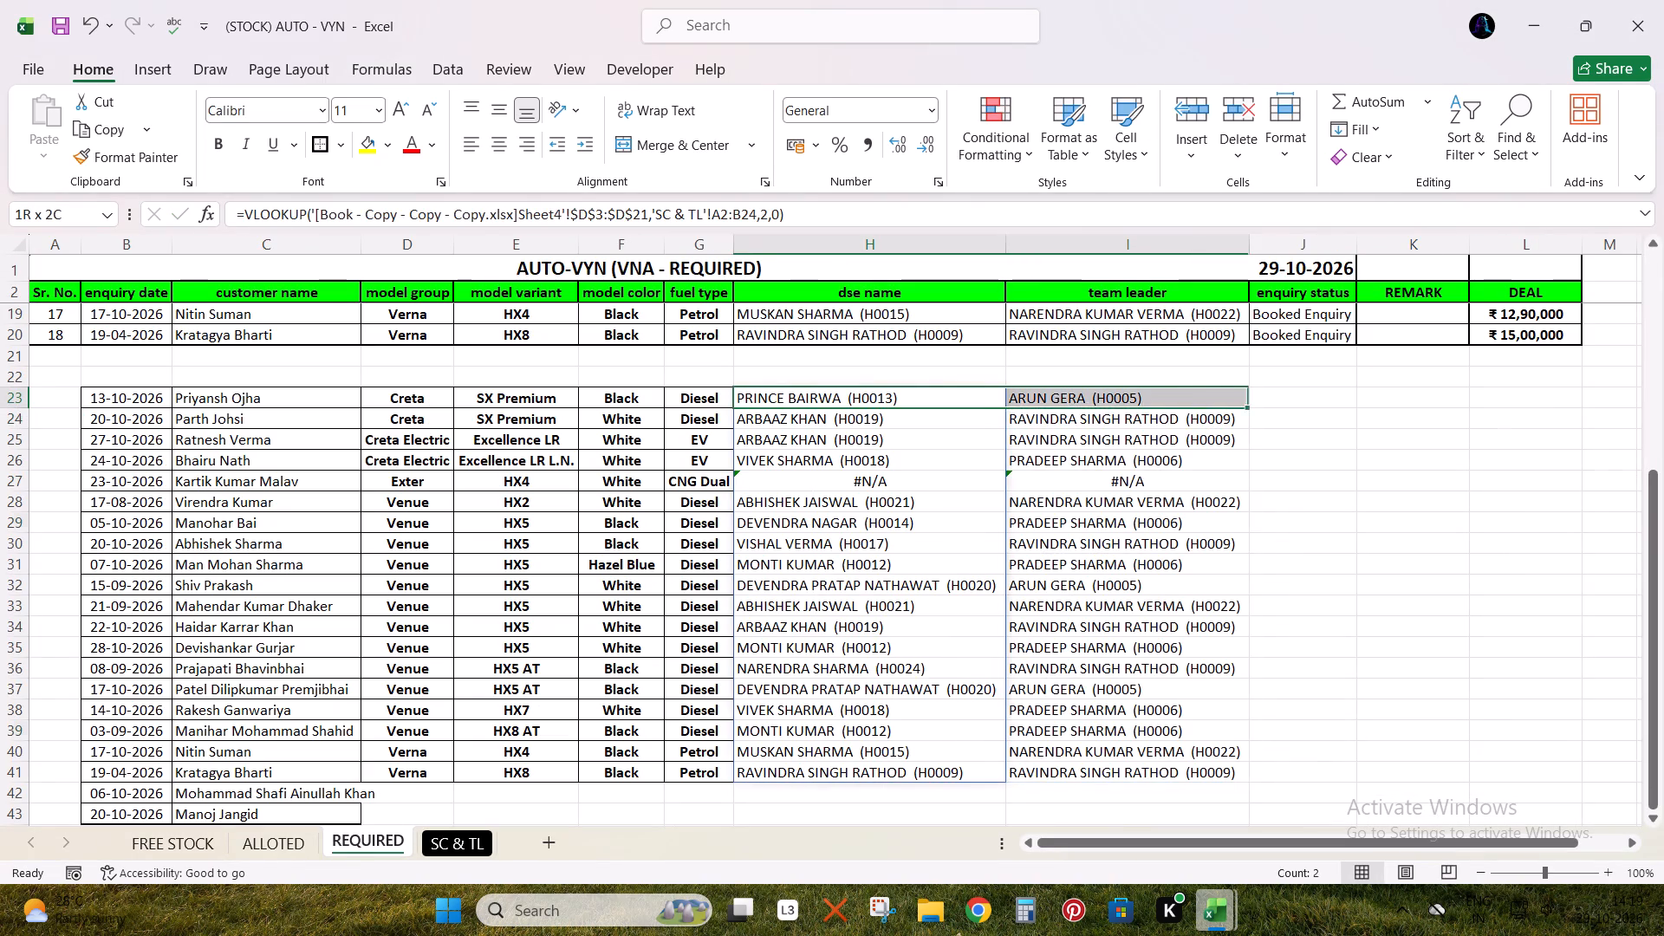
key(ctrl+shift+Down)
key(ctrl+c)
key(ctrl+v)
key(Down)
key(Down)
key(Return)
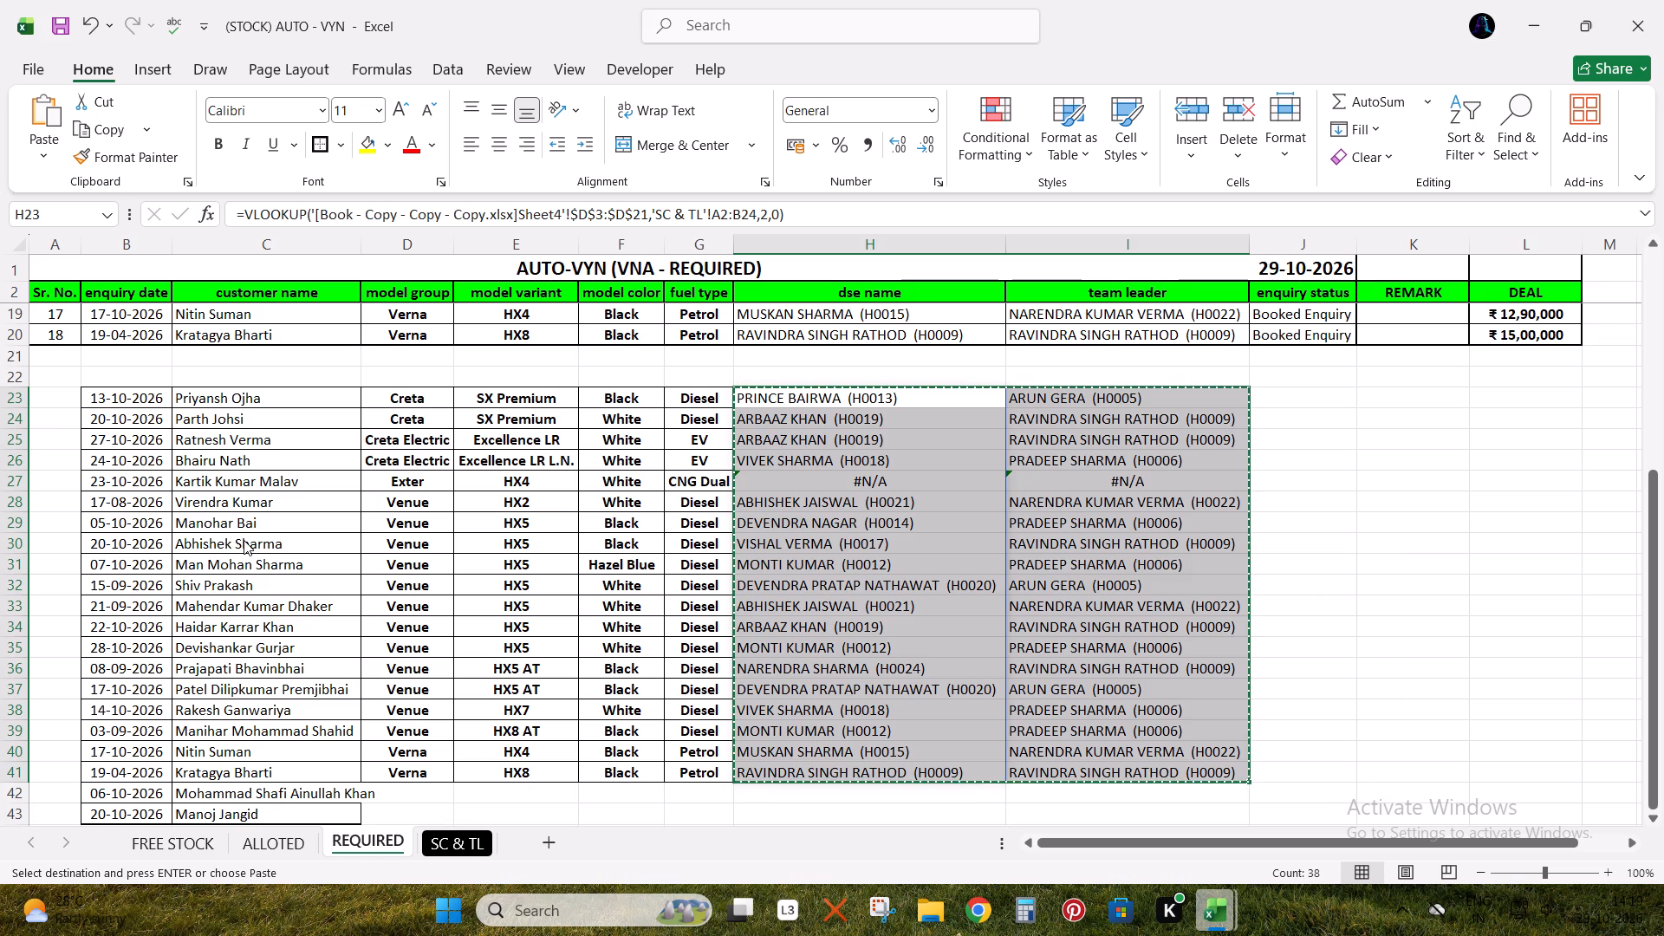
Delete the two leftover booking rows, 42 and 43, below the new list on the REQUIRED sheet.
key(Down)
key(Left)
key(Down)
key(Down)
key(Right)
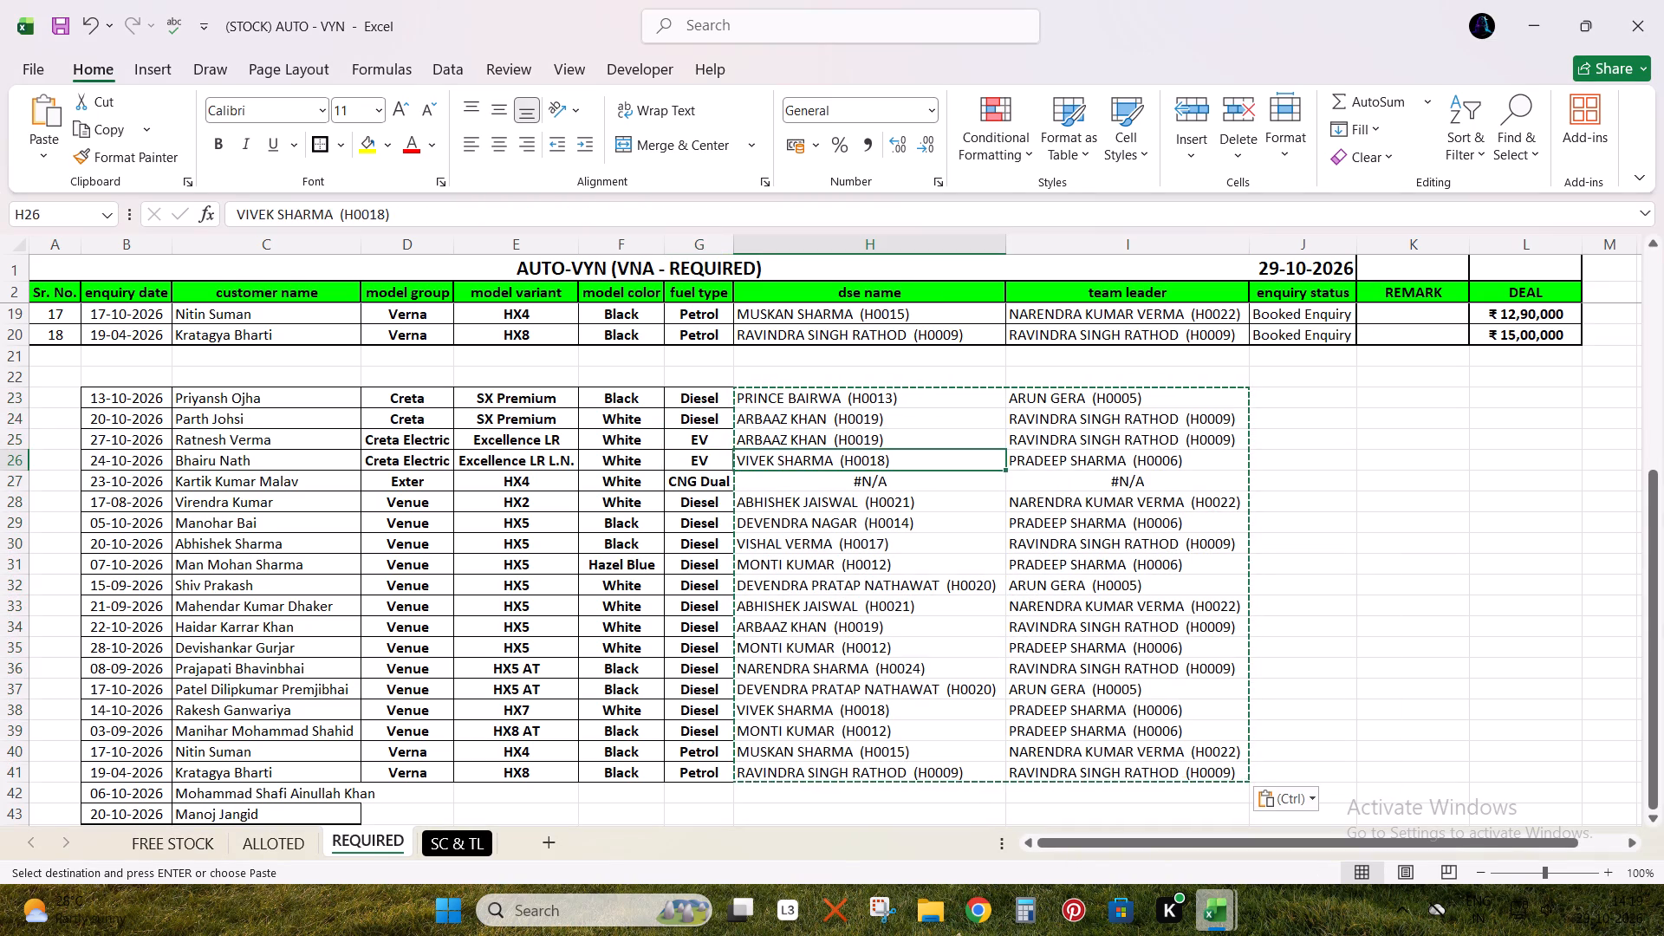
key(Down)
scroll(0, 700, down, 2)
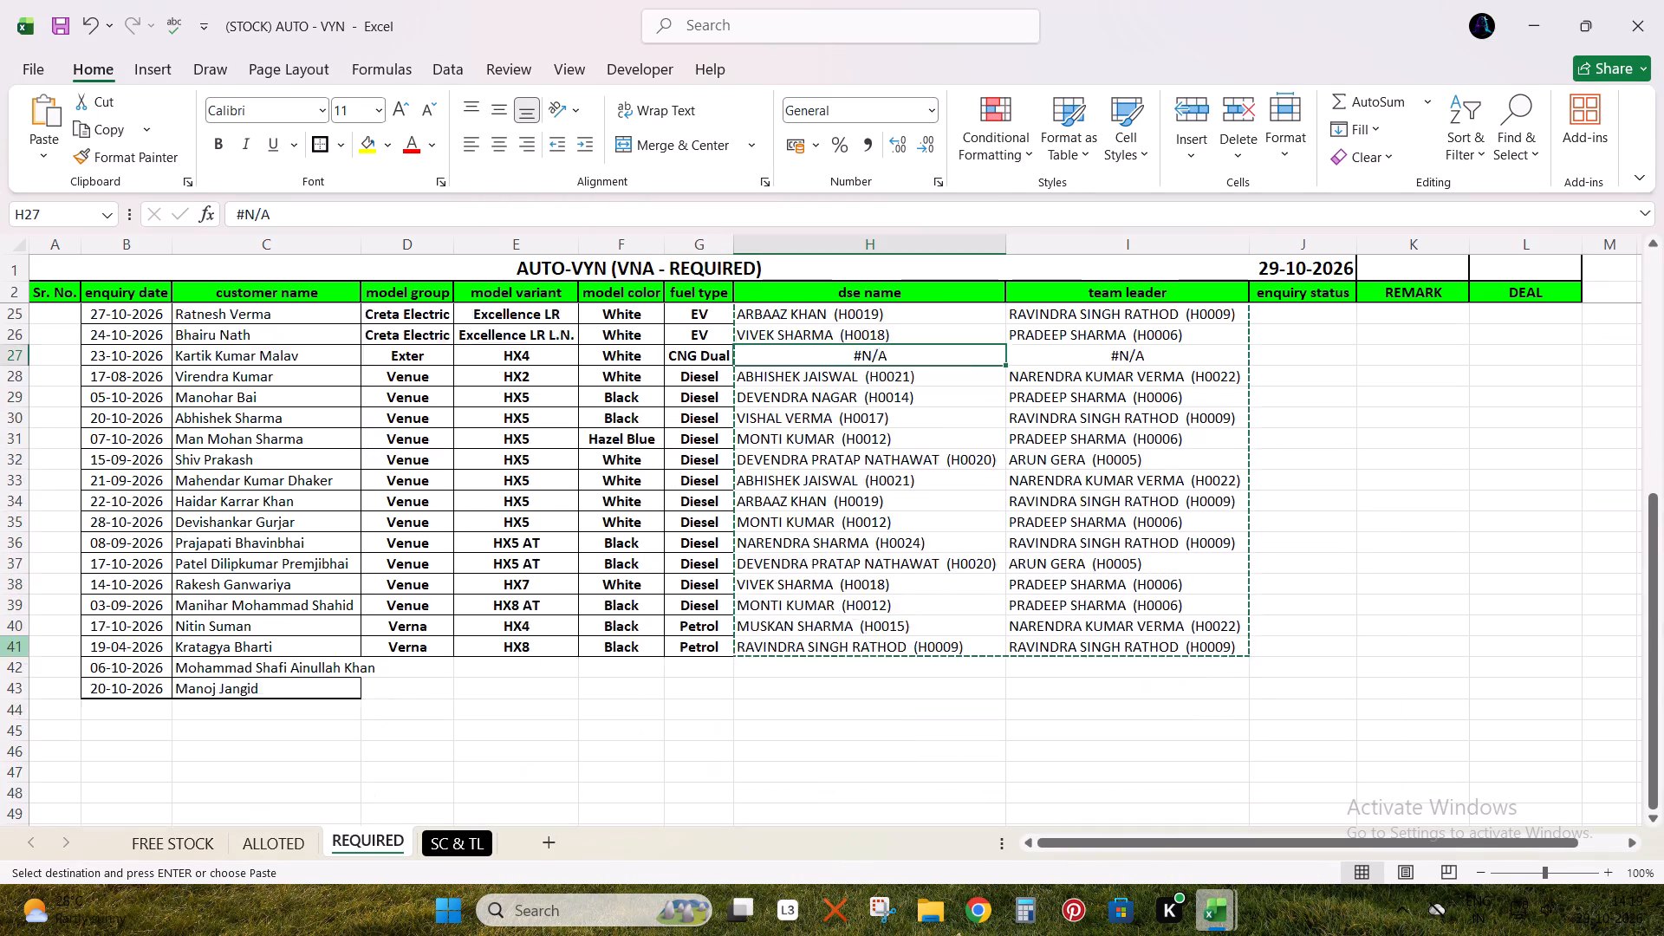
scroll(0, 708, down, 1)
scroll(254, 663, up, 2)
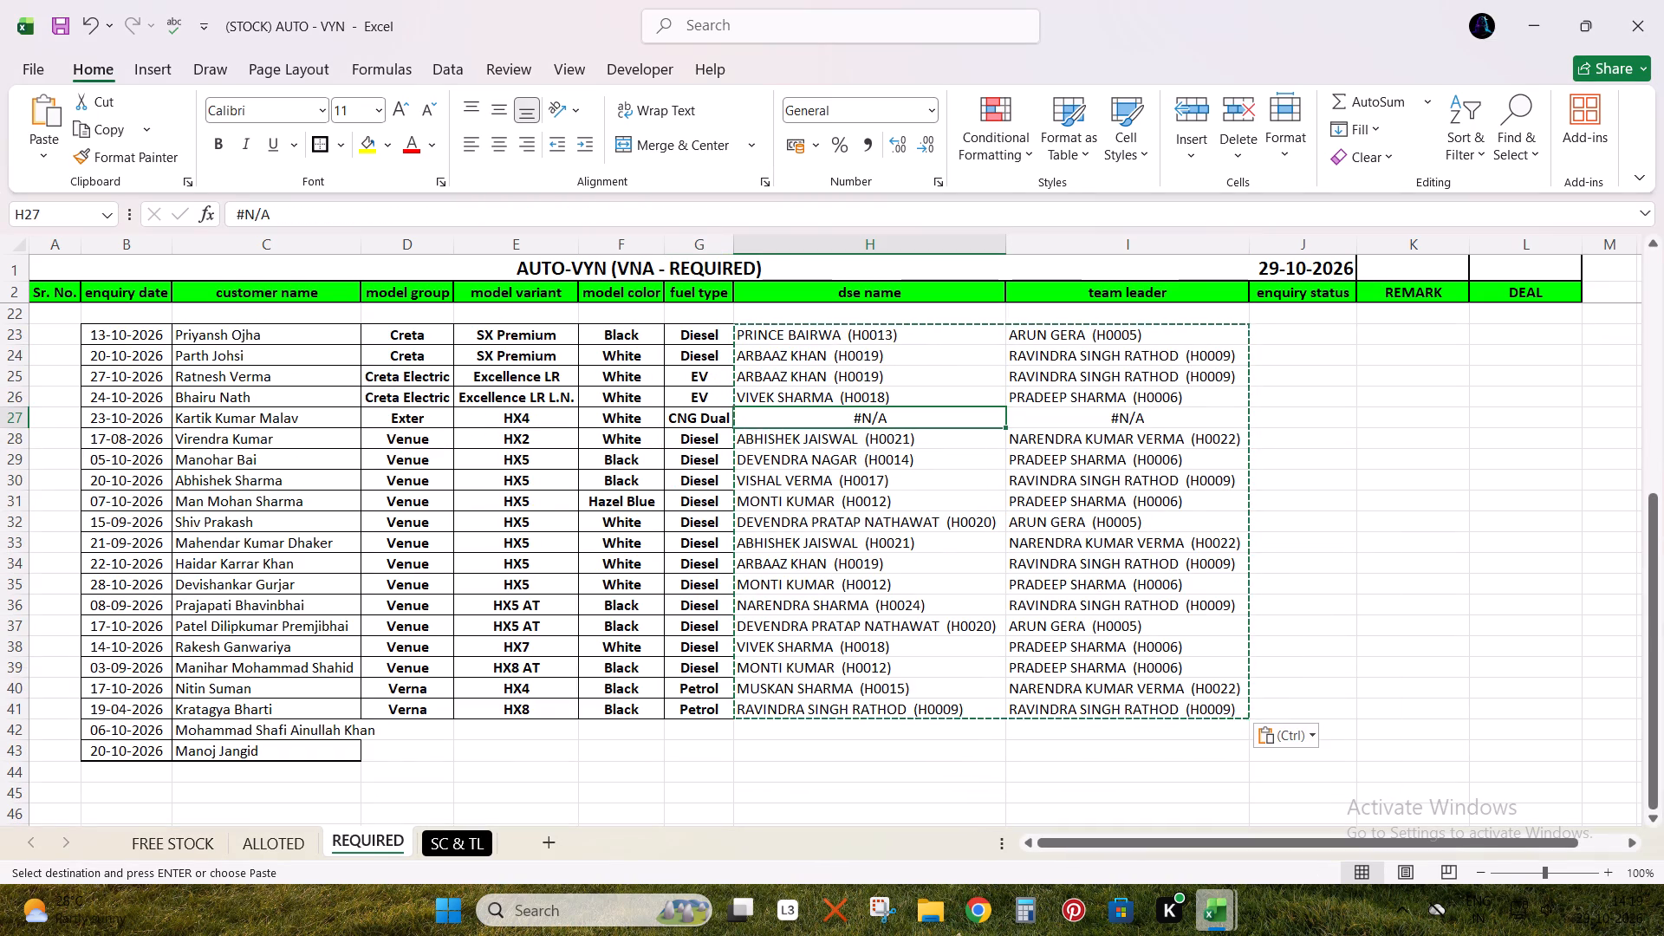
key(alt+Tab)
key(alt+Tab)
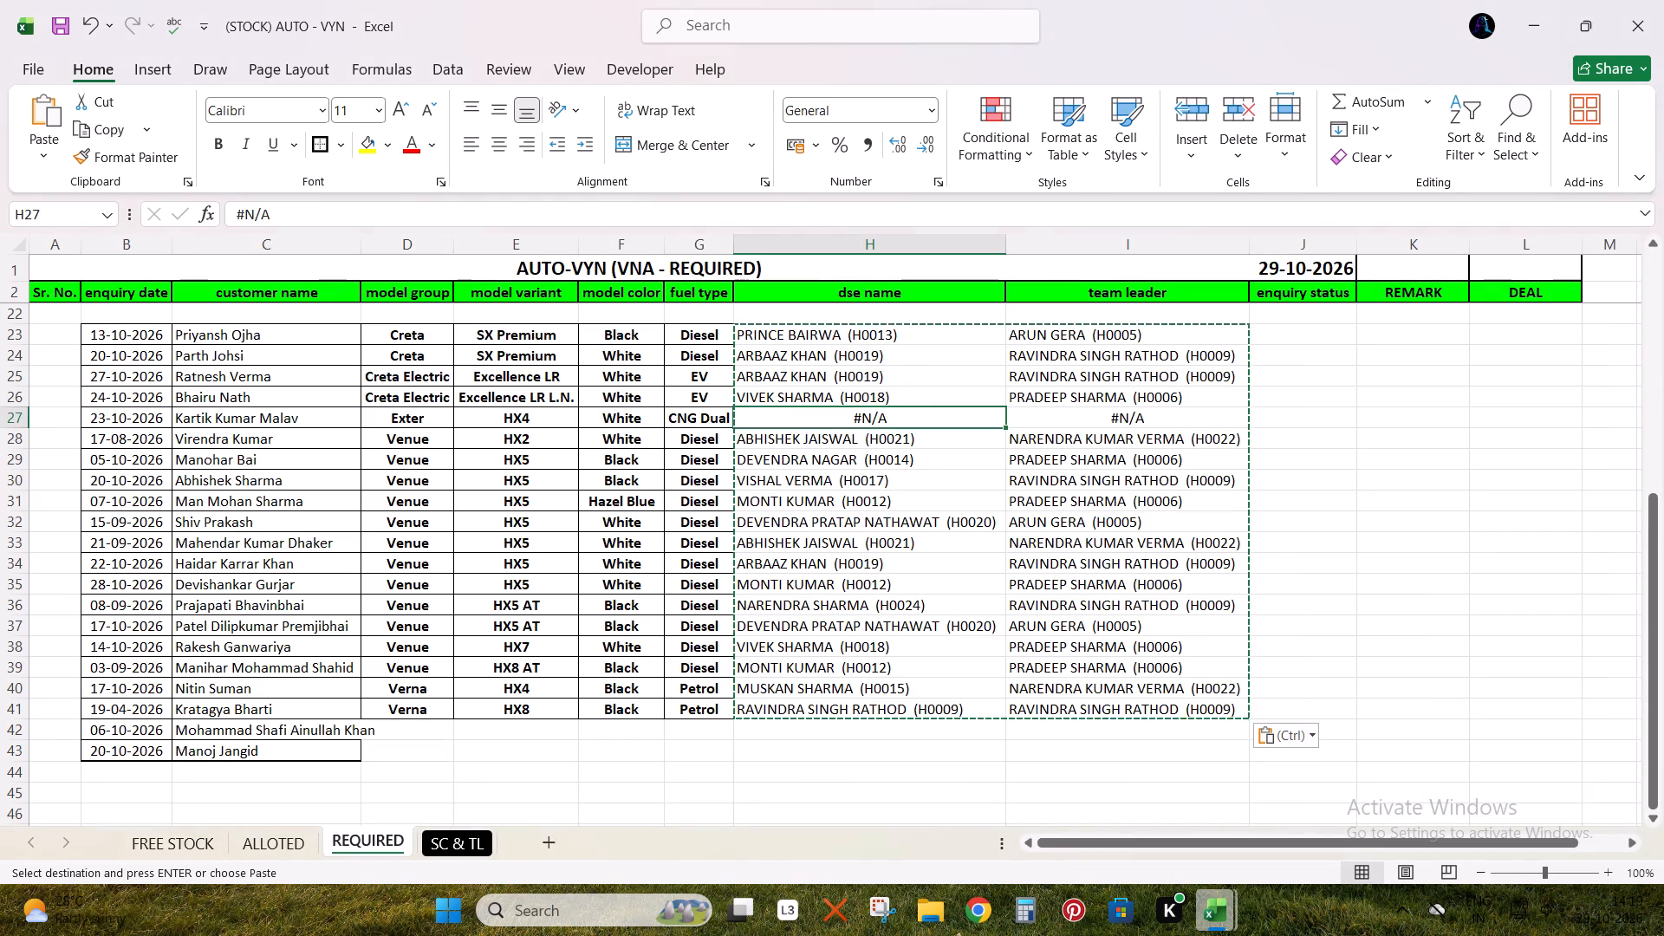
drag(282, 729, 287, 753)
key(shift+space)
key(ctrl+minus)
Check Sheet4's sales executives, then enter DMA as both dse name and team leader in H27 and I27 of REQUIRED.
key(alt+Tab)
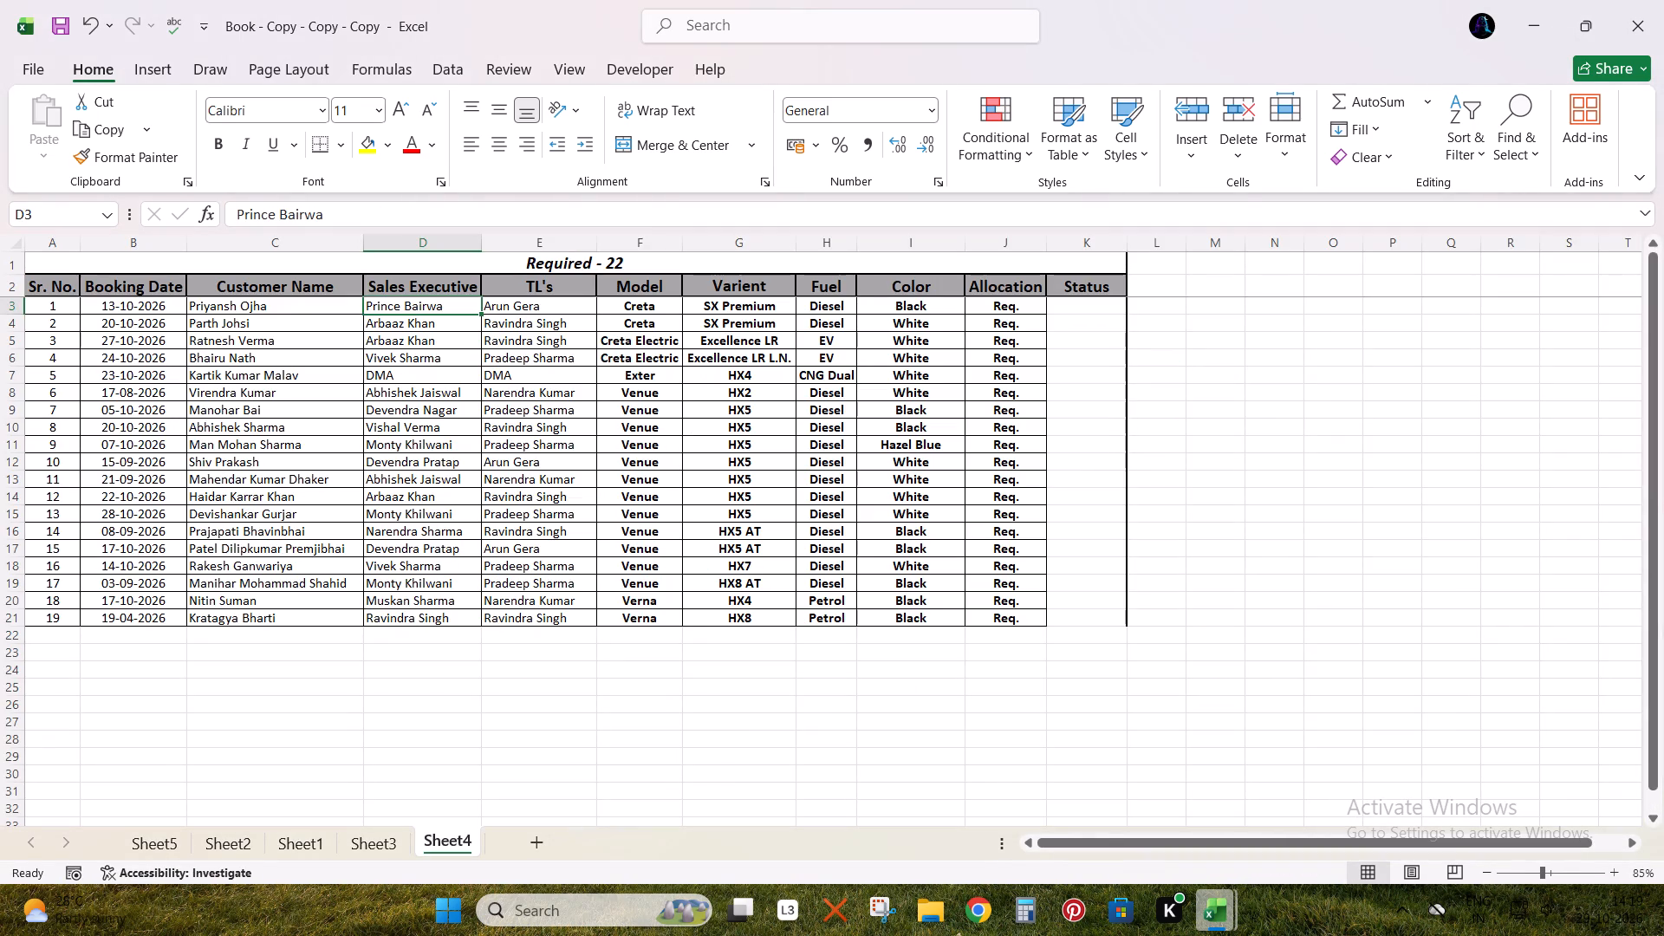
scroll(622, 476, up, 2)
click(373, 451)
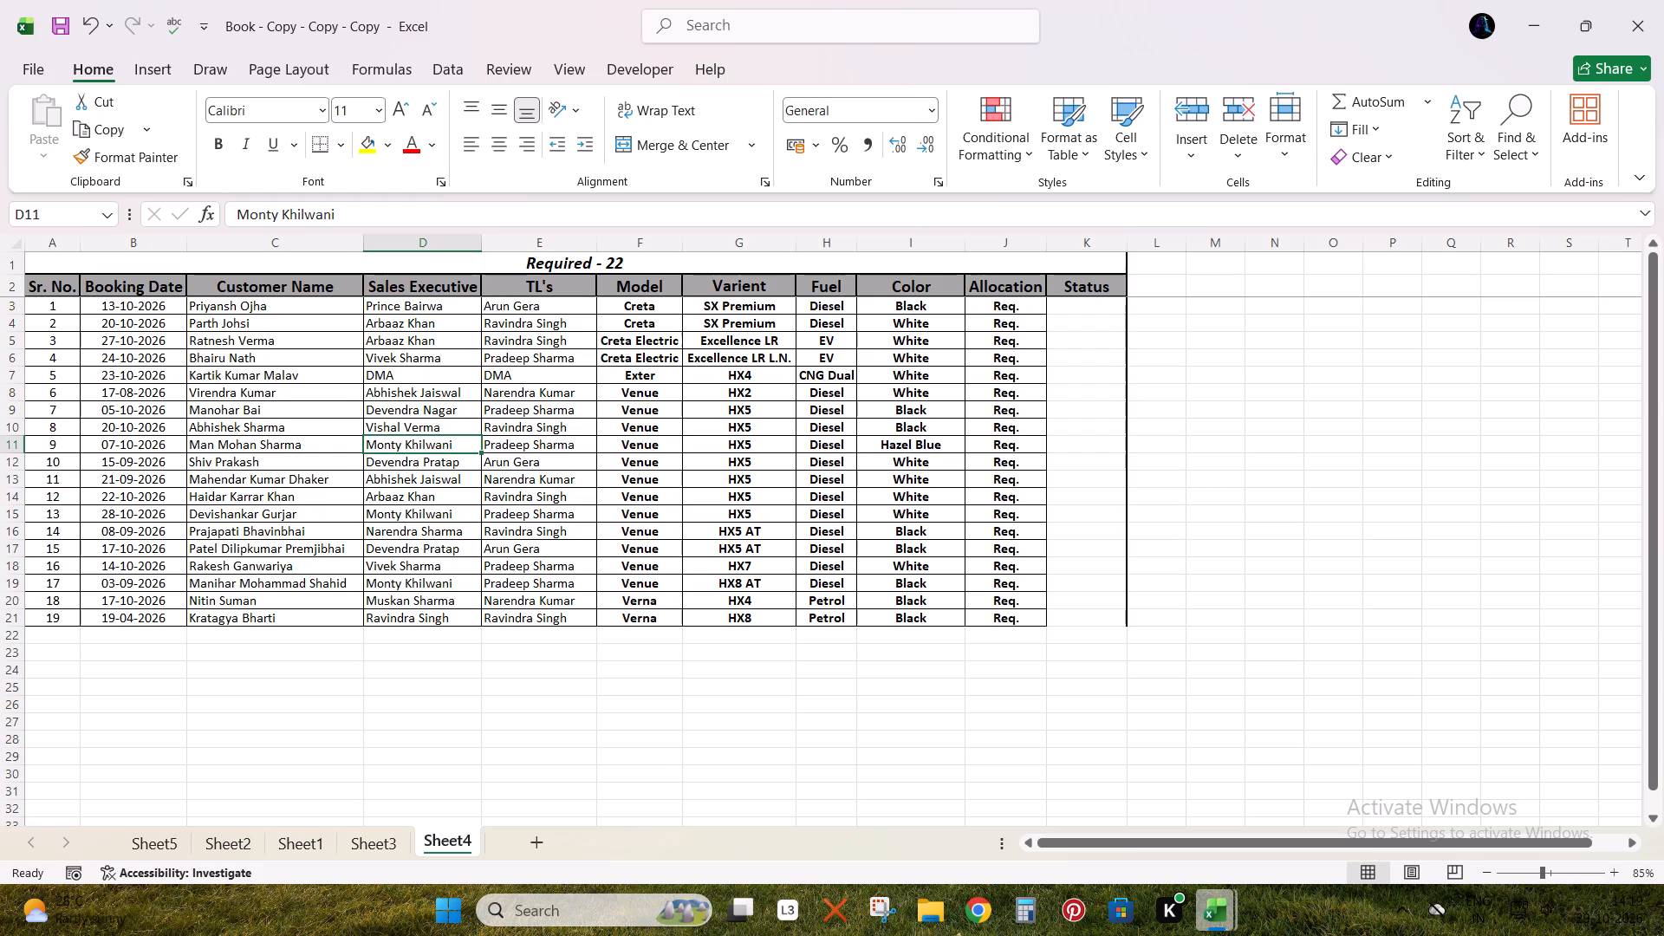
key(alt+Tab)
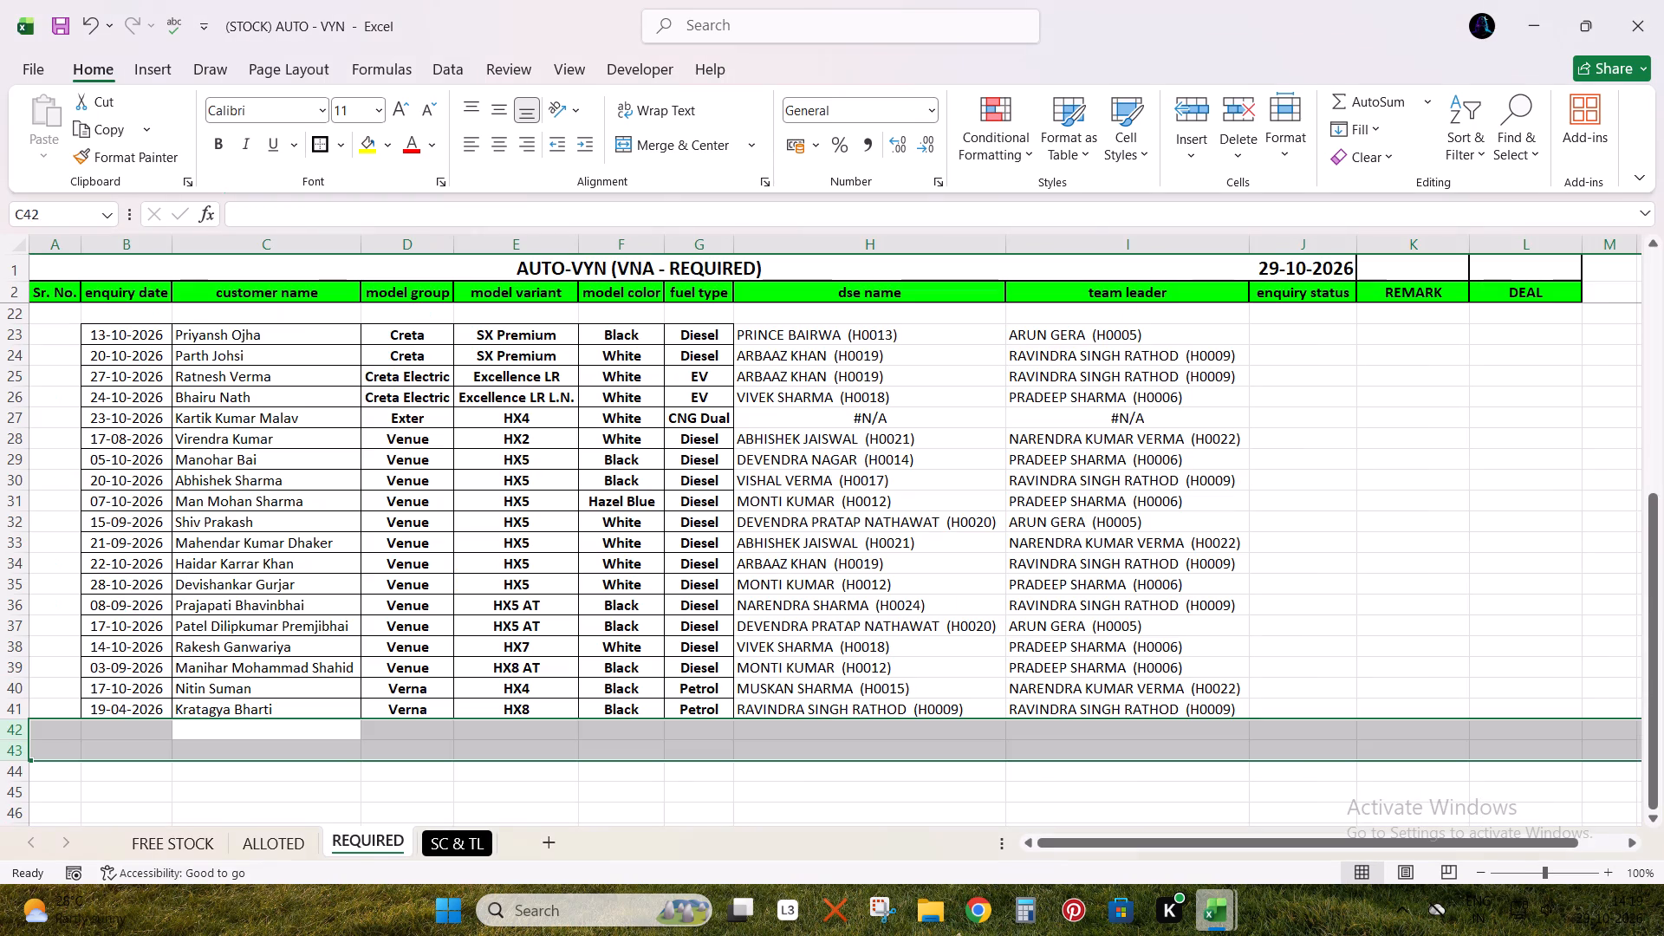
click(835, 425)
text(DMA)
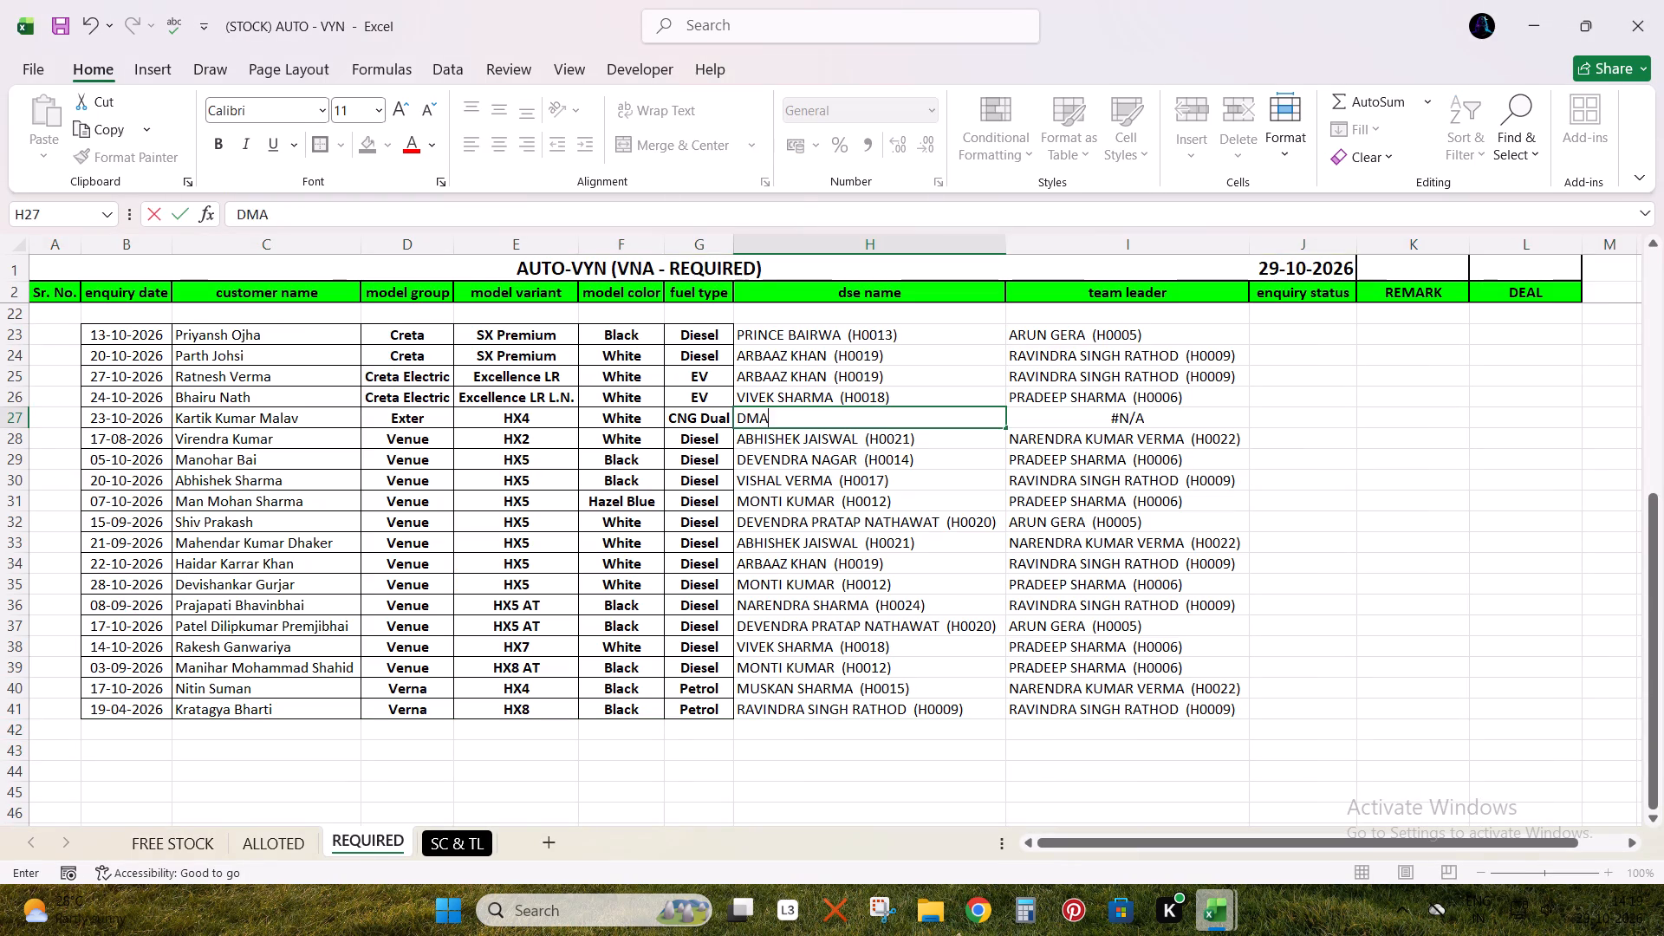
key(Tab)
text(DMA)
key(Return)
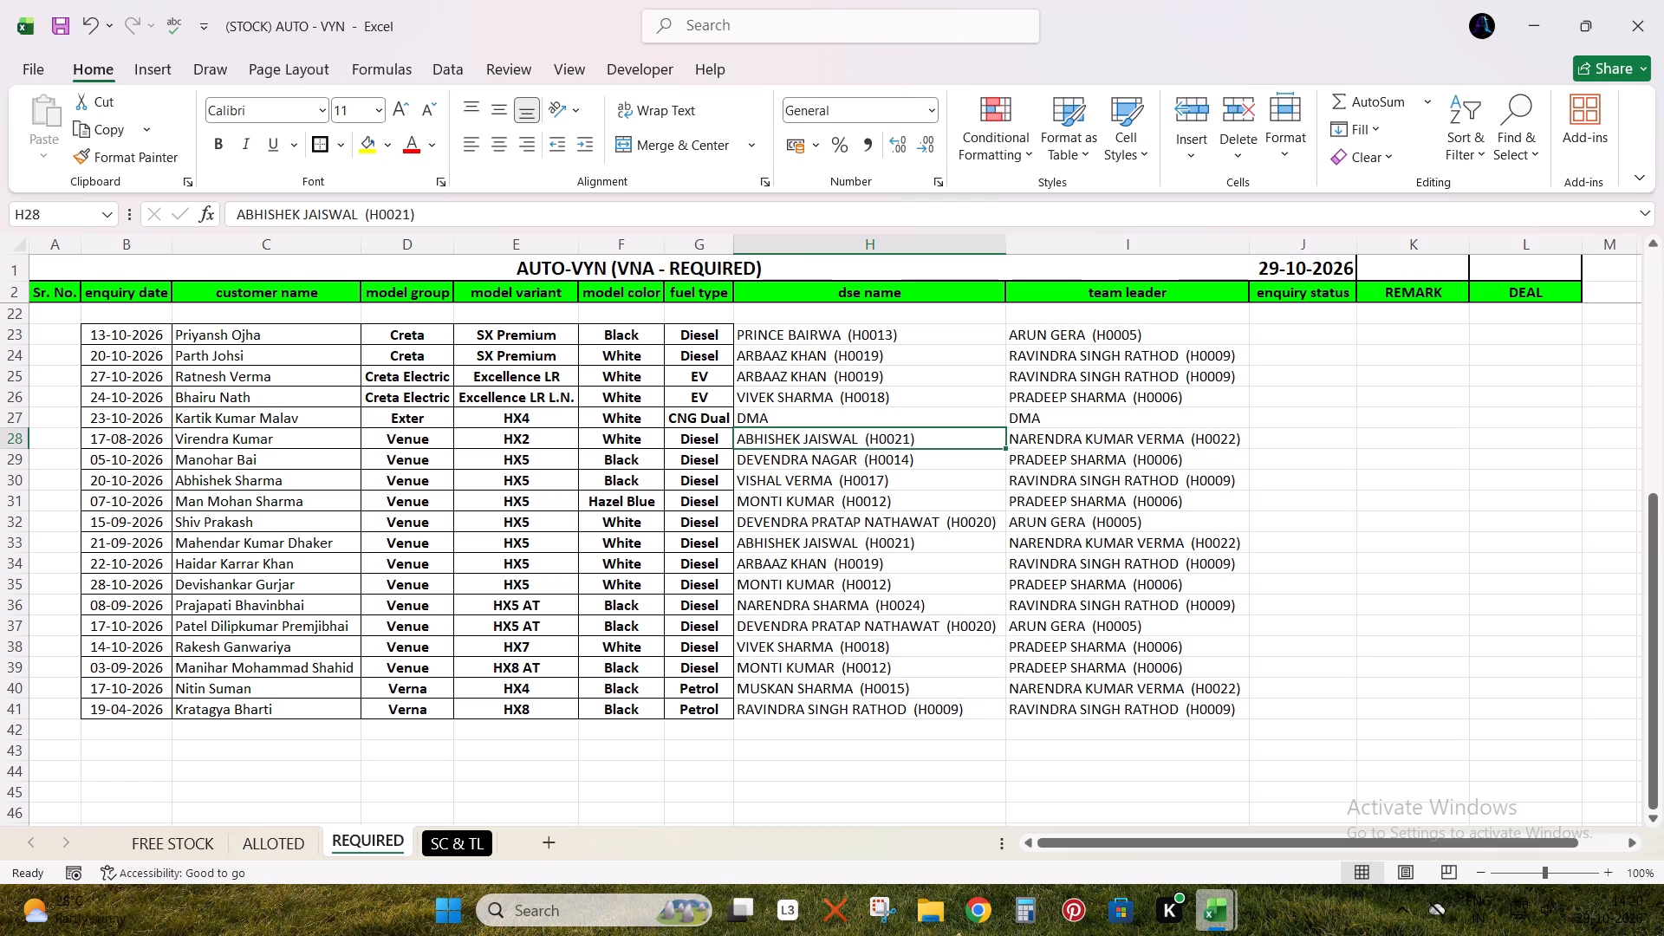
Save the (STOCK) AUTO - VYN workbook.
key(ctrl+s)
Copy the Booked Enquiry status from J13 into the enquiry status cells J23:J41 of the new list.
scroll(834, 424, up, 6)
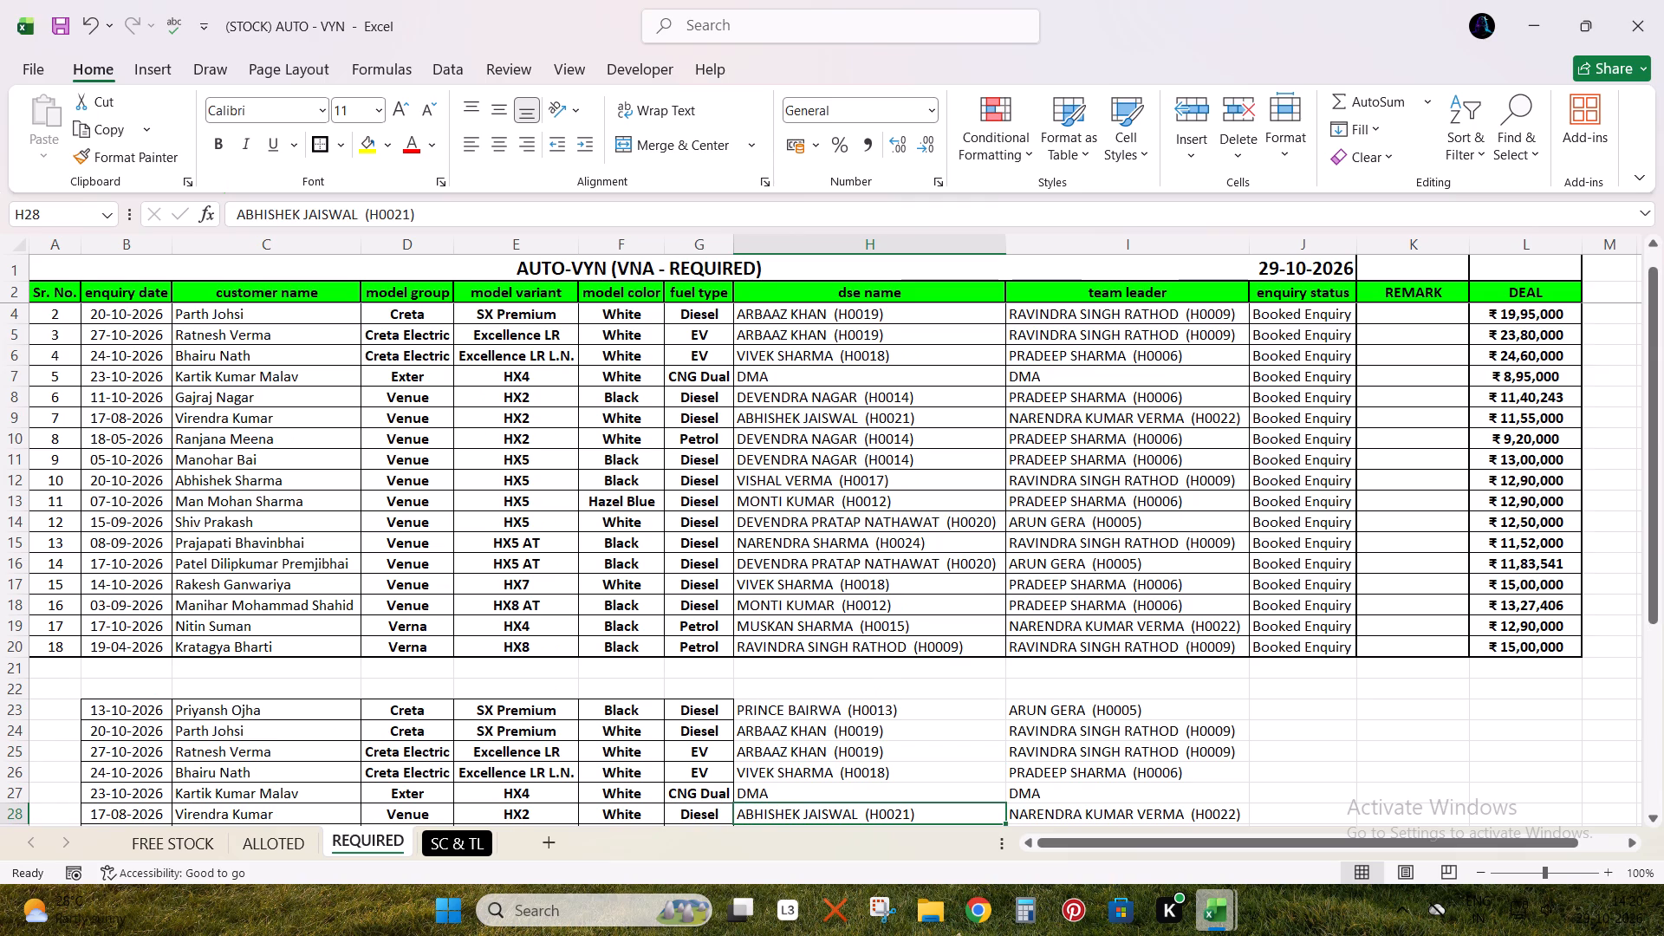
click(1305, 491)
key(ctrl+c)
scroll(1300, 499, down, 4)
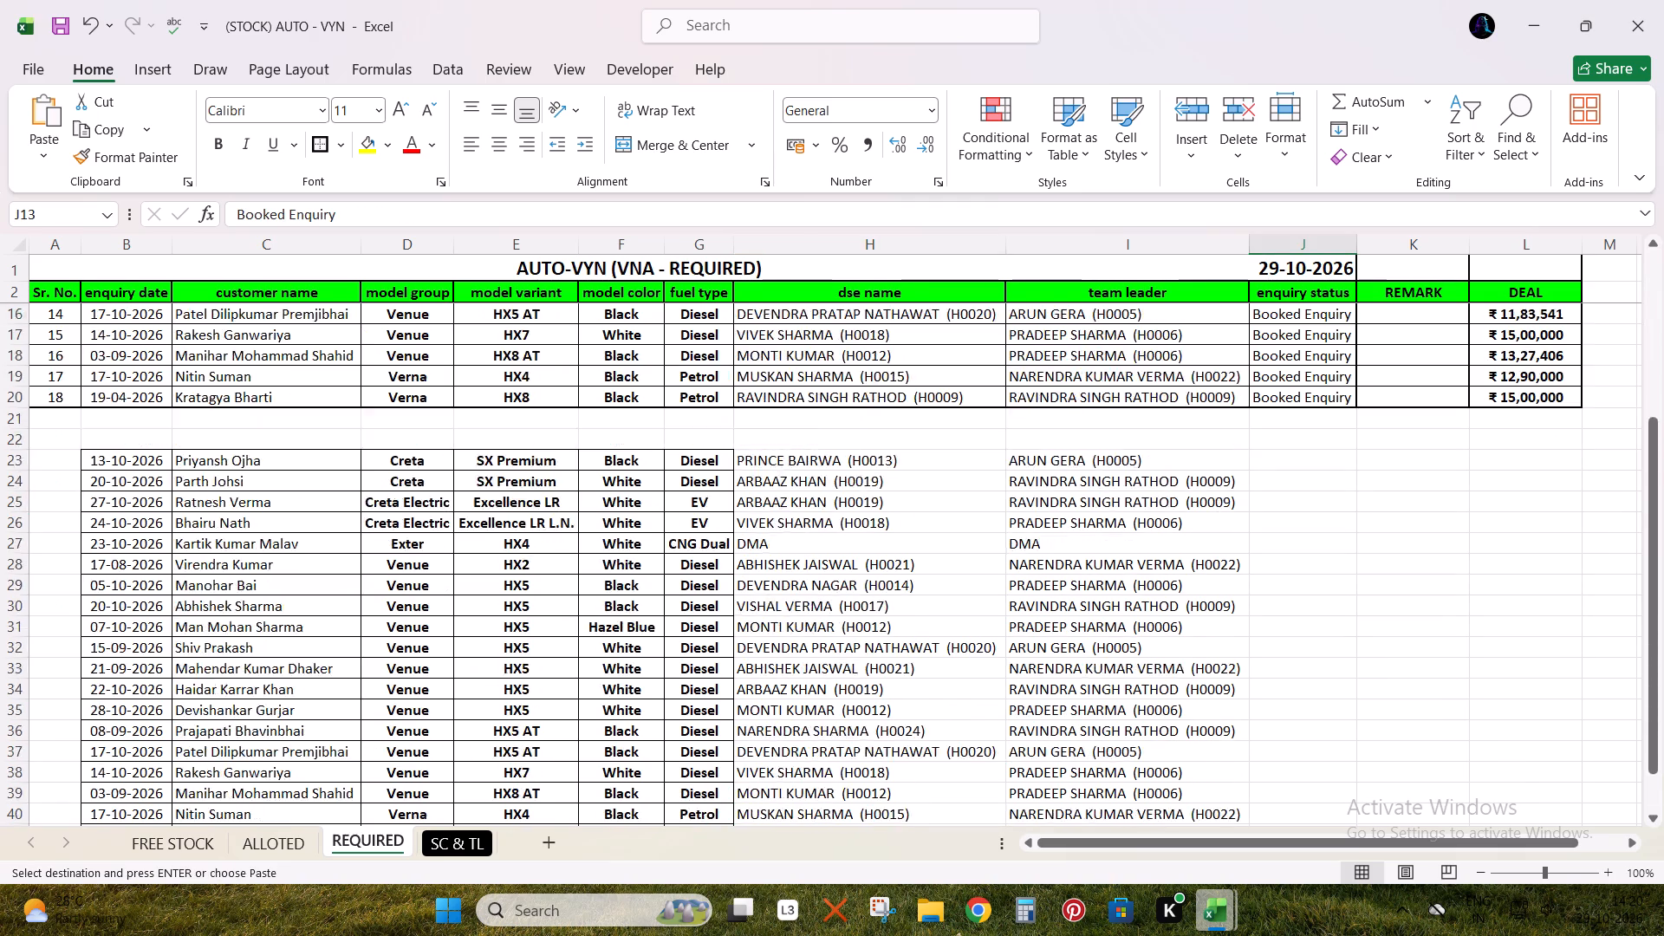
scroll(1297, 504, down, 1)
drag(1275, 399, 1312, 707)
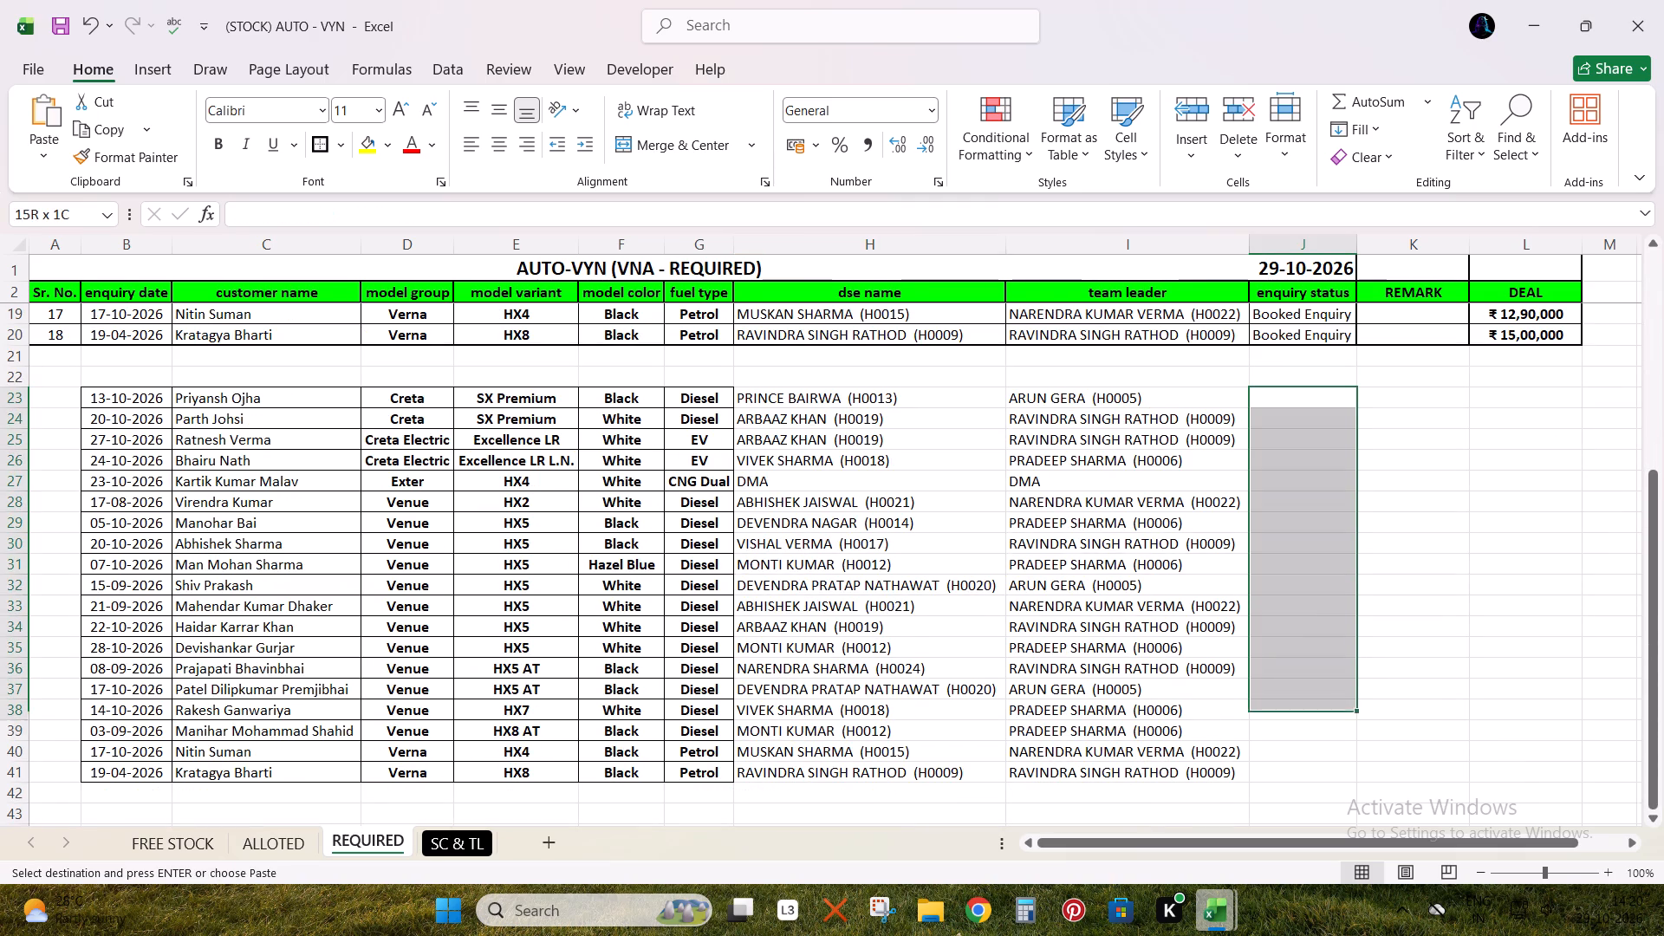
drag(1312, 707, 1312, 782)
key(ctrl+v)
Enter a VLOOKUP in DEAL cell L23 matching customer names C23:C41 against the old list C3:L20, column 10, exact match 0.
scroll(1065, 603, up, 2)
scroll(1065, 603, down, 1)
scroll(1065, 603, up, 2)
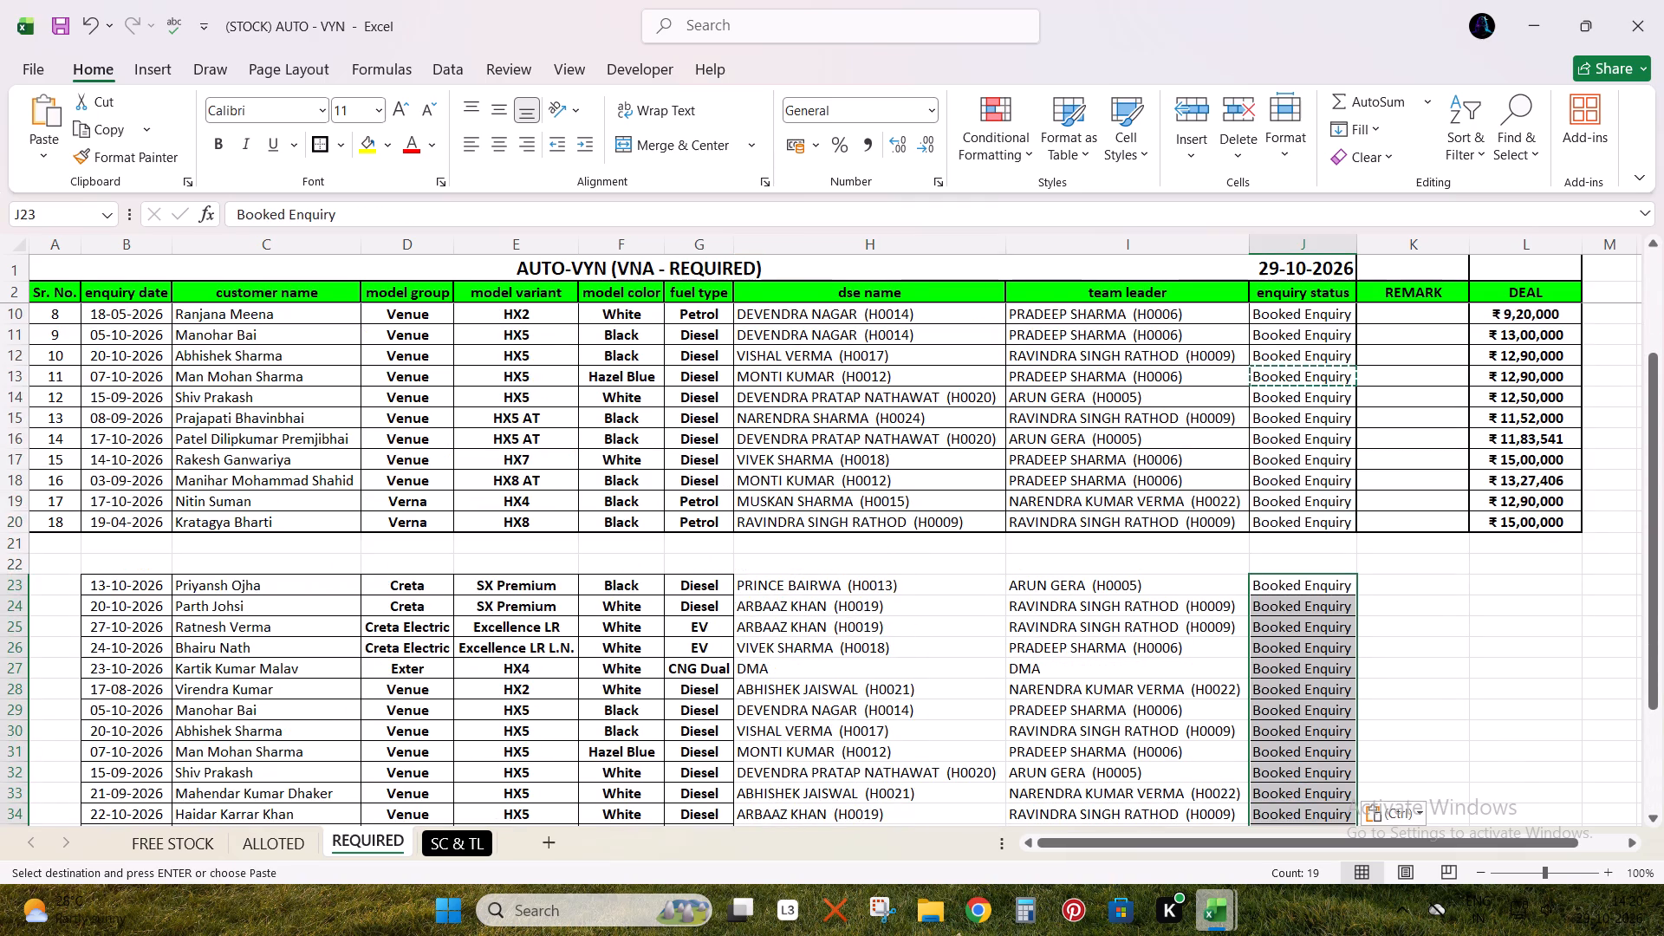
scroll(1134, 572, up, 4)
scroll(1201, 577, down, 1)
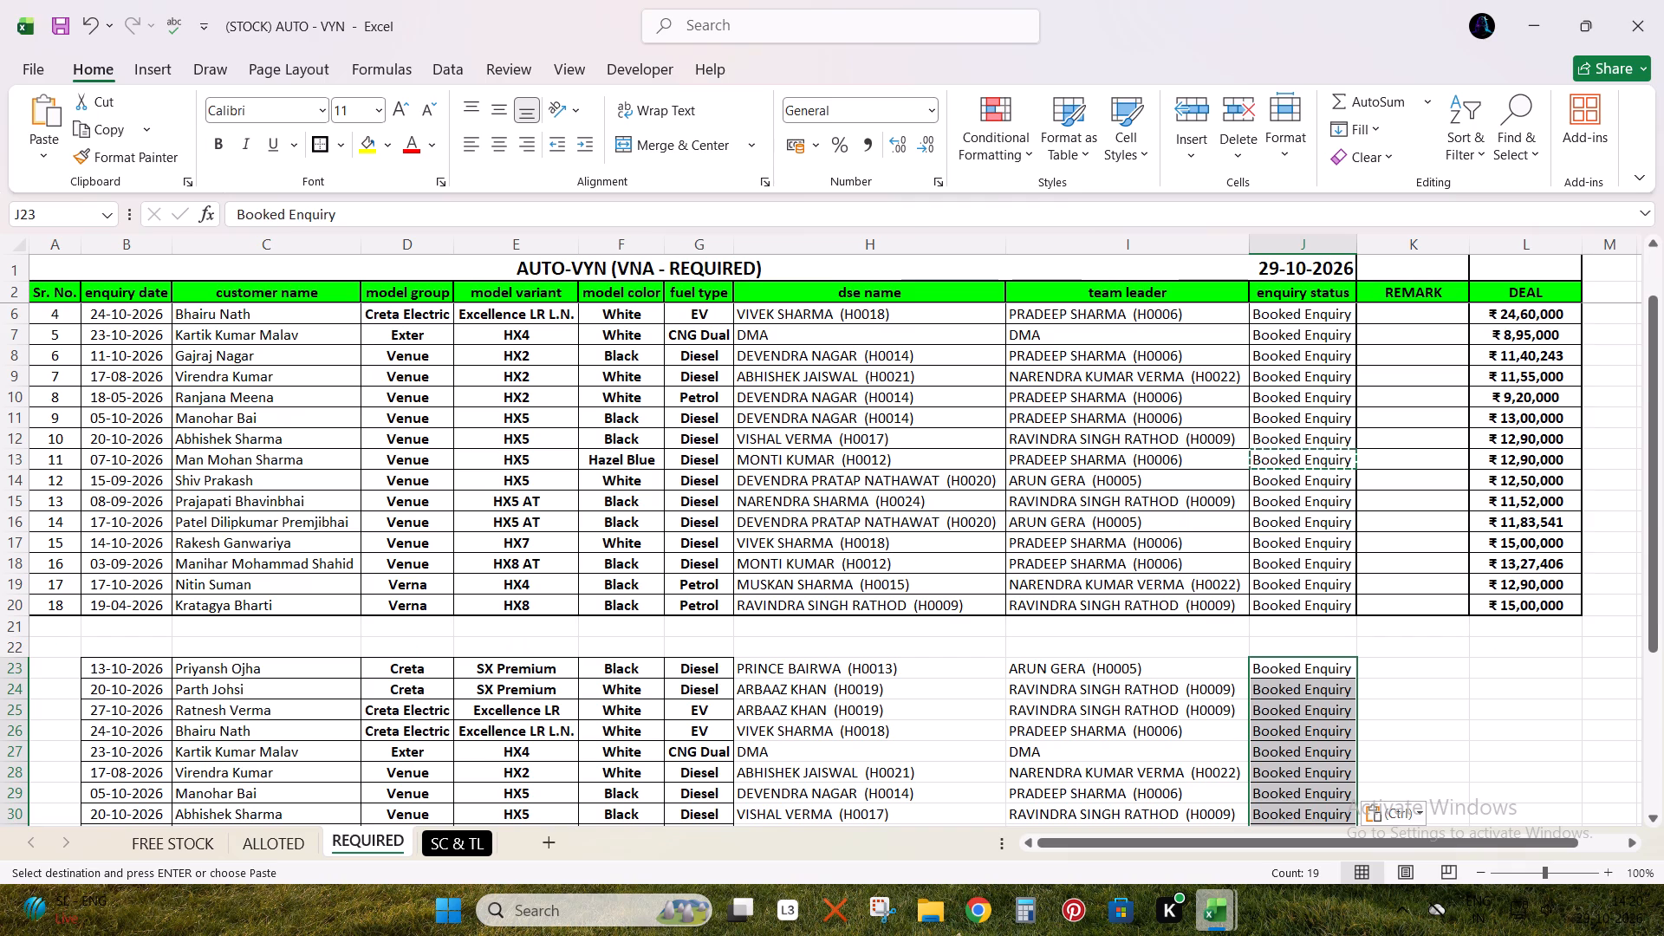
click(1502, 668)
text(=VL)
key(Tab)
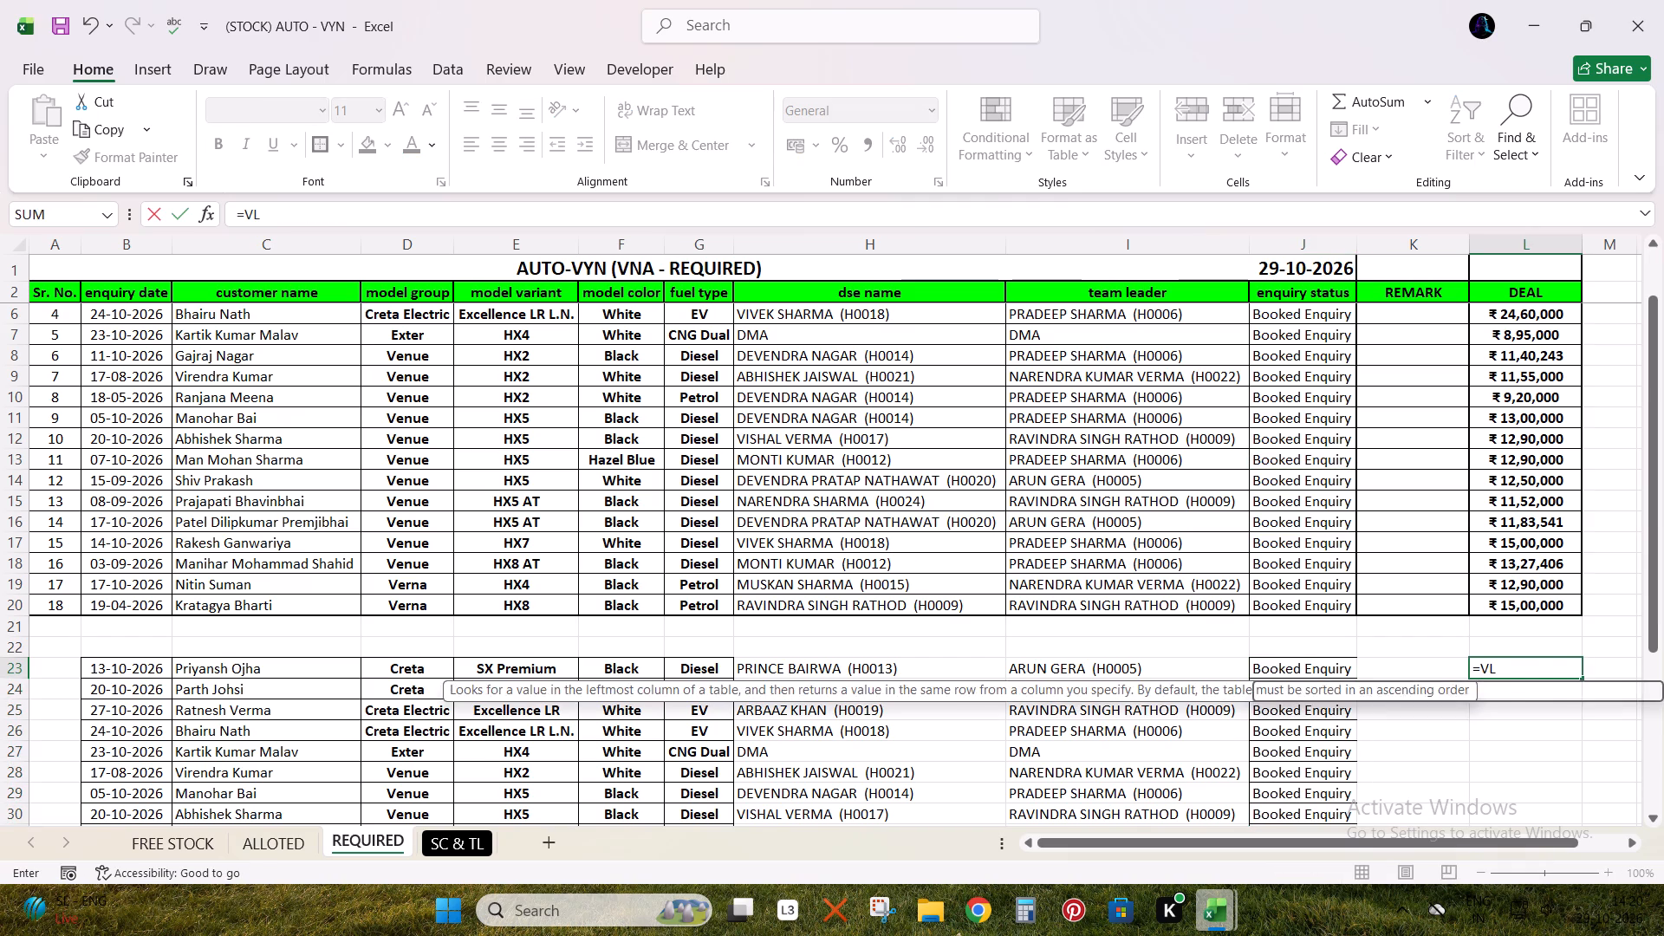
key(ctrl+Left)
key(ctrl+Left)
key(Right)
key(ctrl+shift+Down)
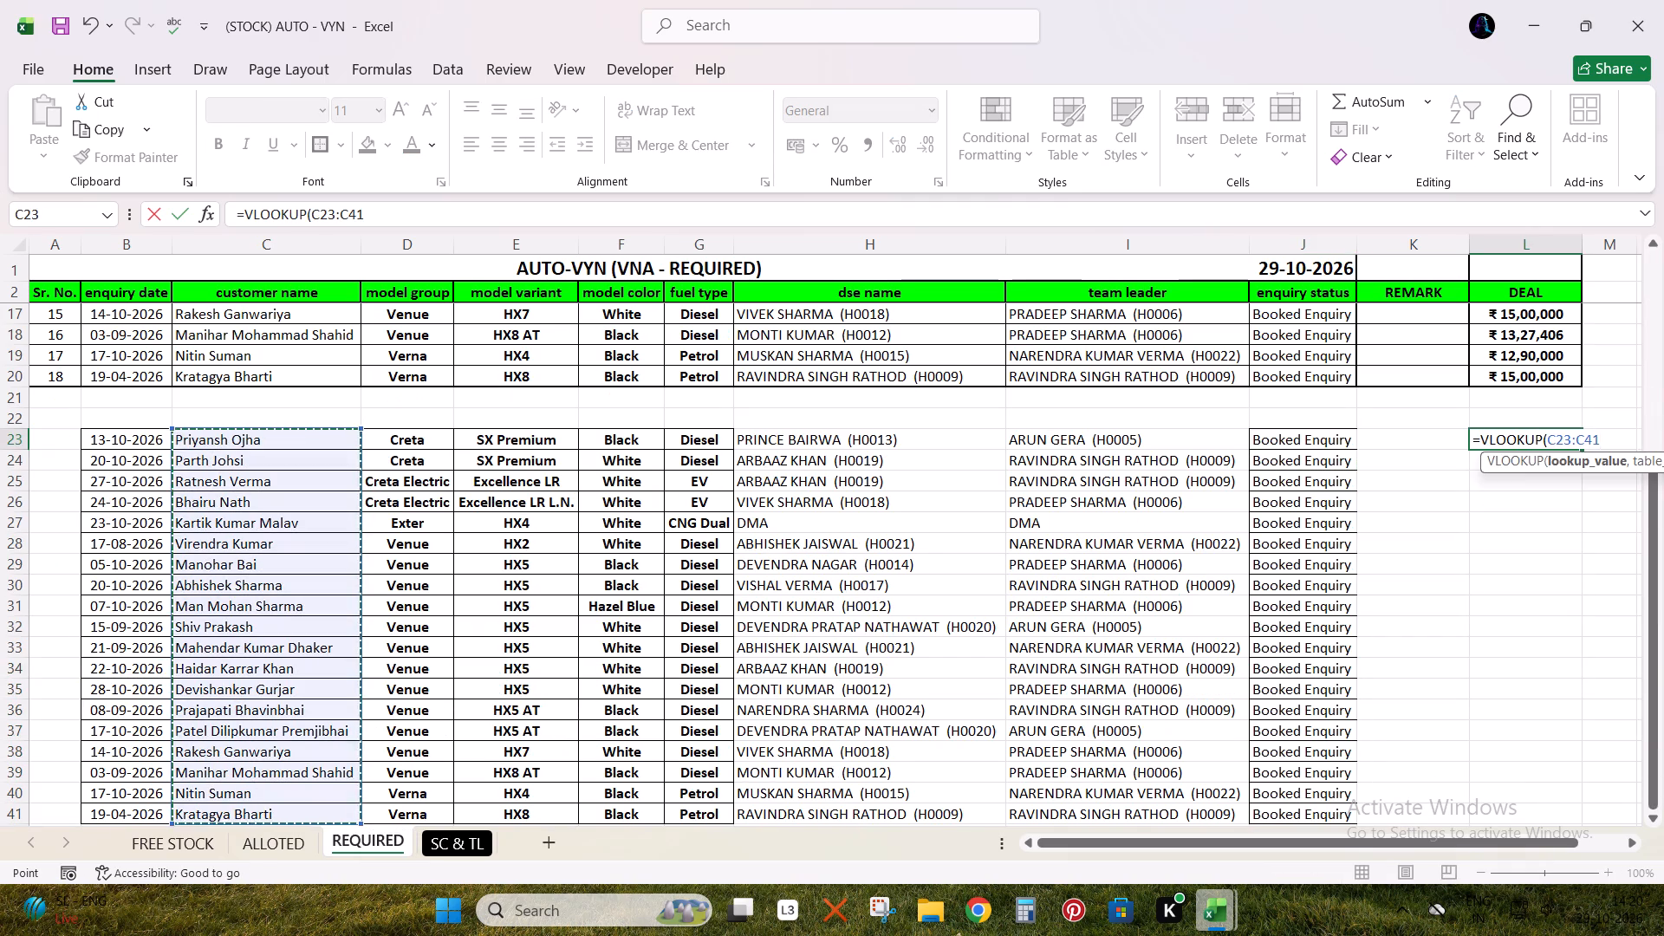
key(comma)
key(ctrl+Up)
key(ctrl+Up)
key(Down)
key(Down)
key(Left)
key(Up)
key(ctrl+Left)
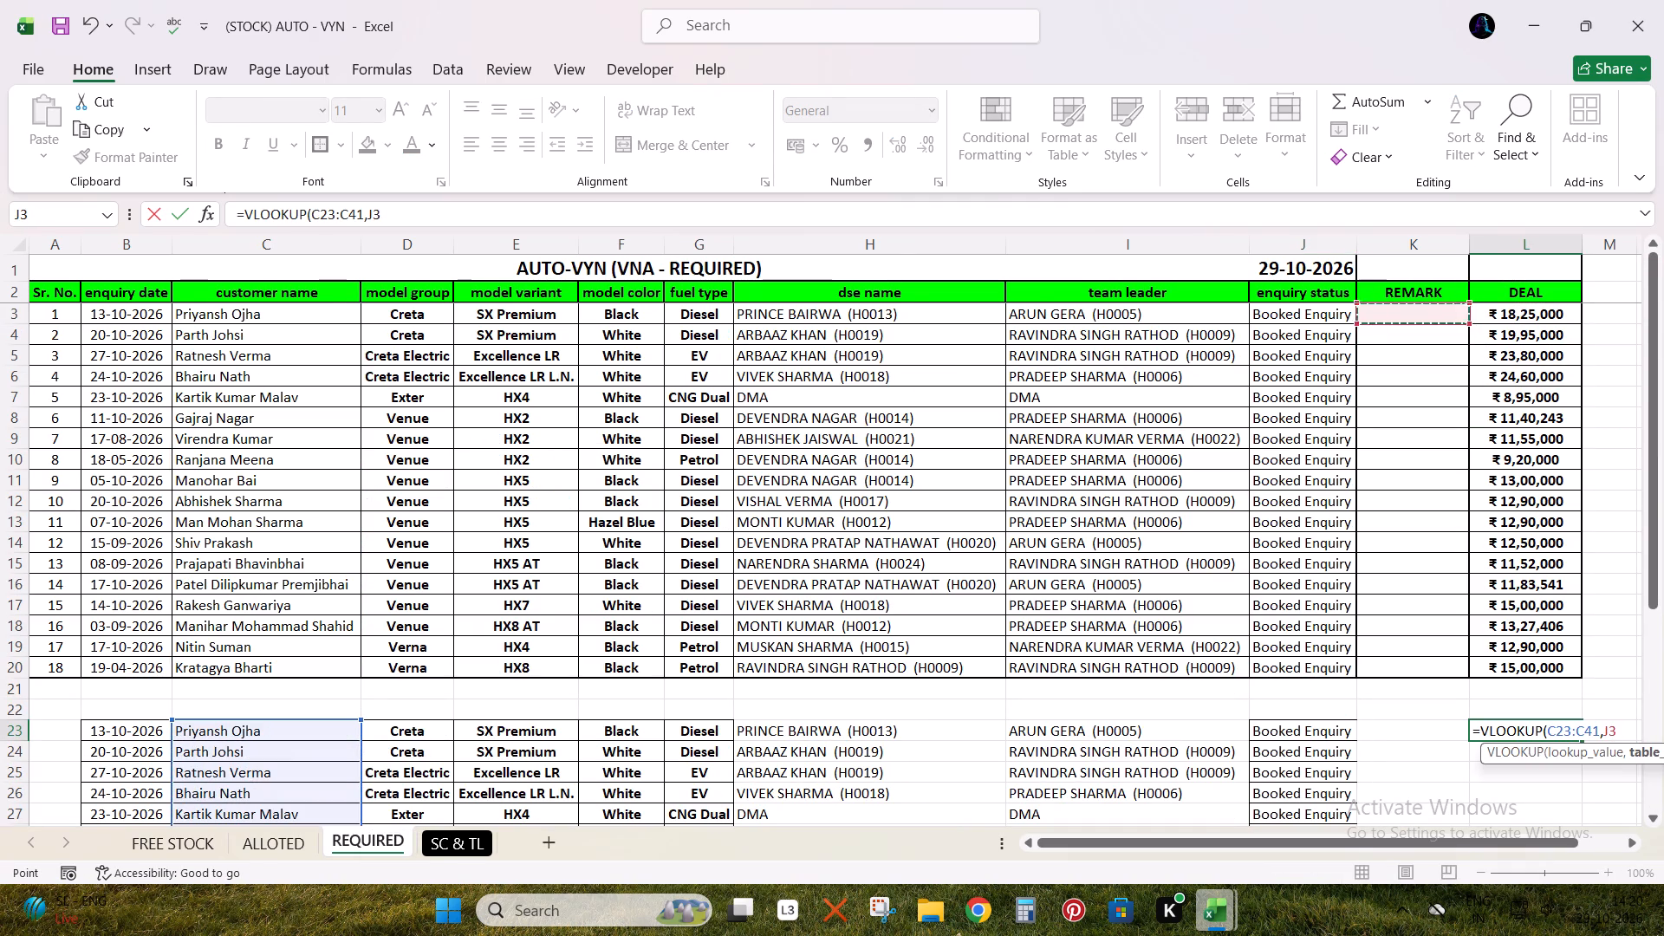
key(ctrl+Left)
key(ctrl+Up)
key(Down)
key(Down)
key(Right)
key(Up)
key(Down)
key(Right)
key(Up)
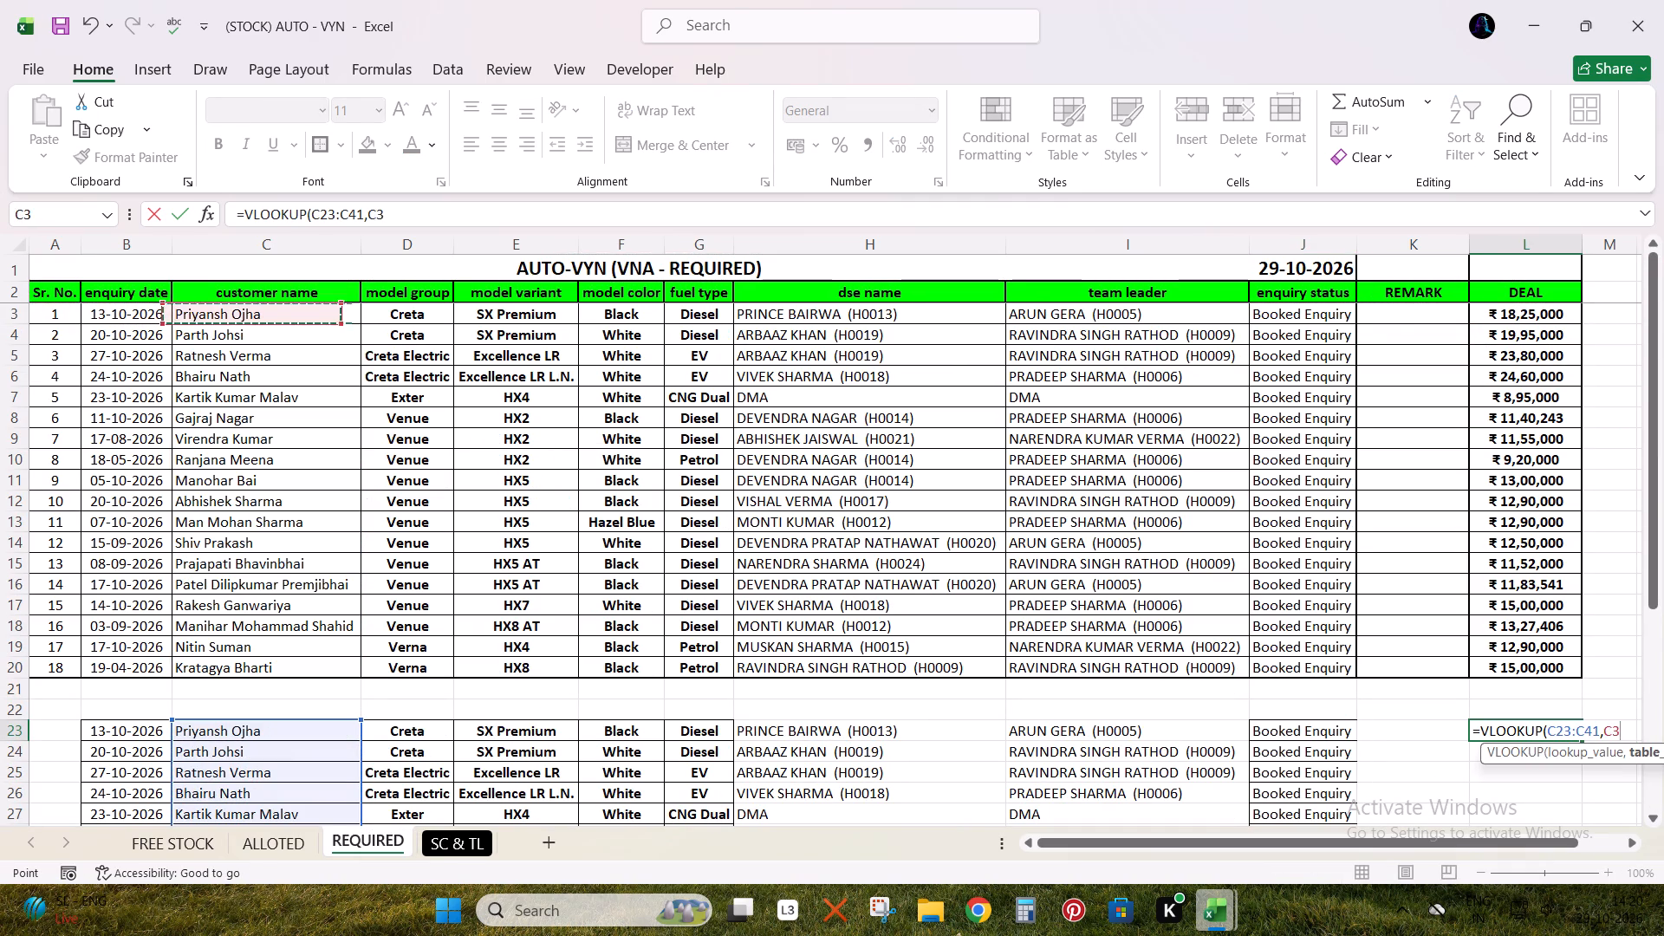
key(Down)
key(ctrl+shift+Right)
key(shift+Right)
key(shift+Right)
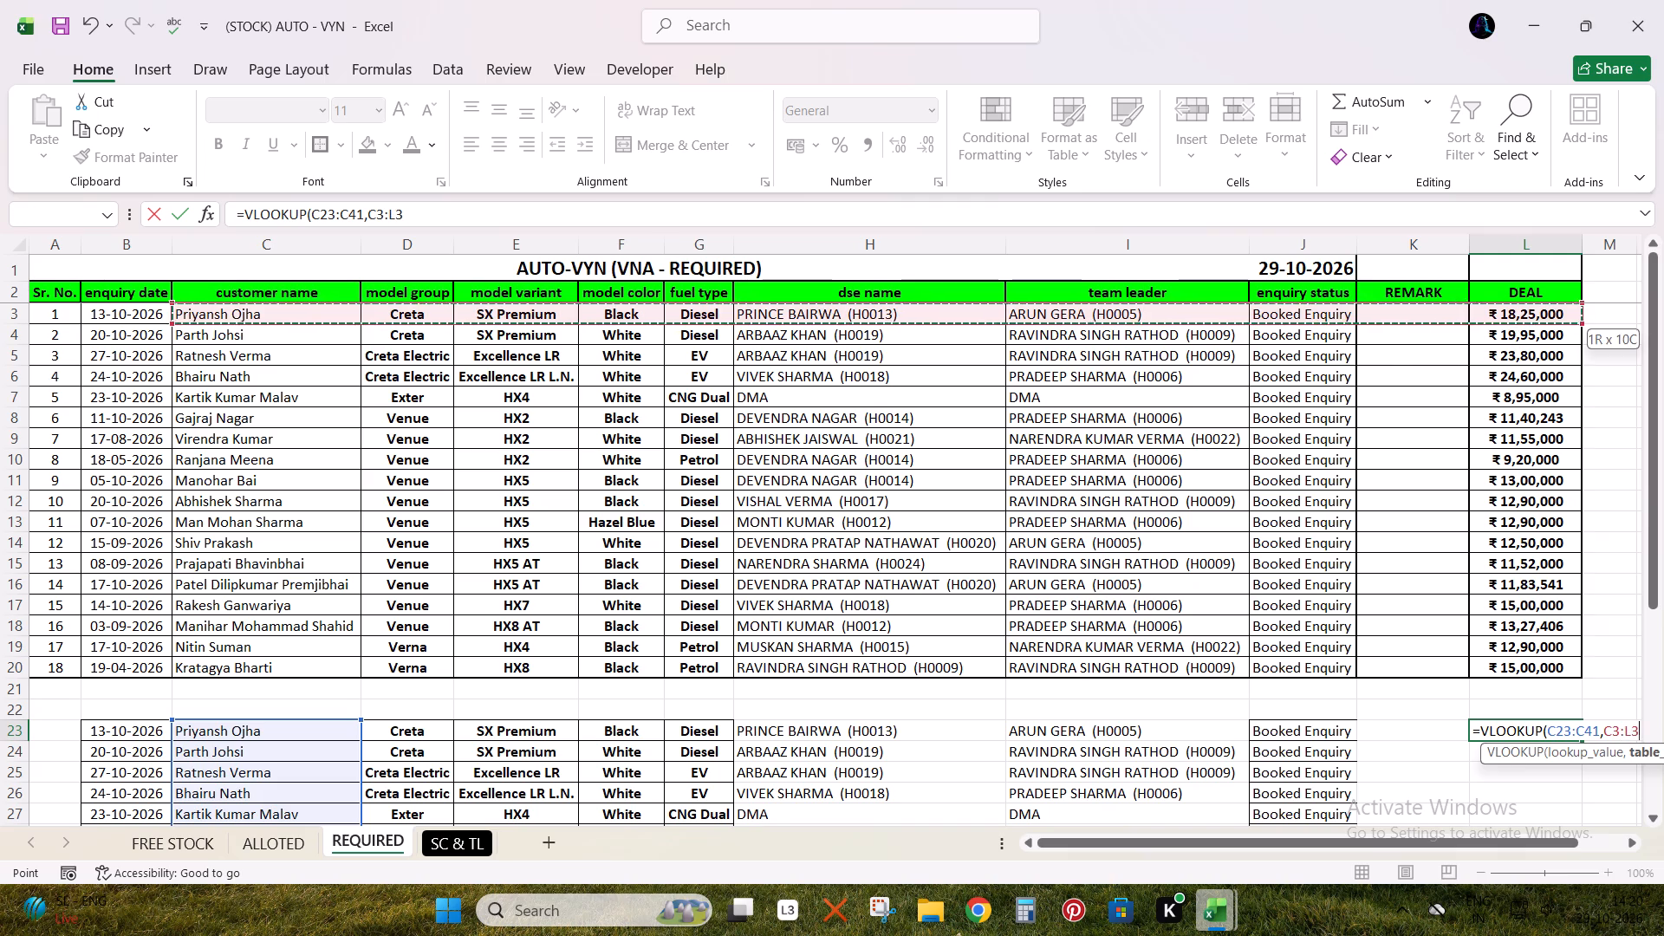
key(ctrl+shift+Down)
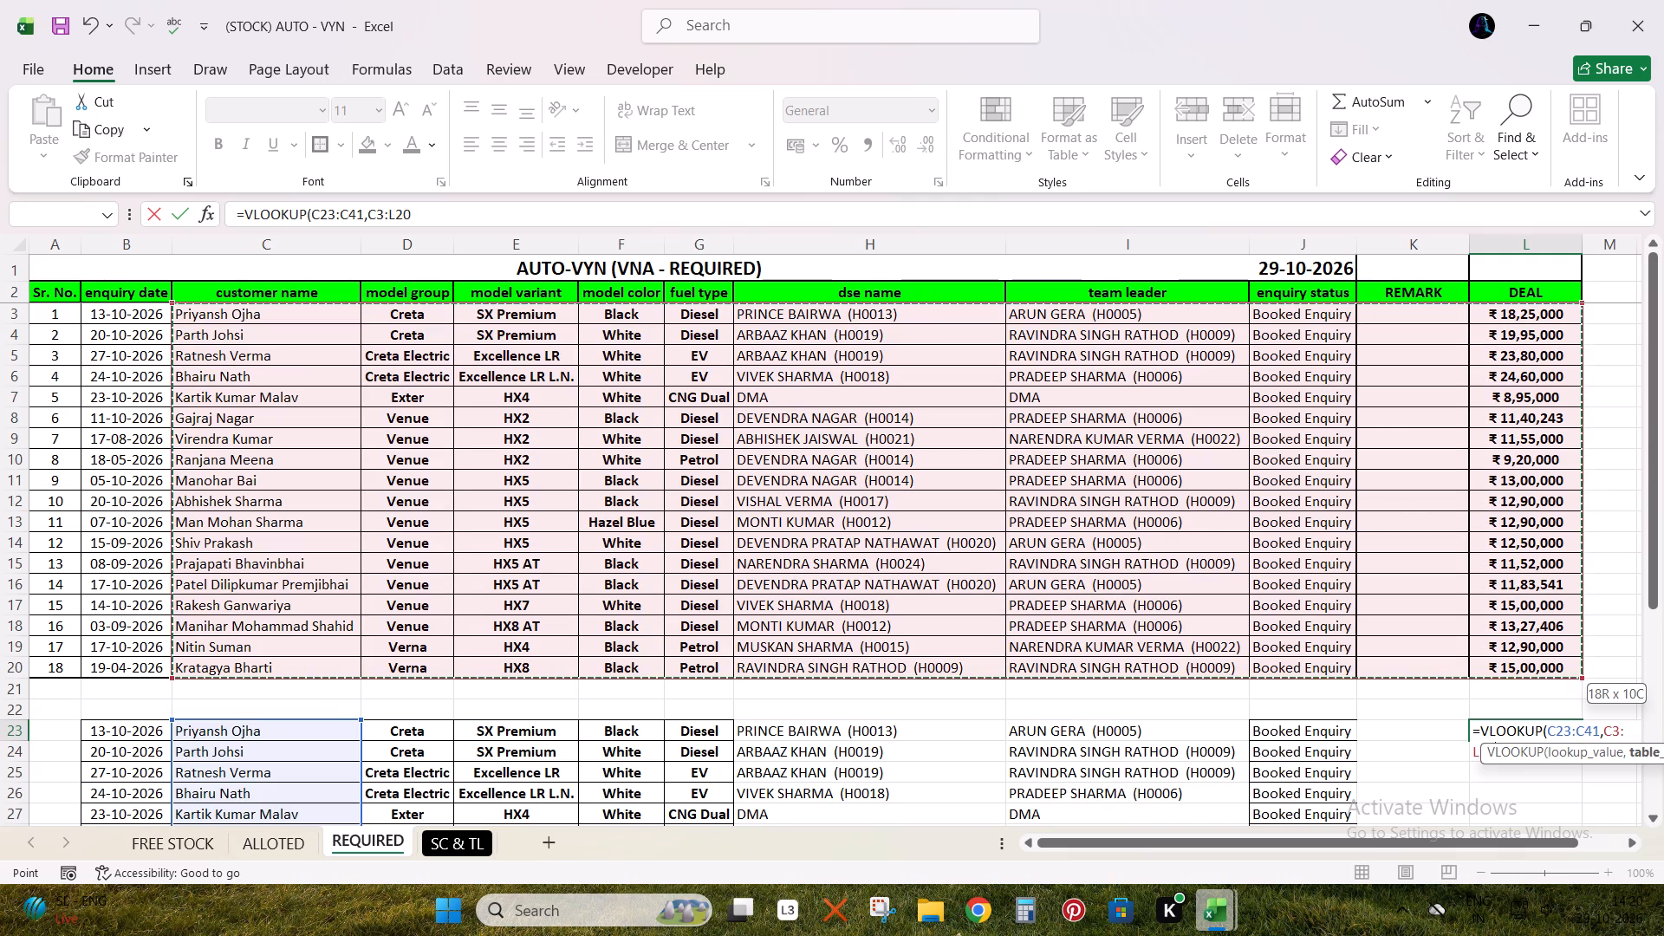
text(,10,0))
key(Return)
Replace the DEAL lookup results in L23:L41 with their values by copying and pasting values in place.
key(Up)
key(ctrl+shift+Down)
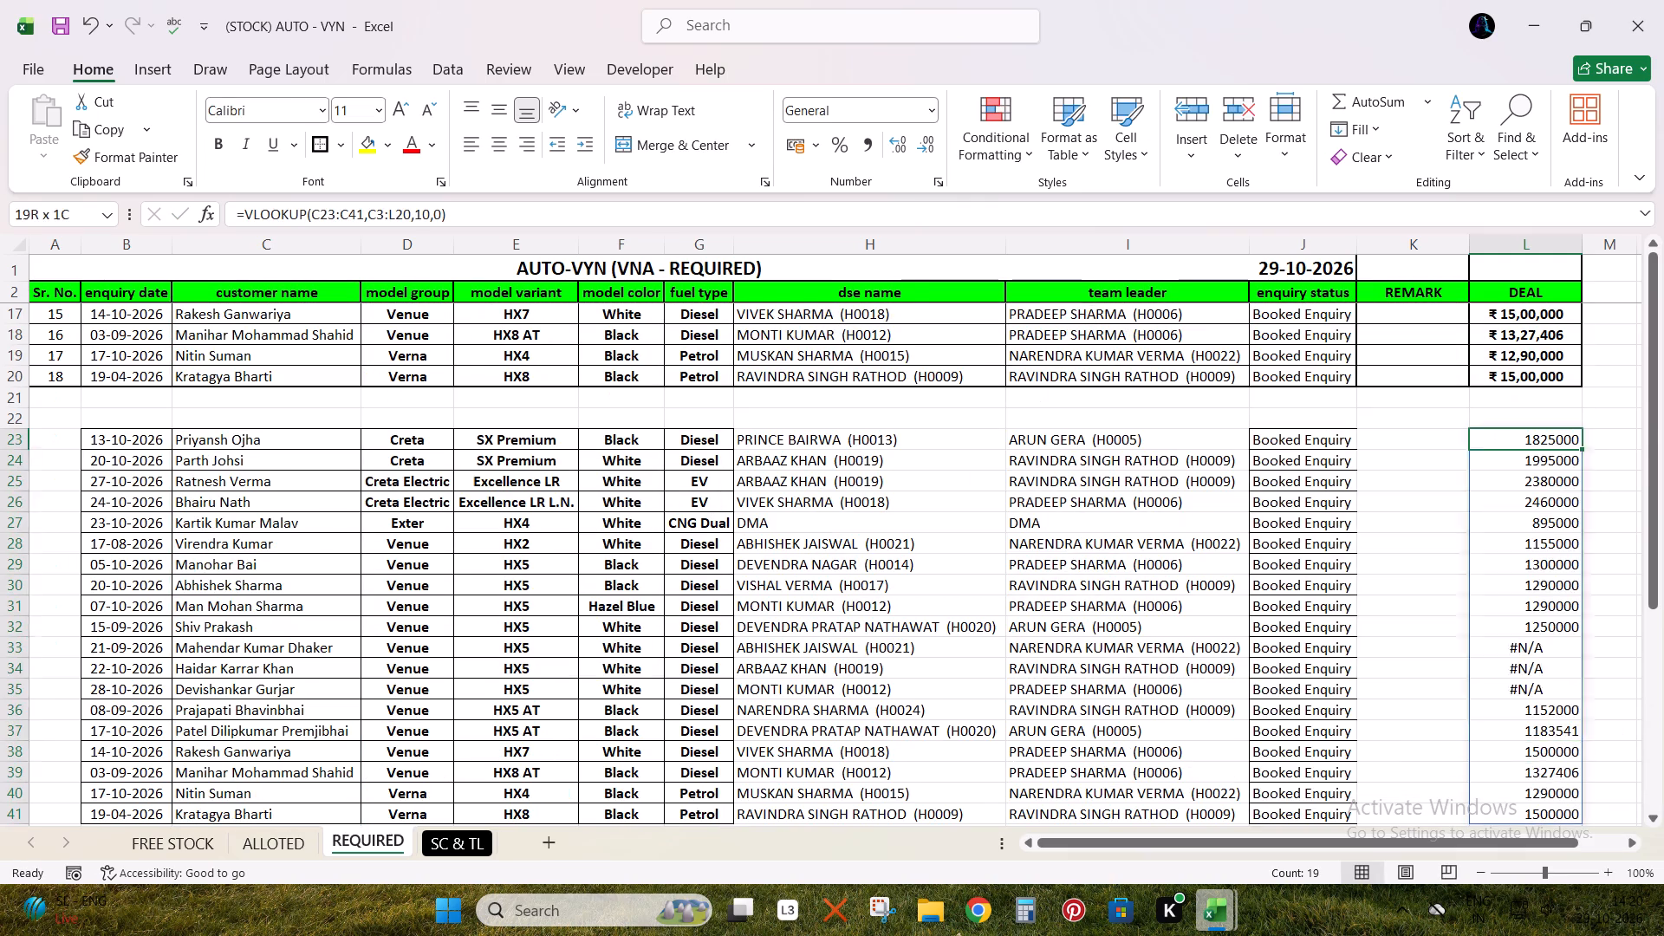
key(ctrl+c)
key(ctrl+v)
key(Down)
key(Down)
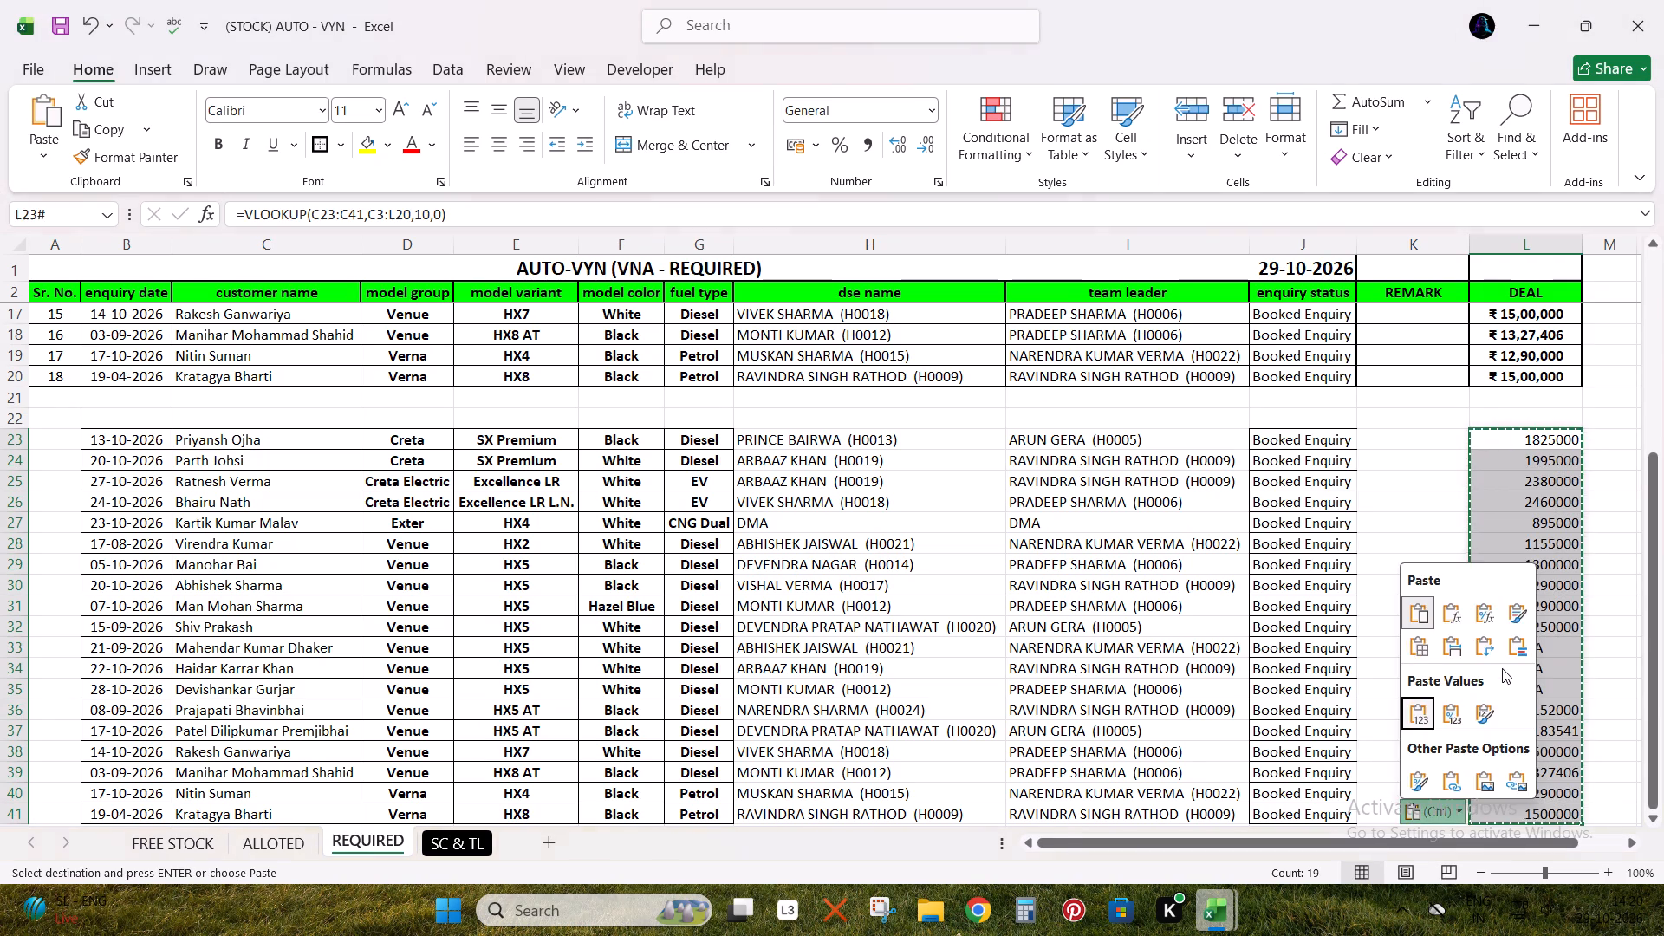
key(Return)
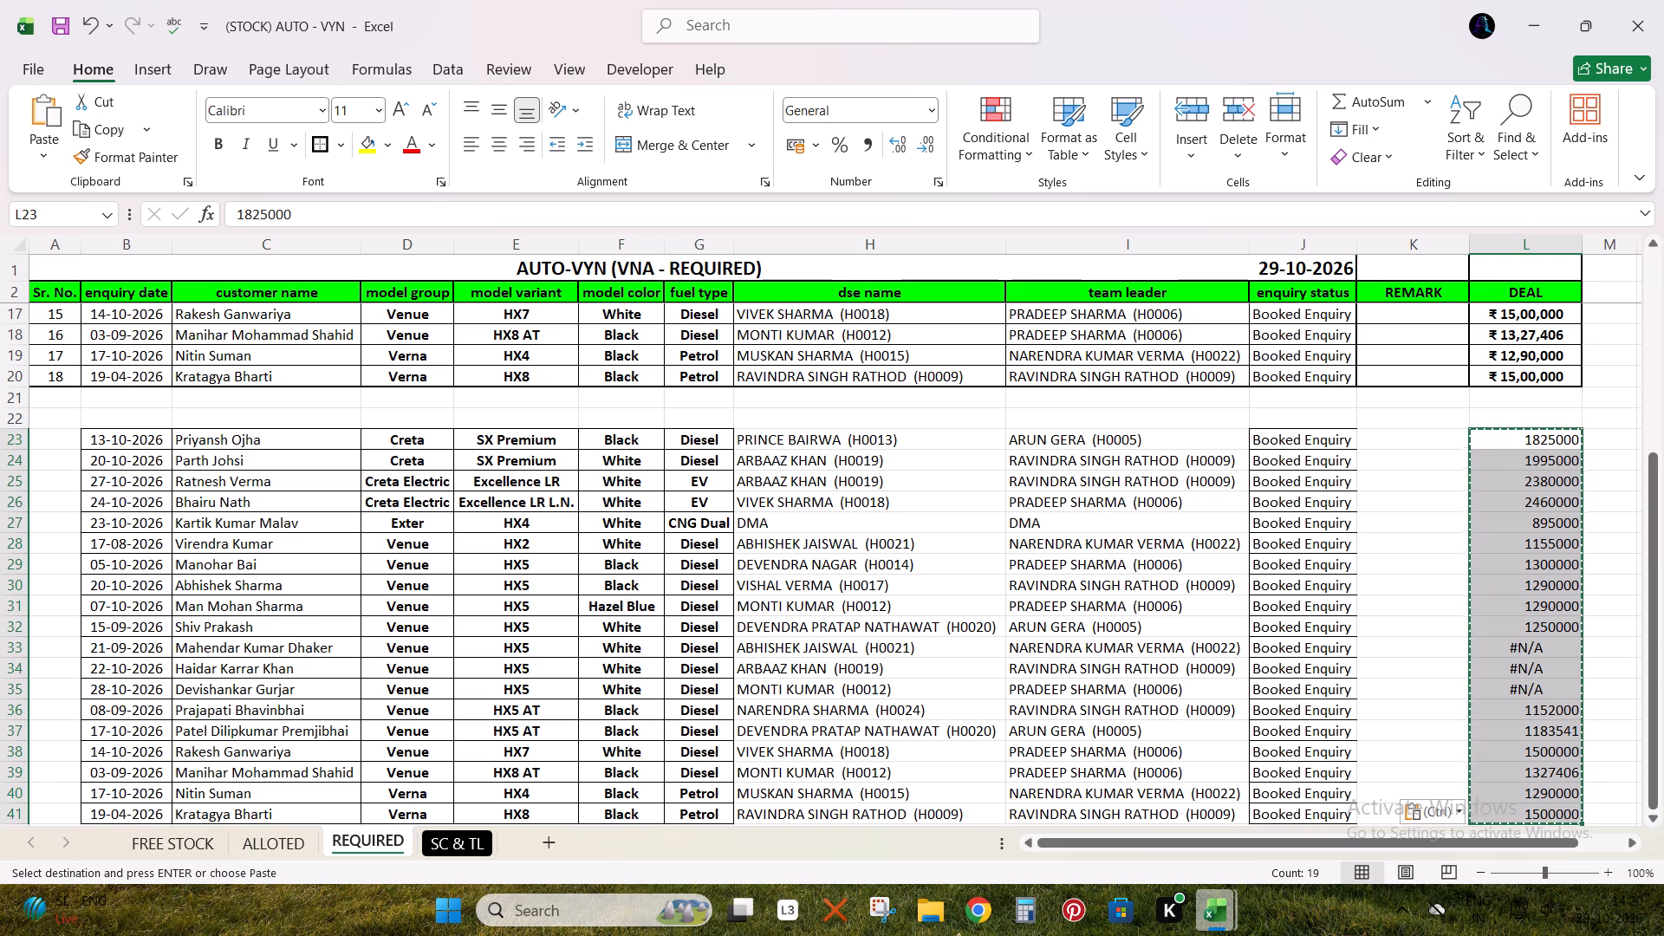
Clear the #N/A entries from DEAL cells L33:L35.
drag(1560, 640, 1555, 683)
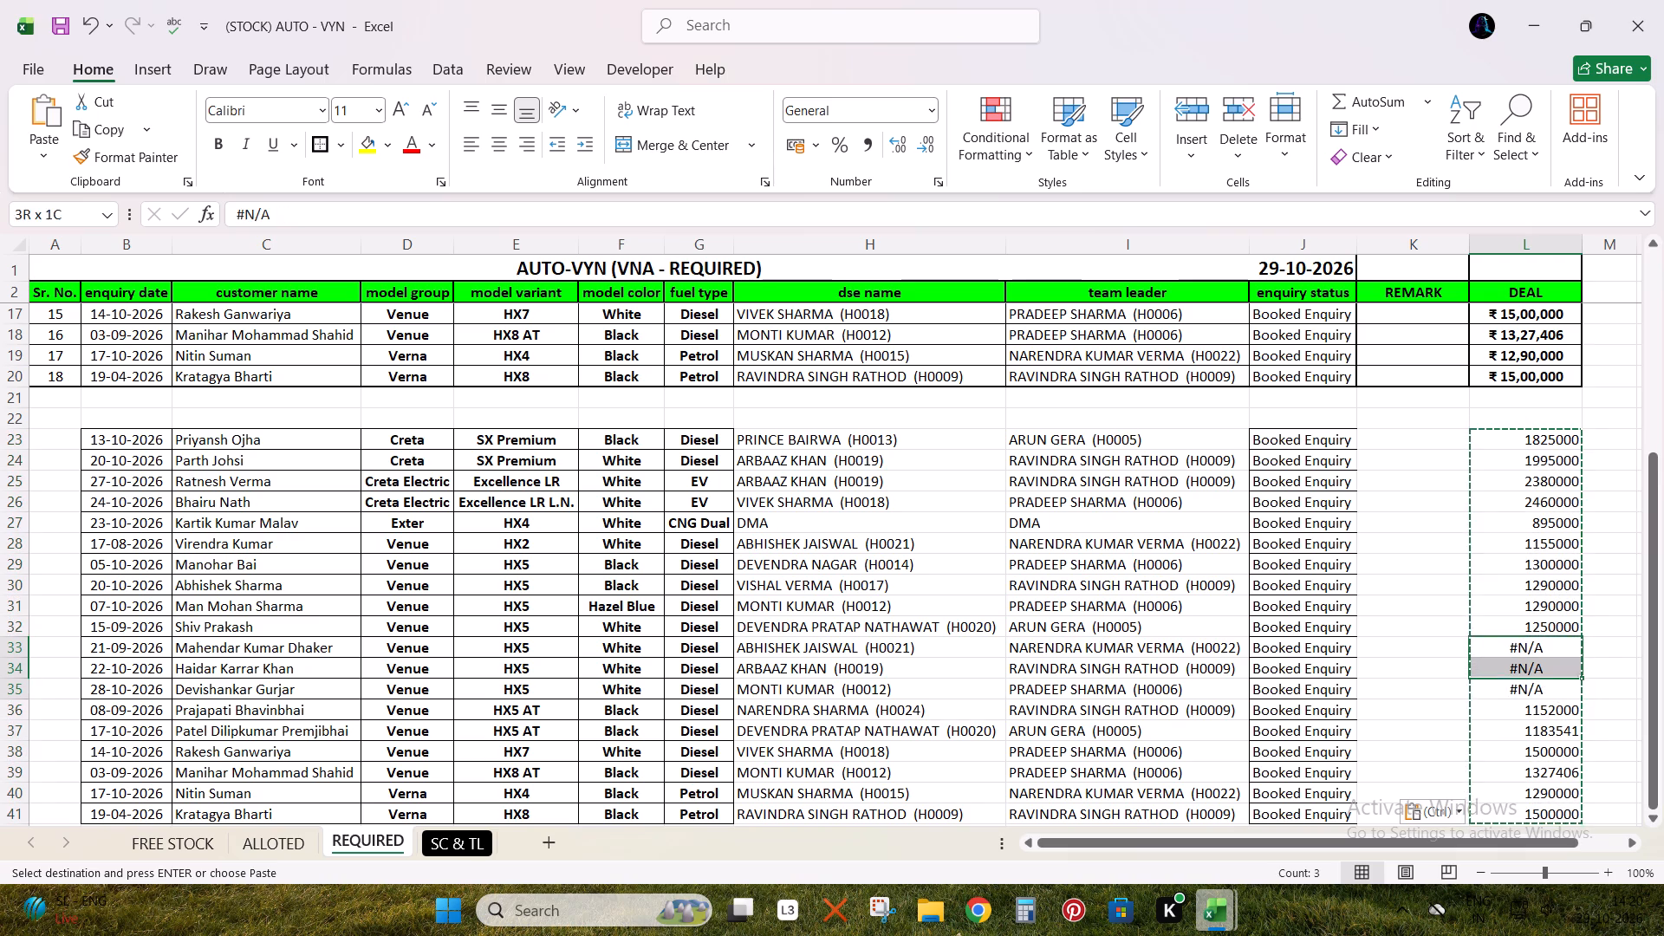
drag(1555, 683, 1555, 684)
key(Delete)
scroll(965, 676, up, 4)
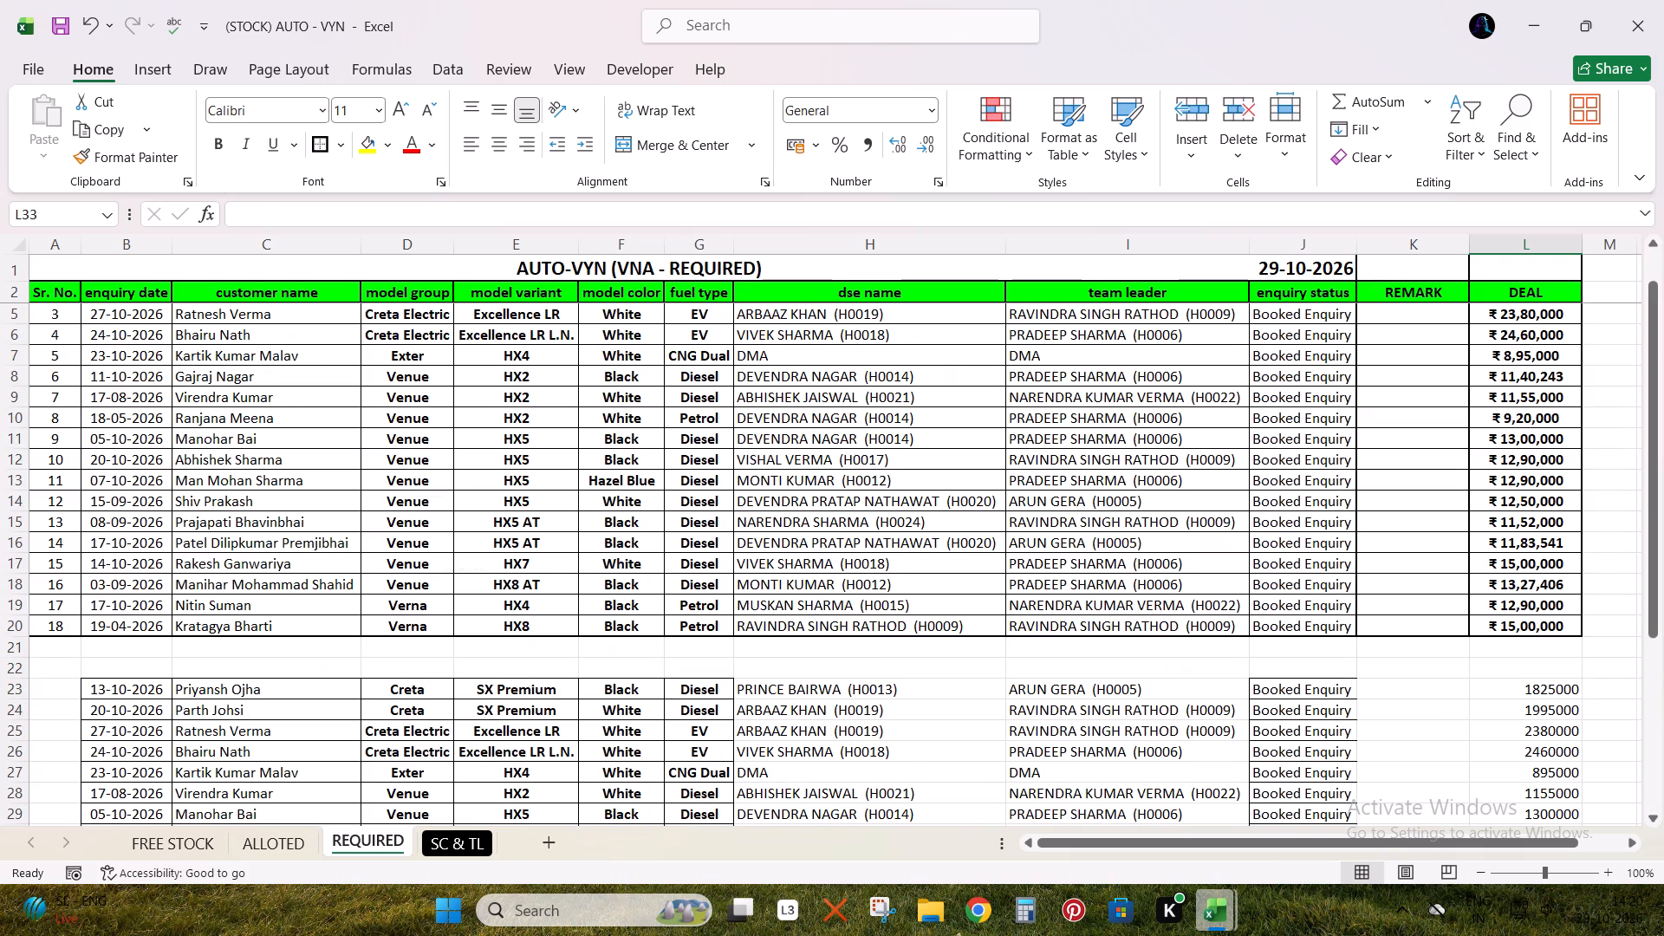
Copy the formatting of row 15 onto the new list rows 23 to 41 and save the workbook.
click(576, 512)
click(5, 523)
click(135, 159)
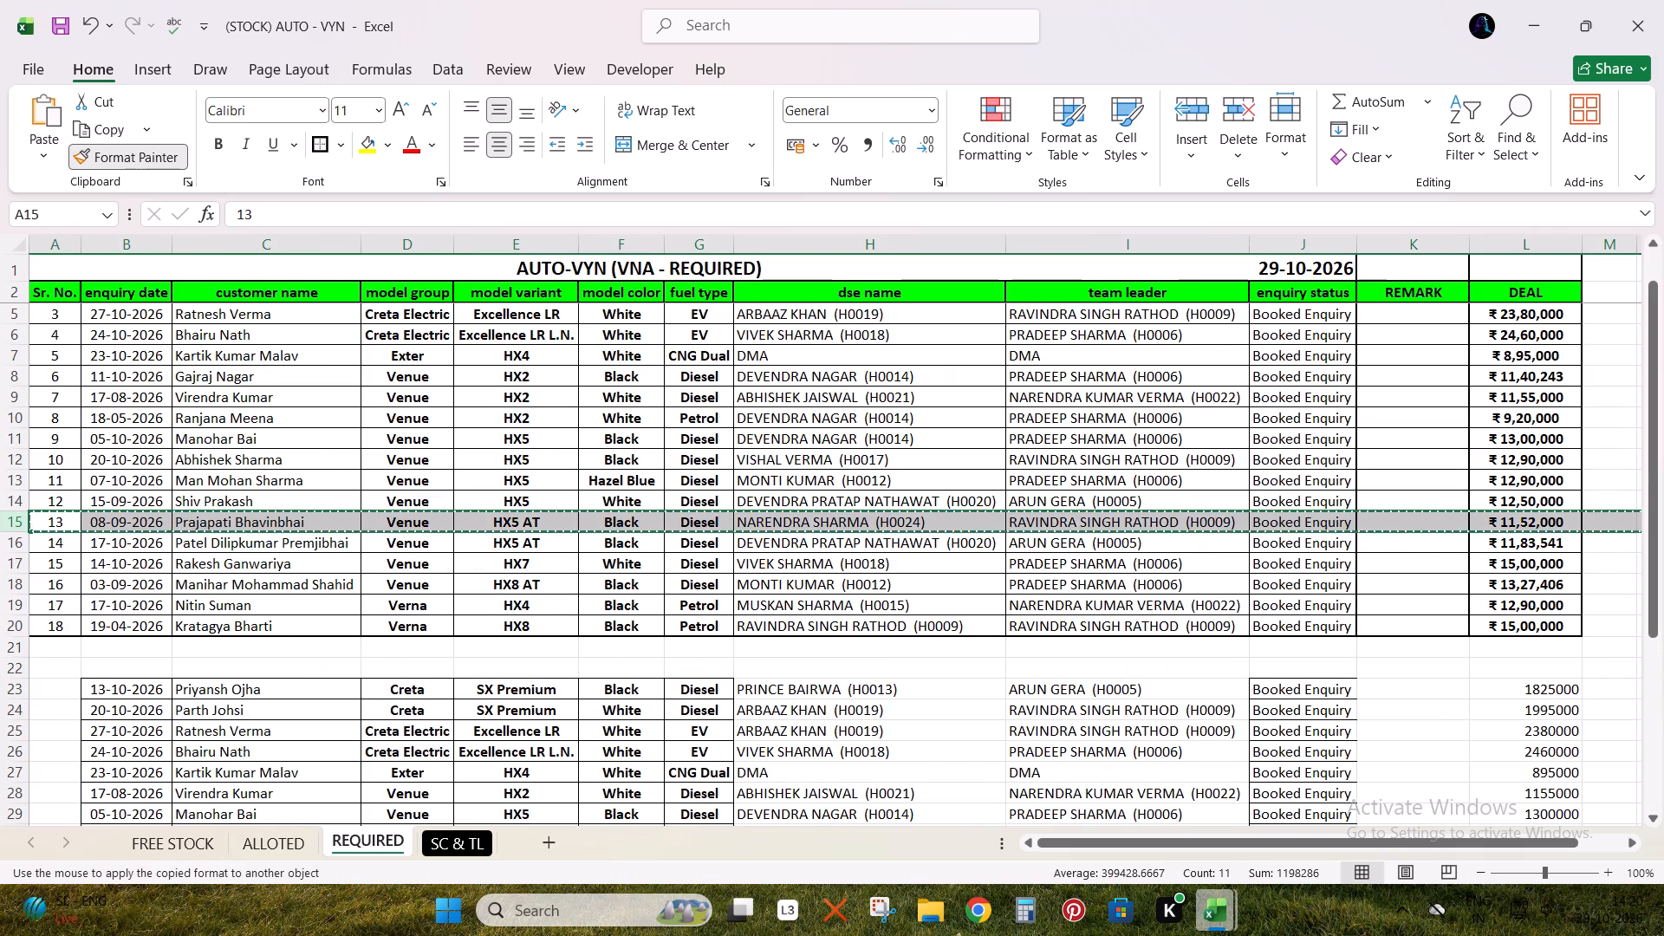
scroll(476, 591, down, 2)
drag(15, 565, 19, 859)
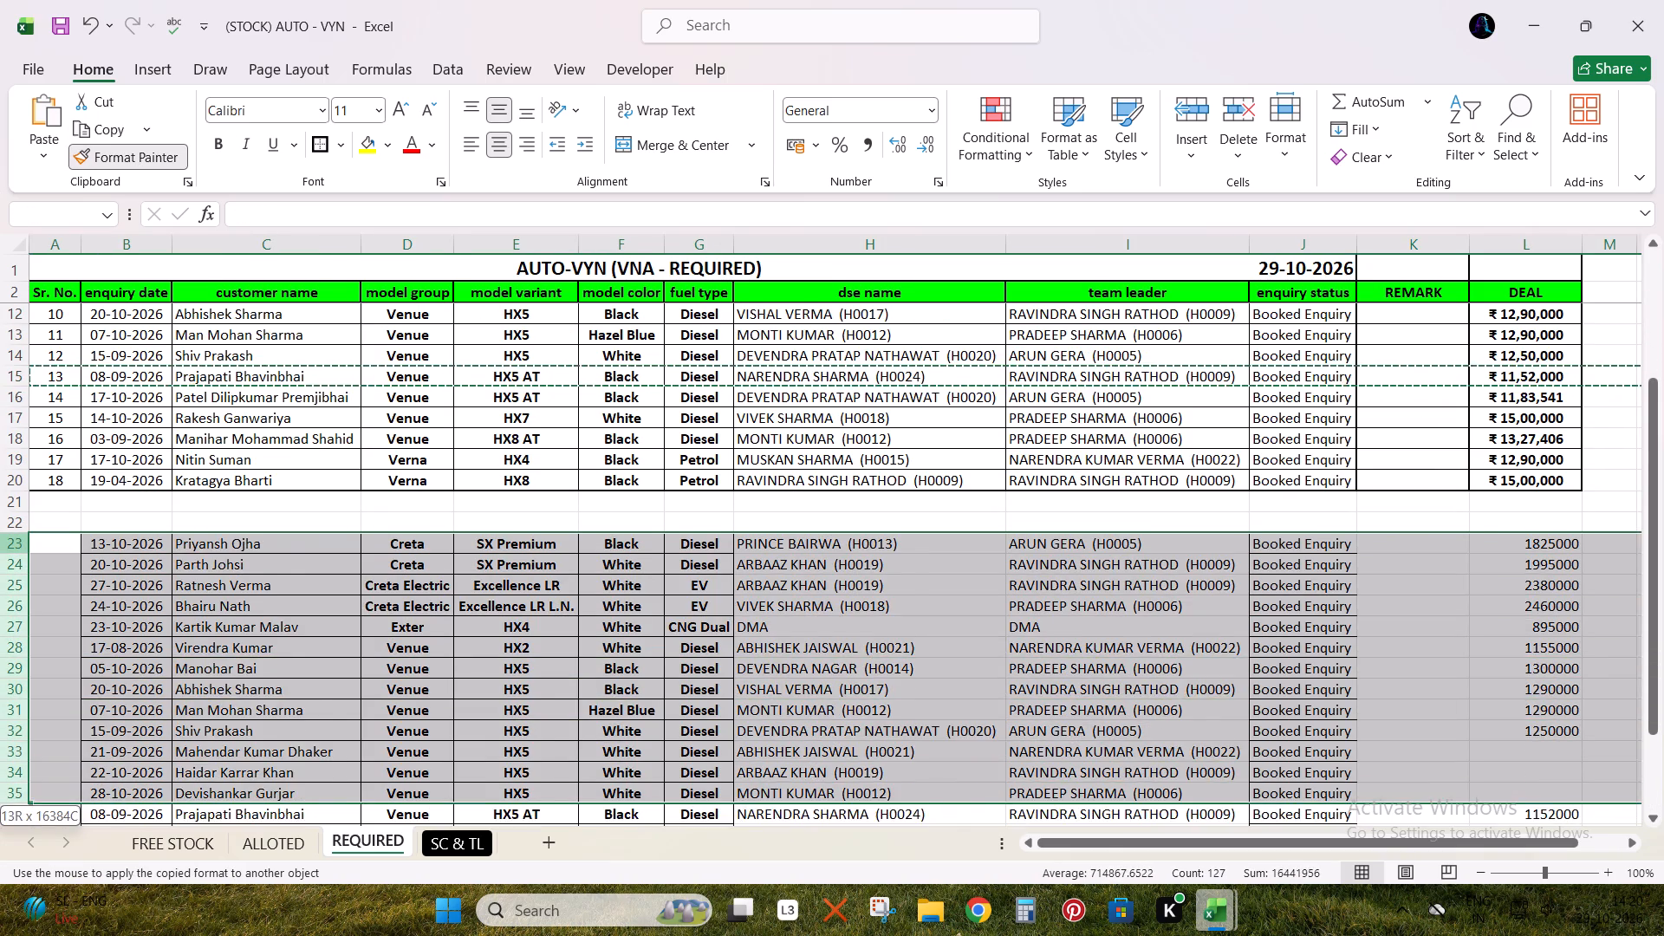
drag(19, 859, 17, 784)
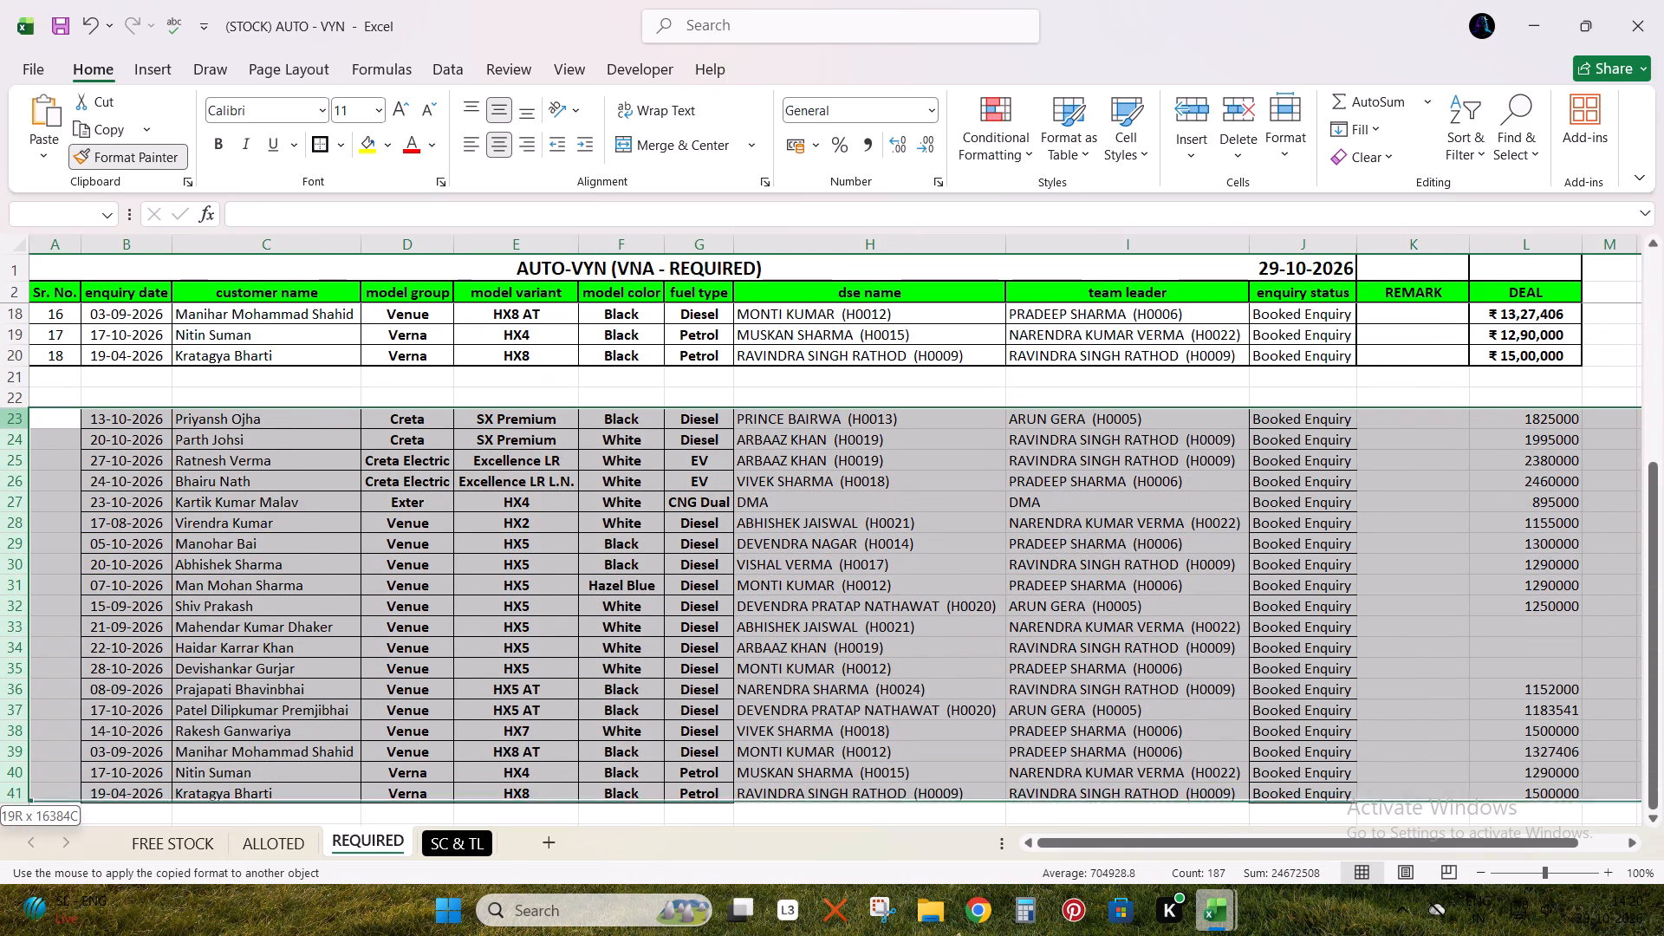
drag(17, 784, 17, 785)
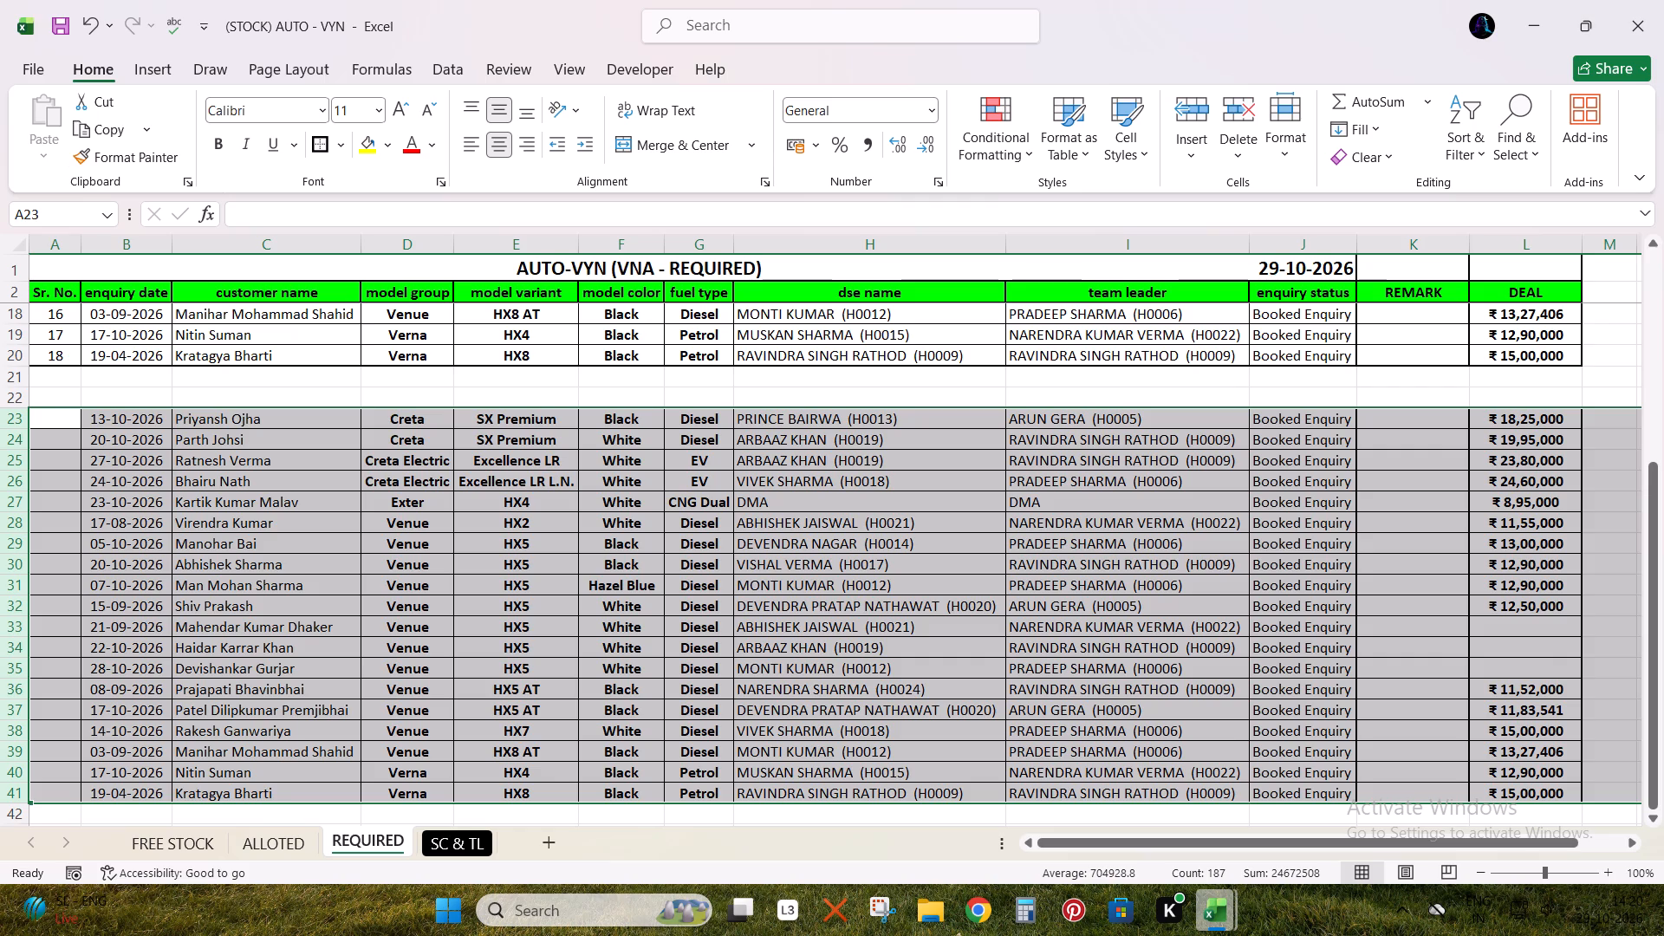
scroll(647, 633, up, 10)
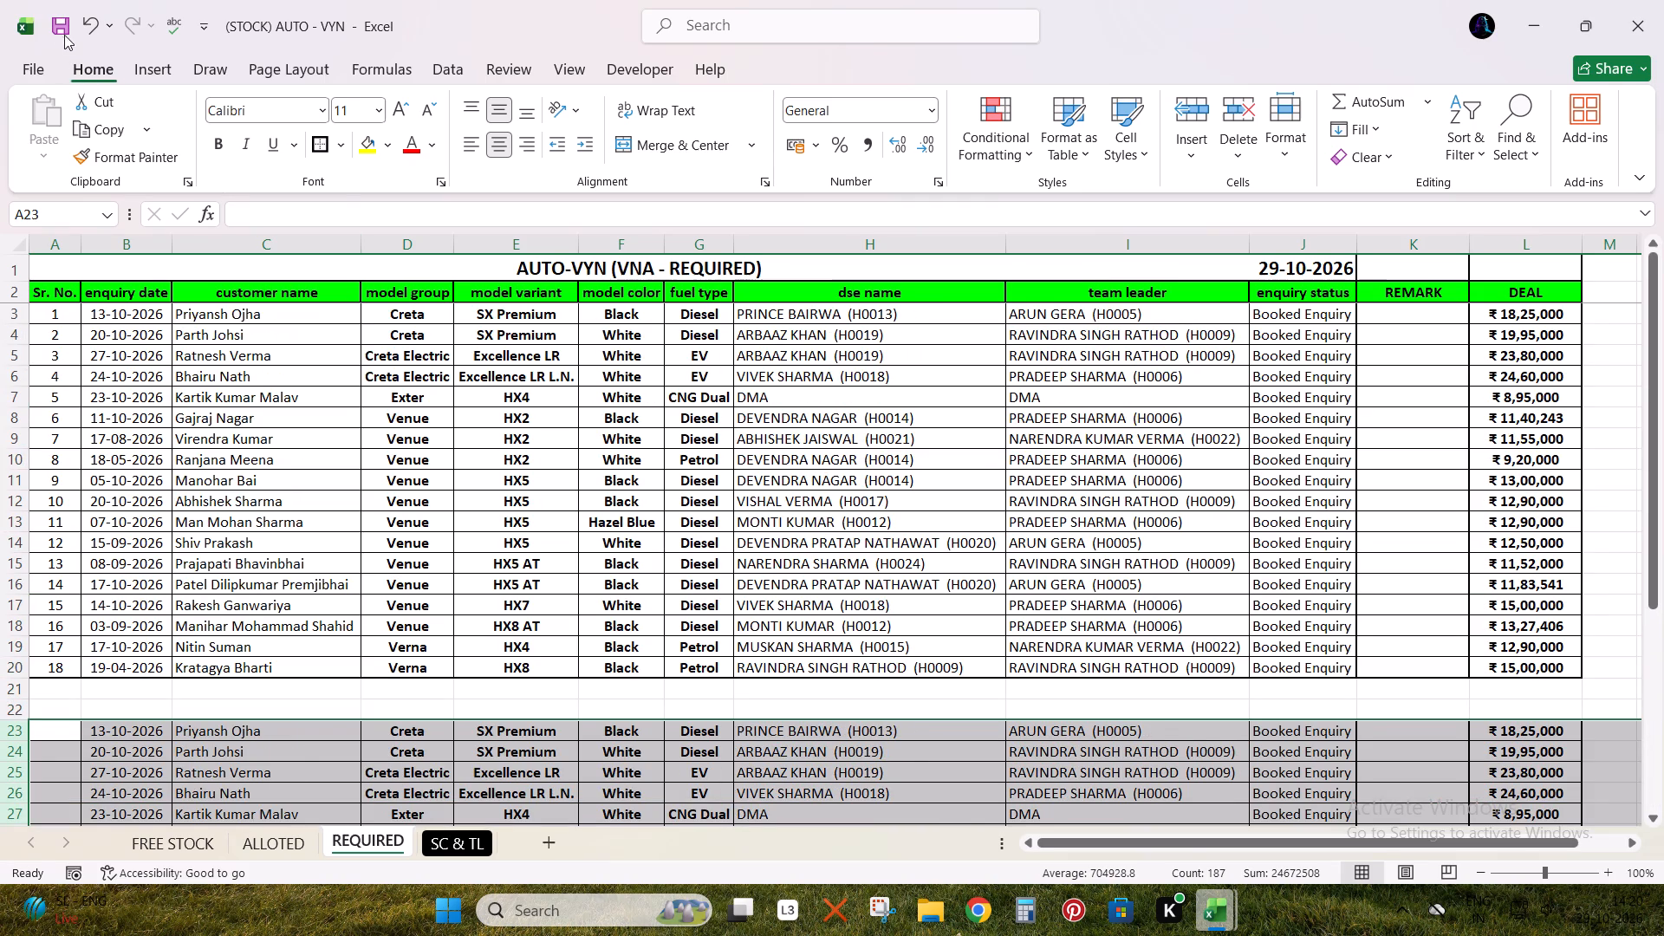
click(64, 32)
Delete the old list and the blank rows beneath it, rows 3 to 22, from the REQUIRED sheet.
scroll(379, 613, up, 2)
drag(244, 313, 247, 413)
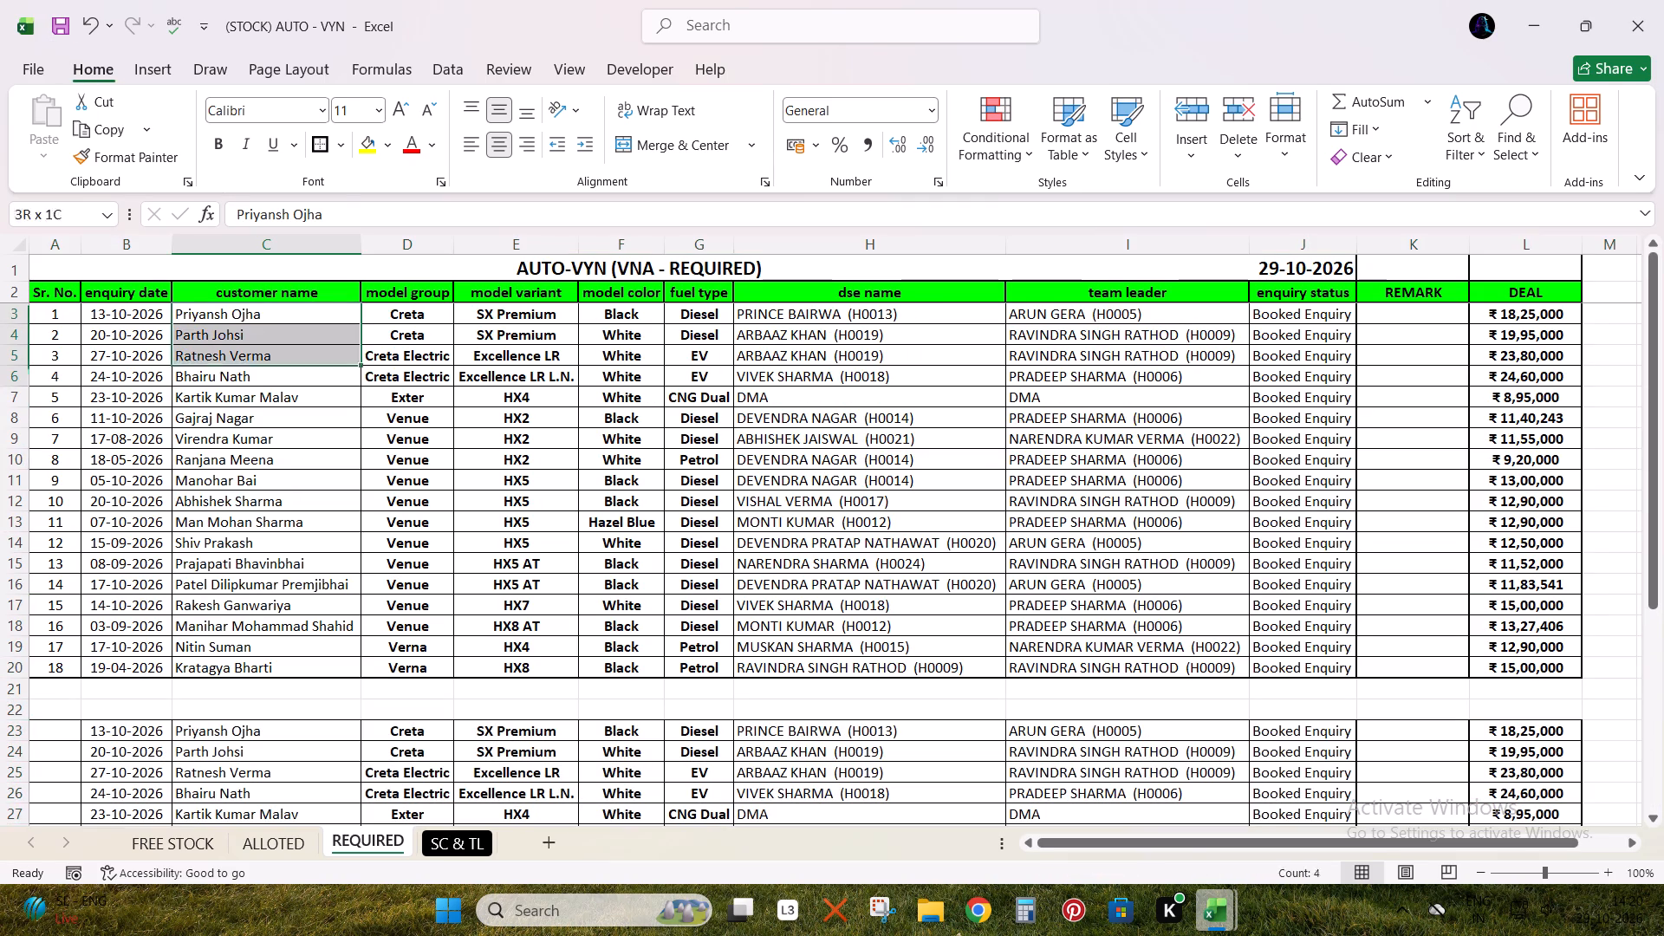
drag(247, 413, 253, 709)
key(shift+space)
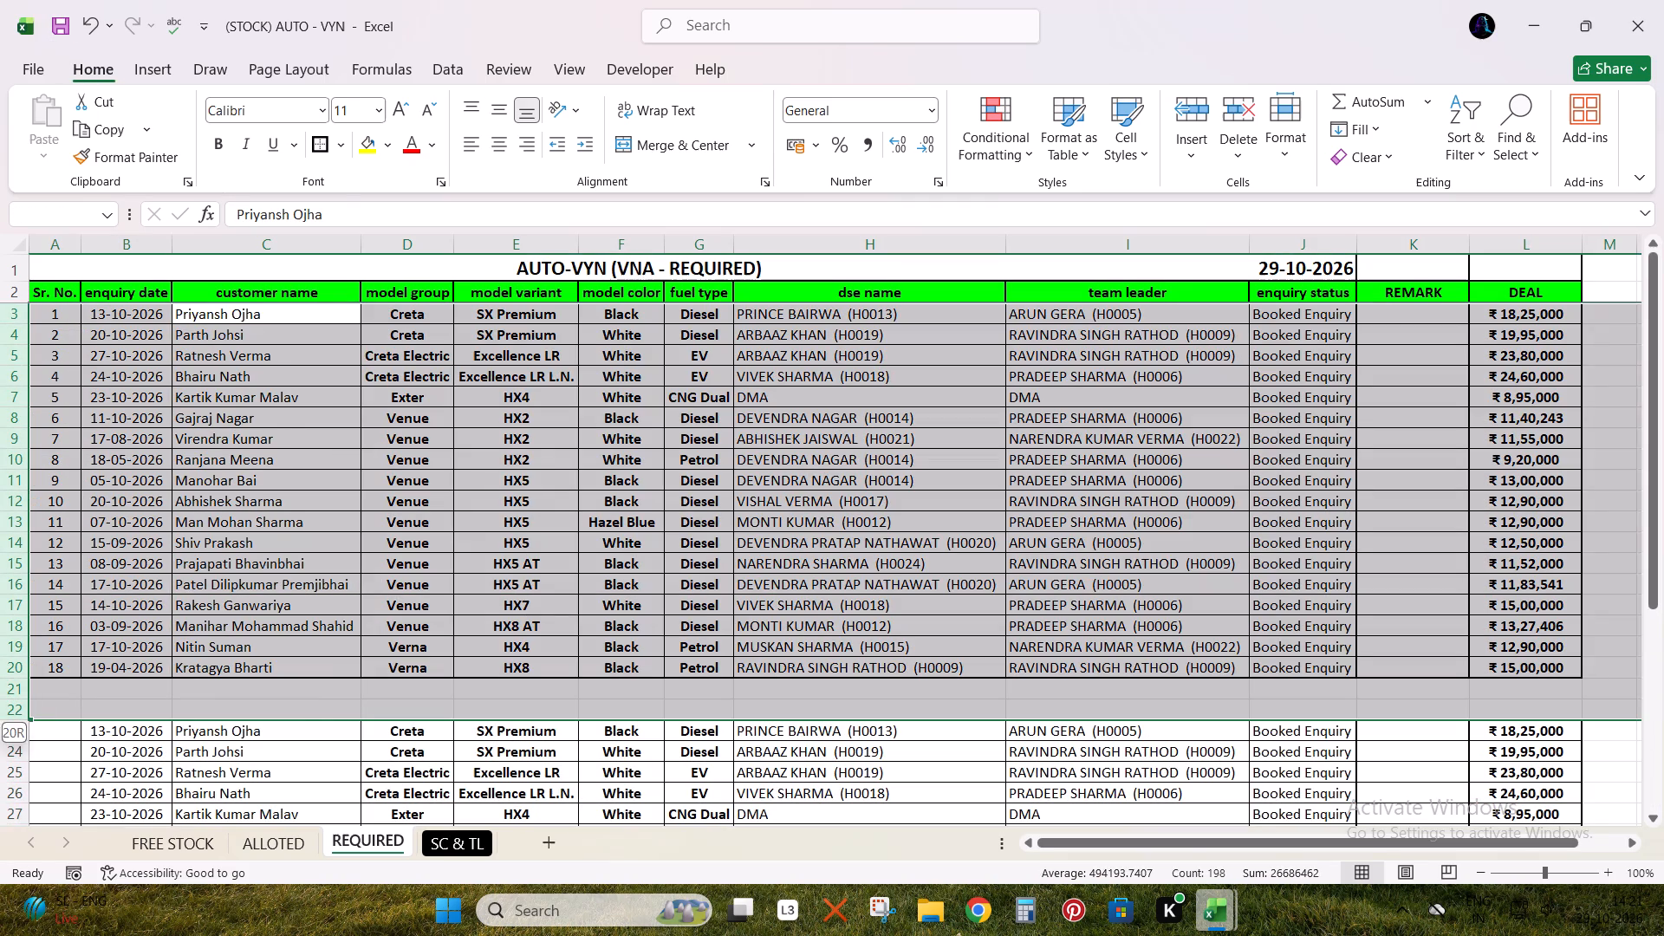
key(ctrl+minus)
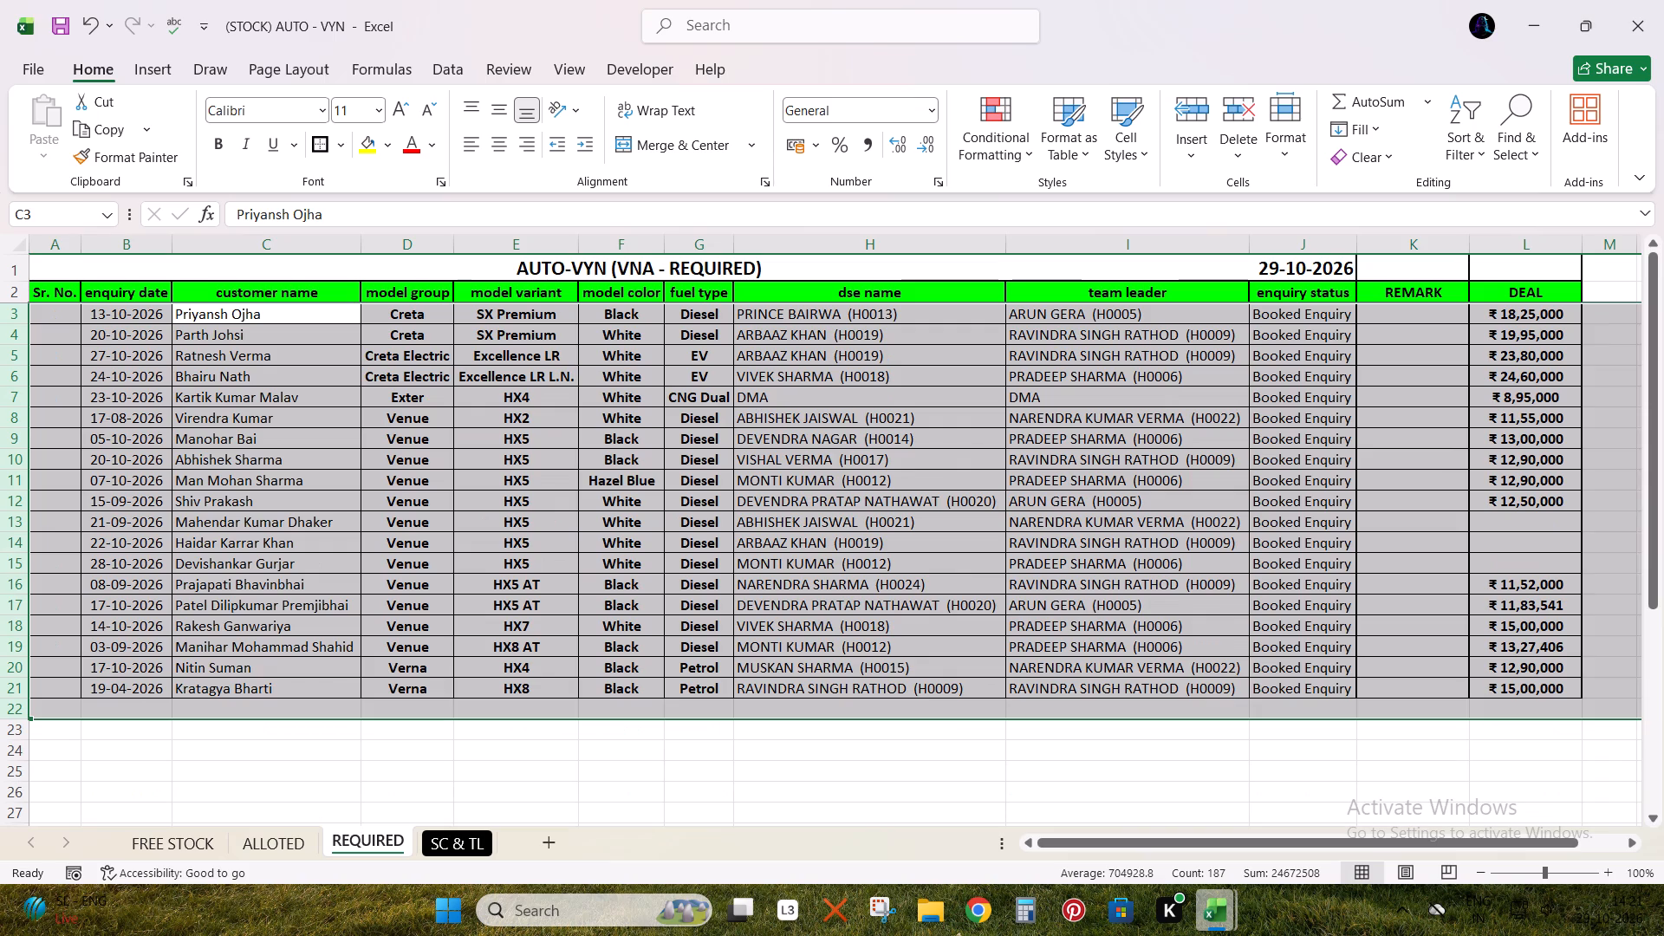
Number the Sr. No. cells A3:A21 from 1 to 19 by entering 1, 2, 3 and filling the series down.
click(354, 569)
key(ctrl+Up)
key(Down)
key(Up)
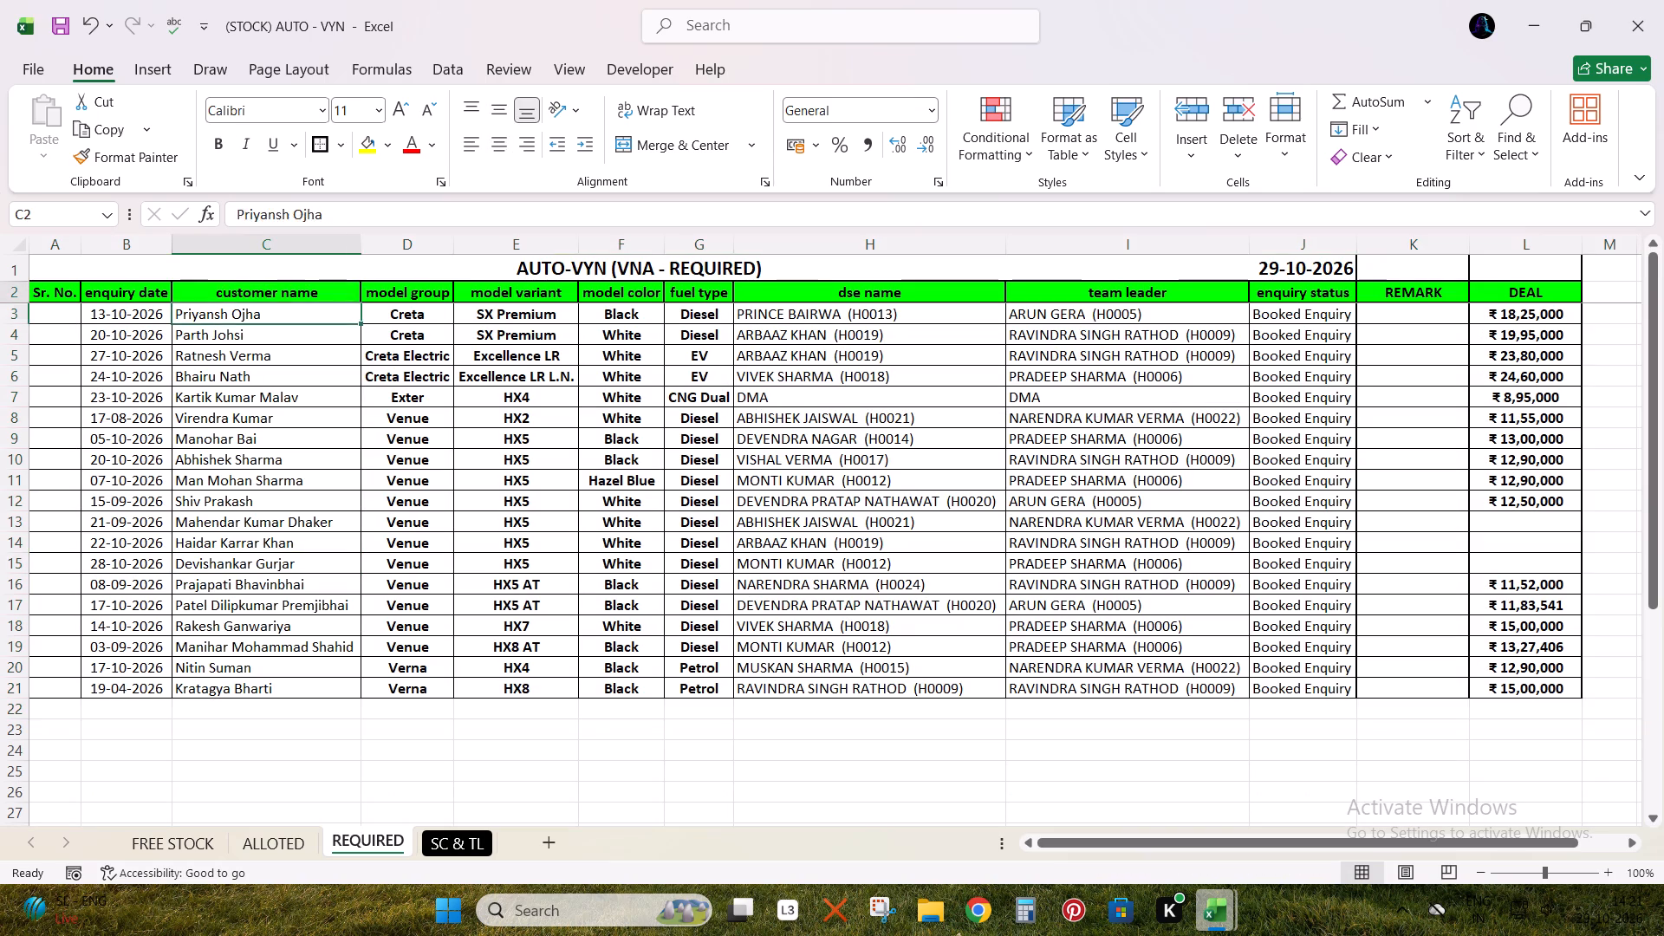
key(Left)
key(Left)
key(Down)
key(1)
key(Return)
key(2)
key(Return)
key(3)
key(Return)
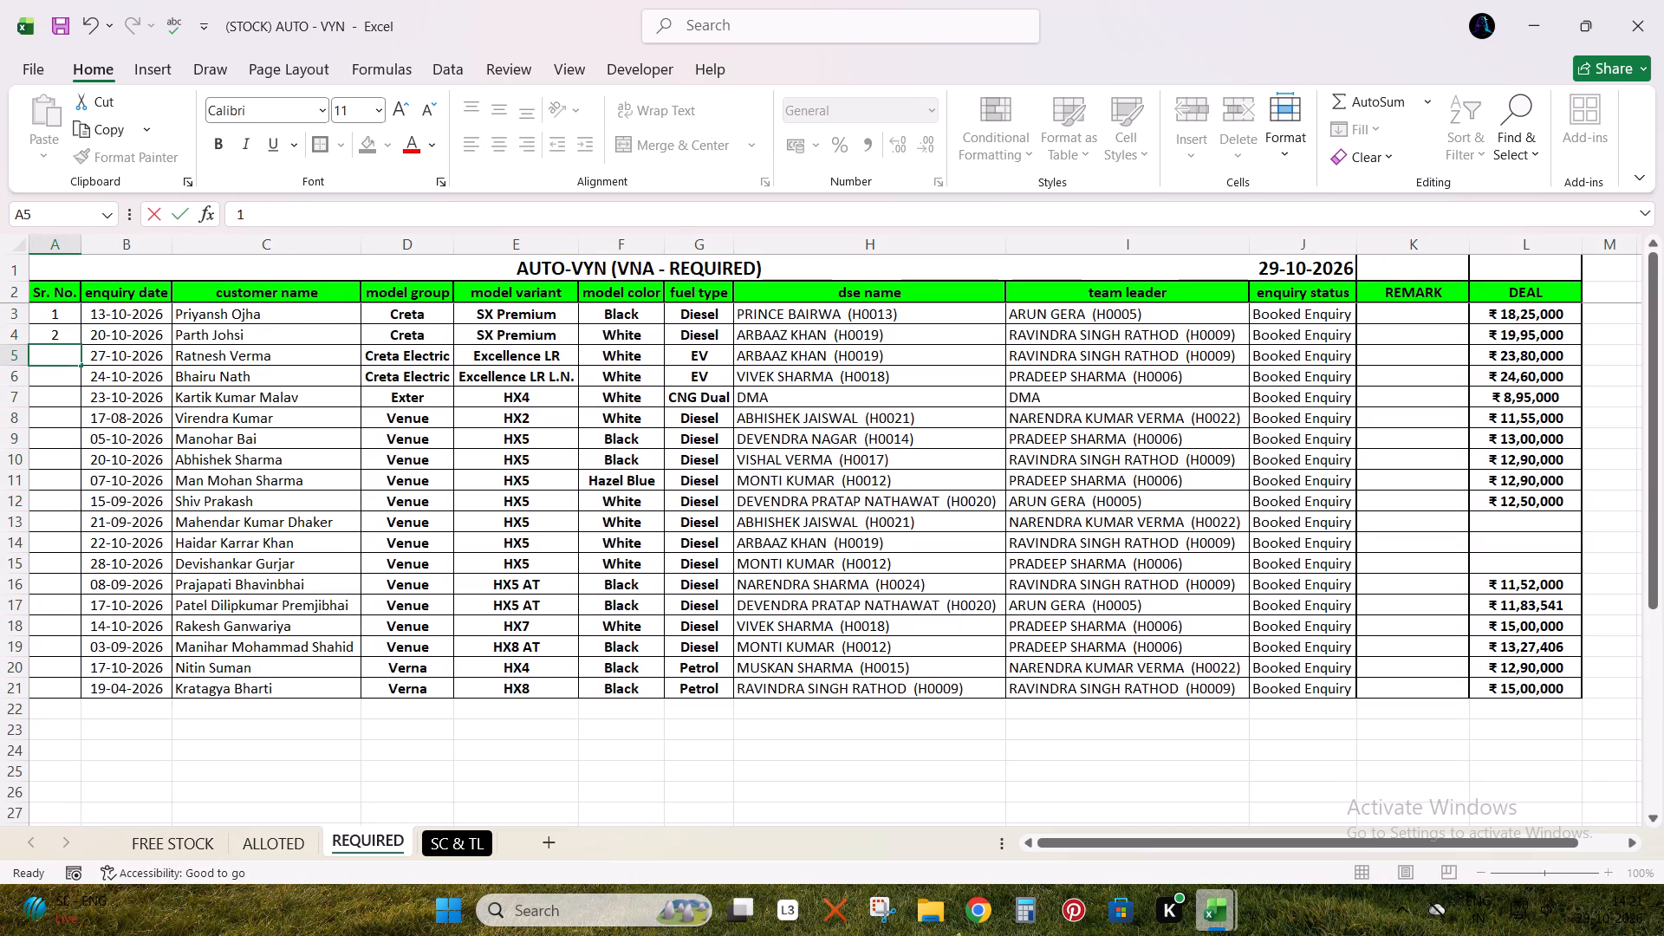
drag(8, 488, 35, 487)
click(114, 476)
drag(61, 304, 53, 348)
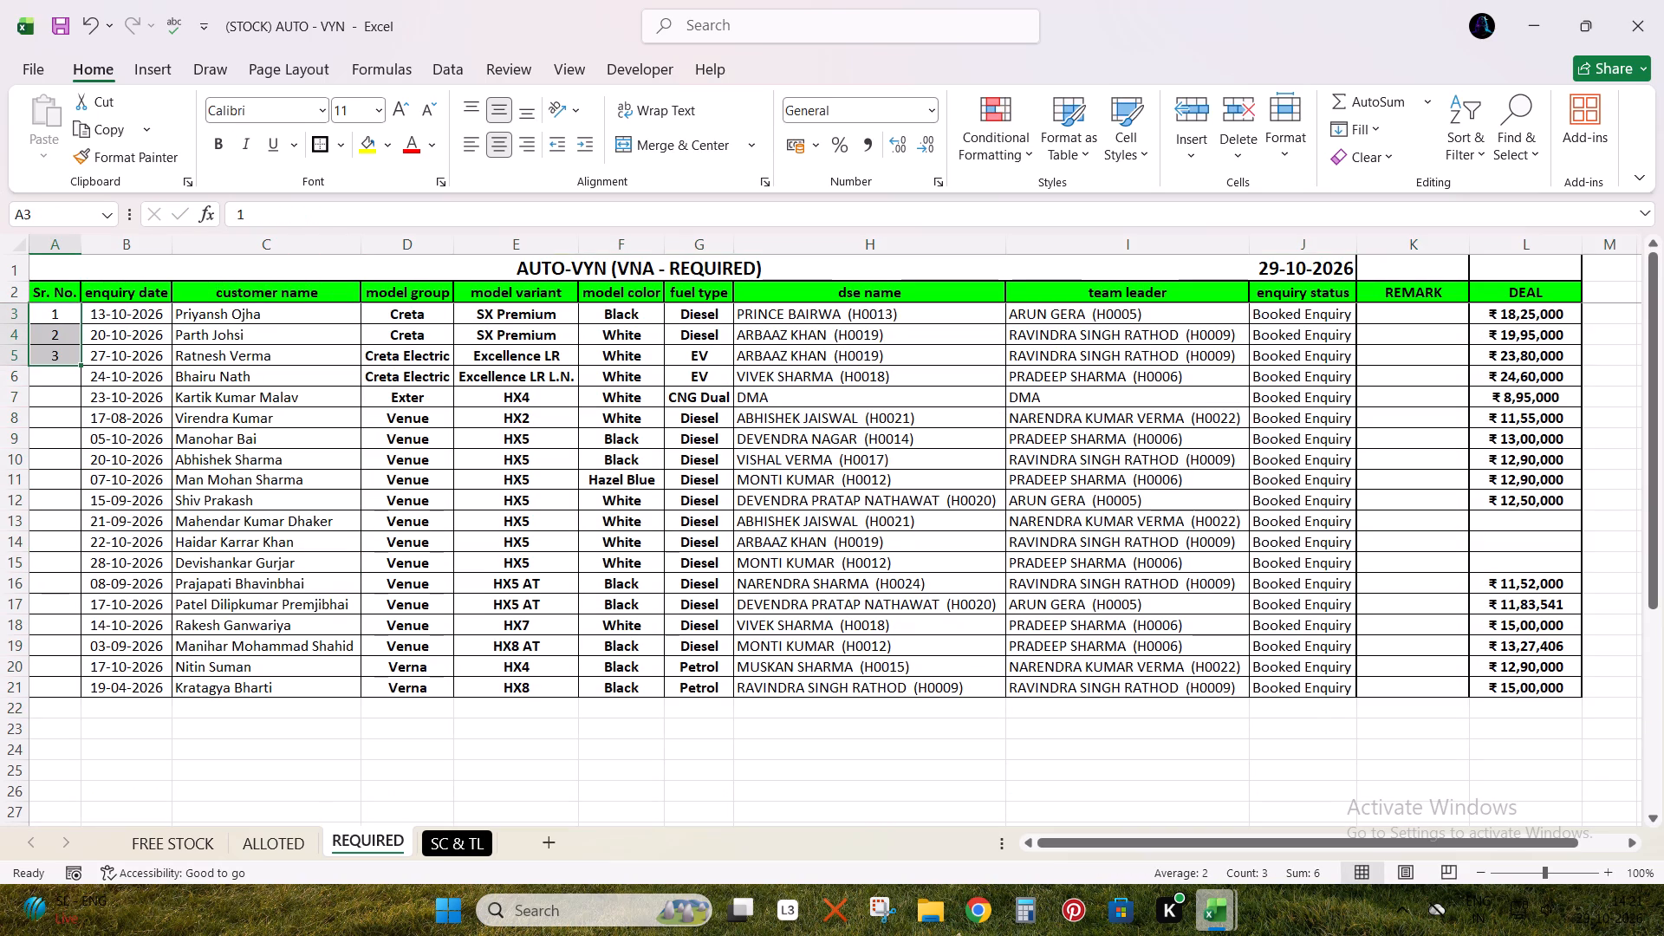
click(80, 366)
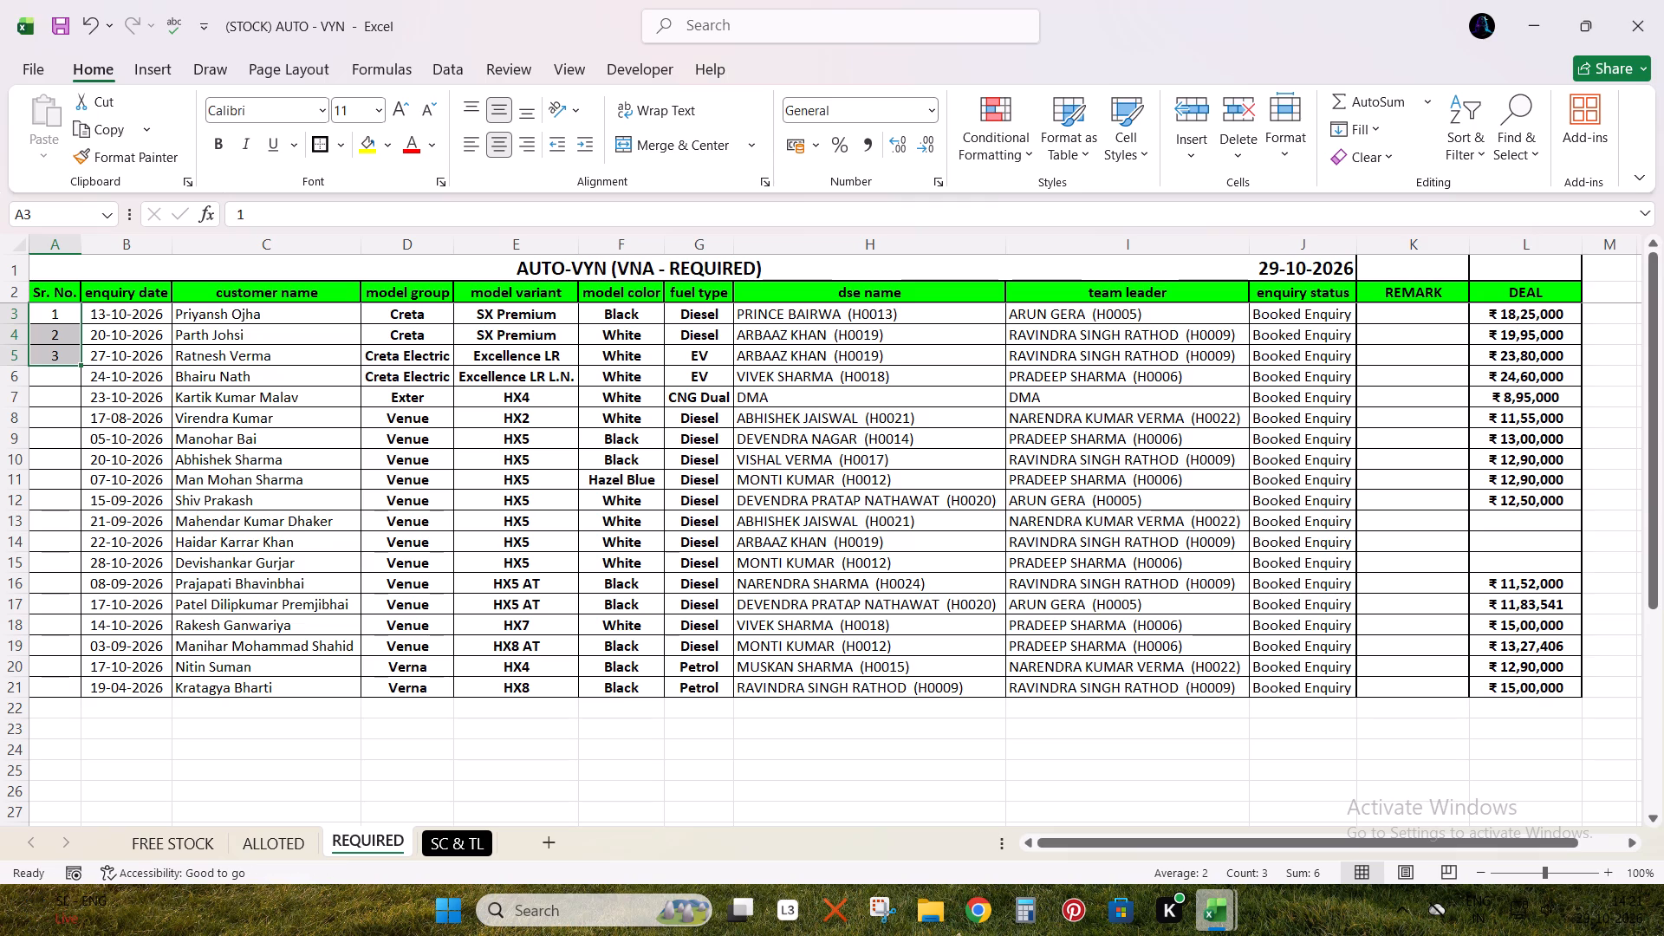
double_click(78, 365)
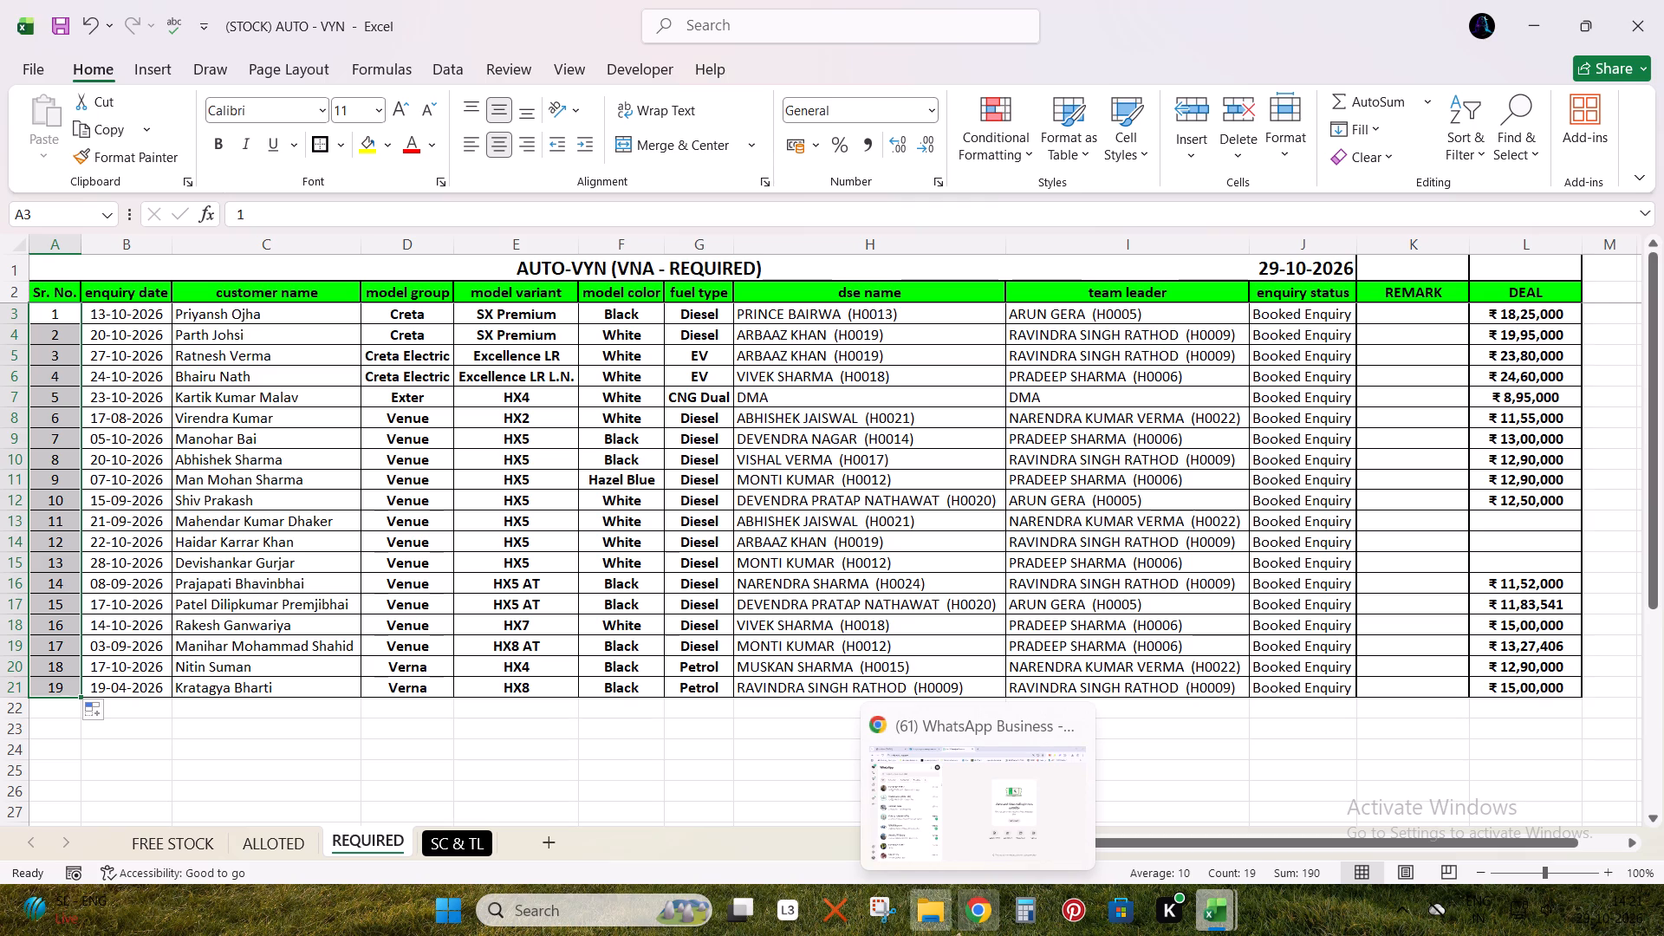
Apply an outside border around the whole REQUIRED table.
click(713, 683)
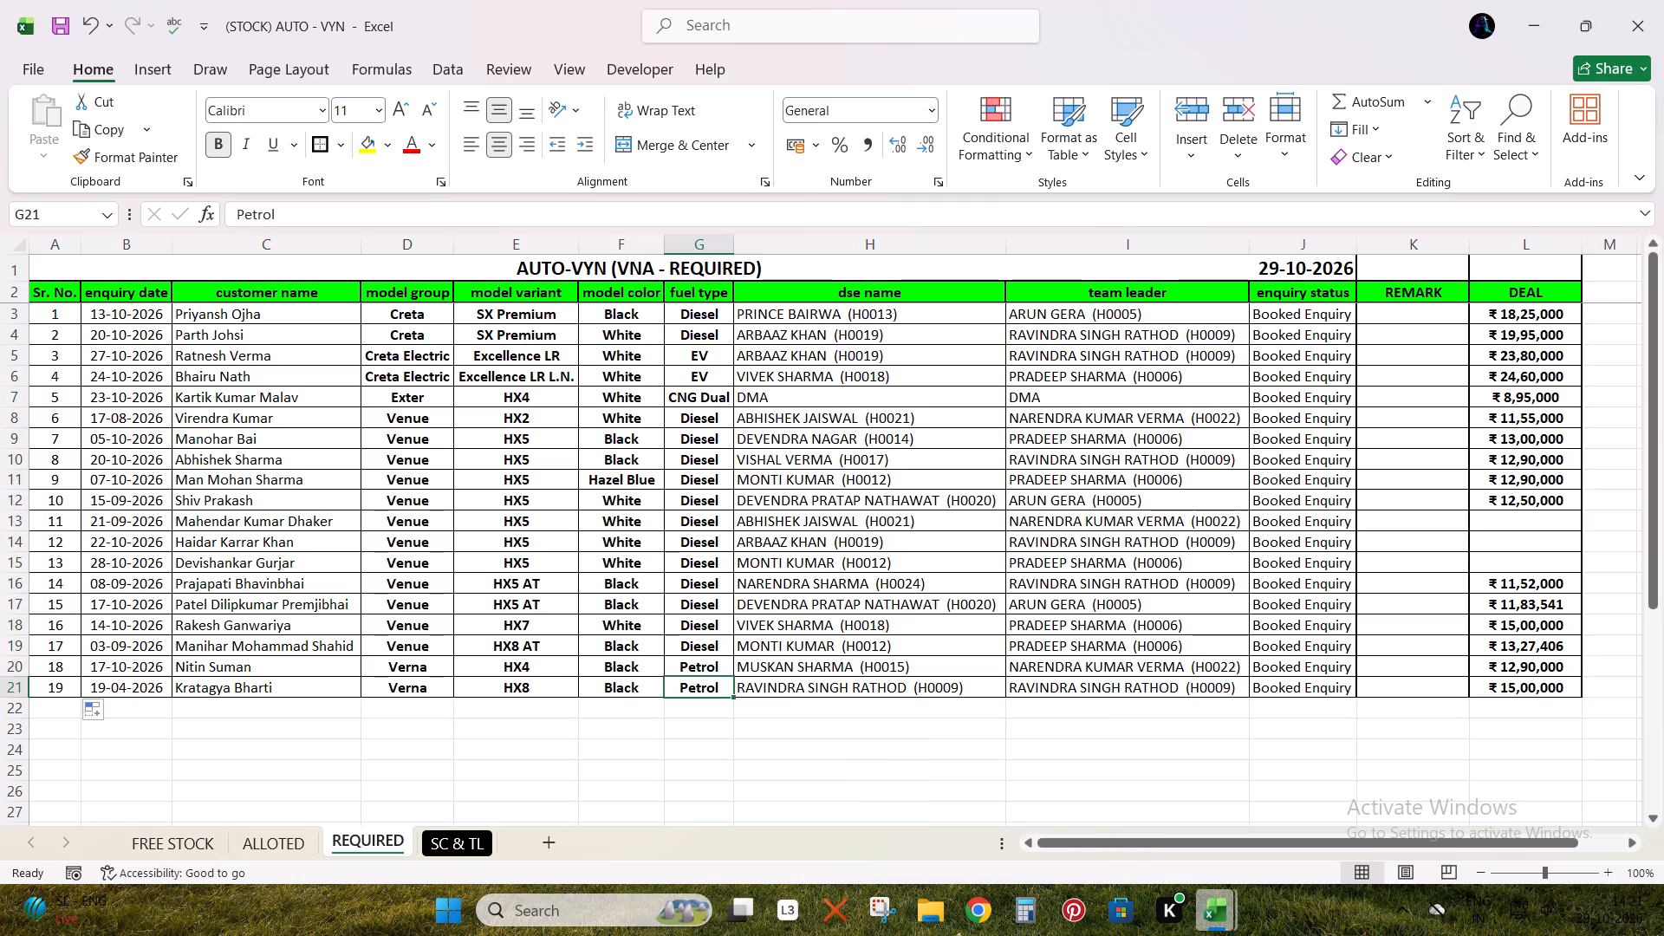
key(ctrl+a)
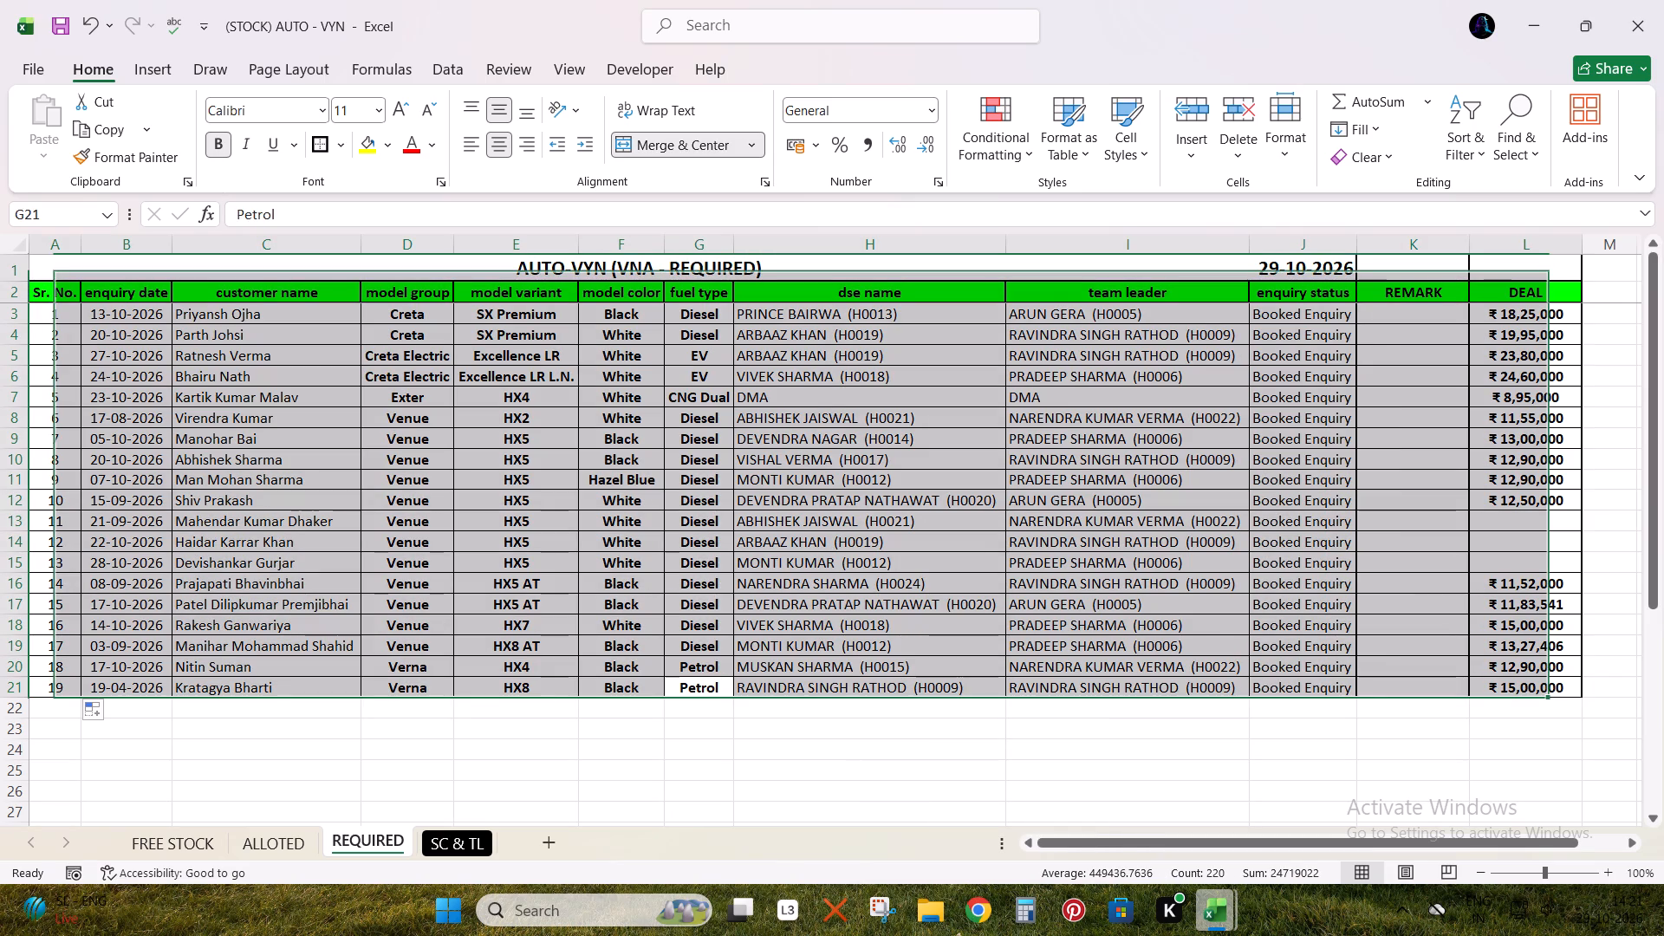
click(323, 141)
click(1489, 561)
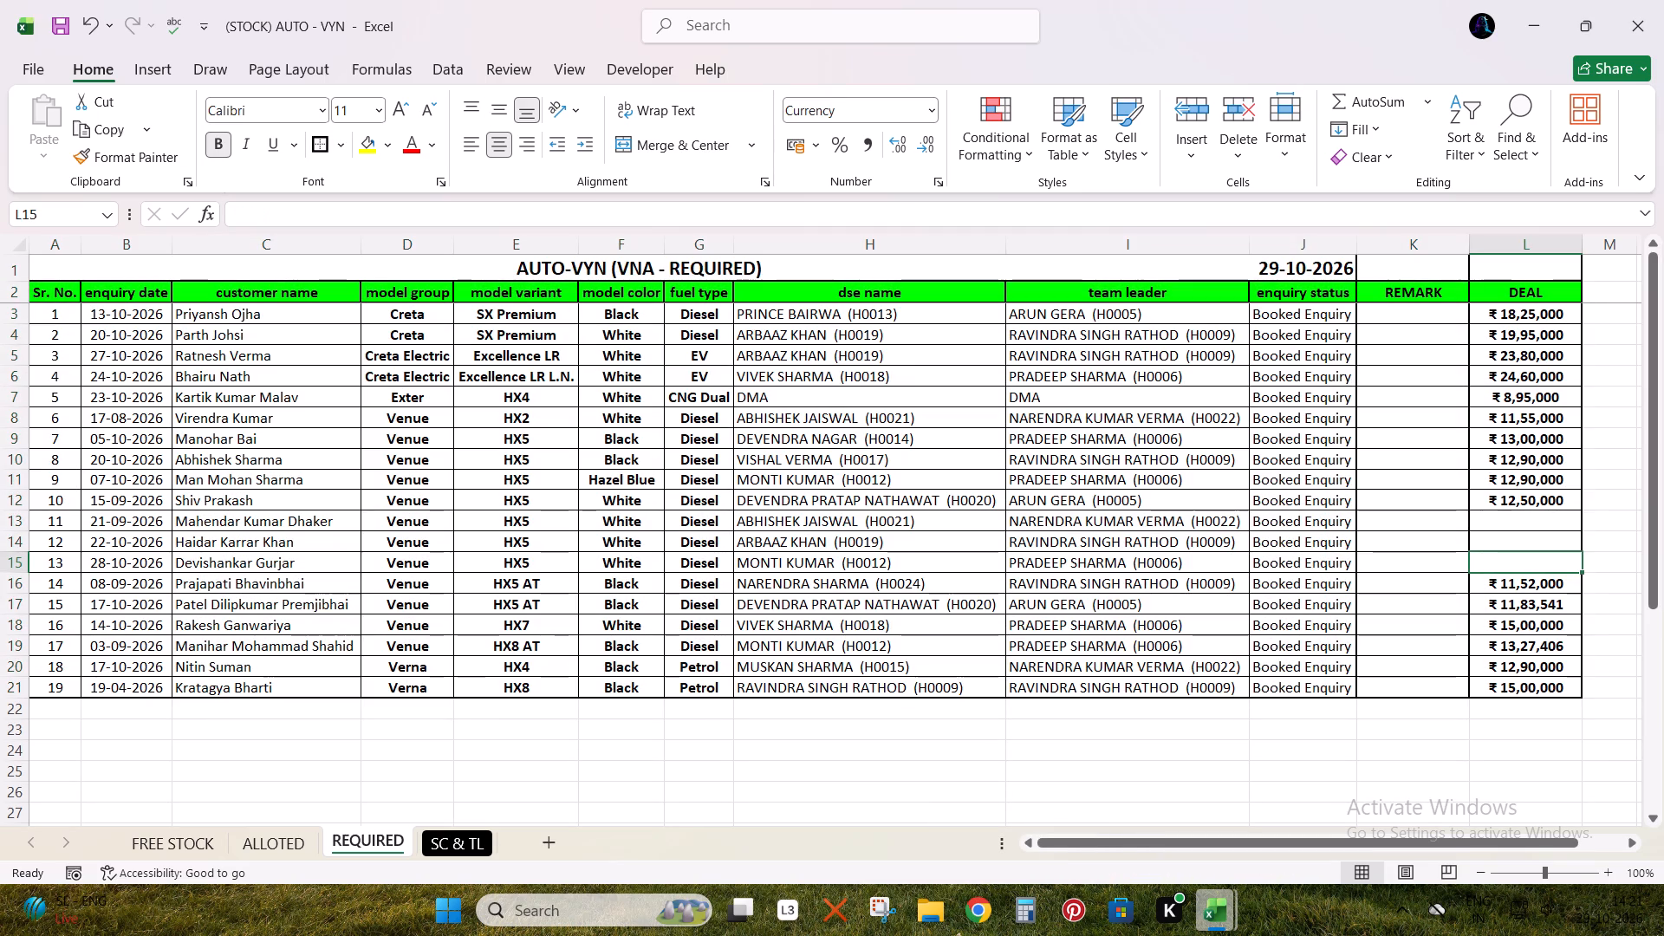
Auto-fit the widths of columns A to J on the REQUIRED sheet and save the workbook.
drag(1319, 252, 10, 248)
double_click(81, 244)
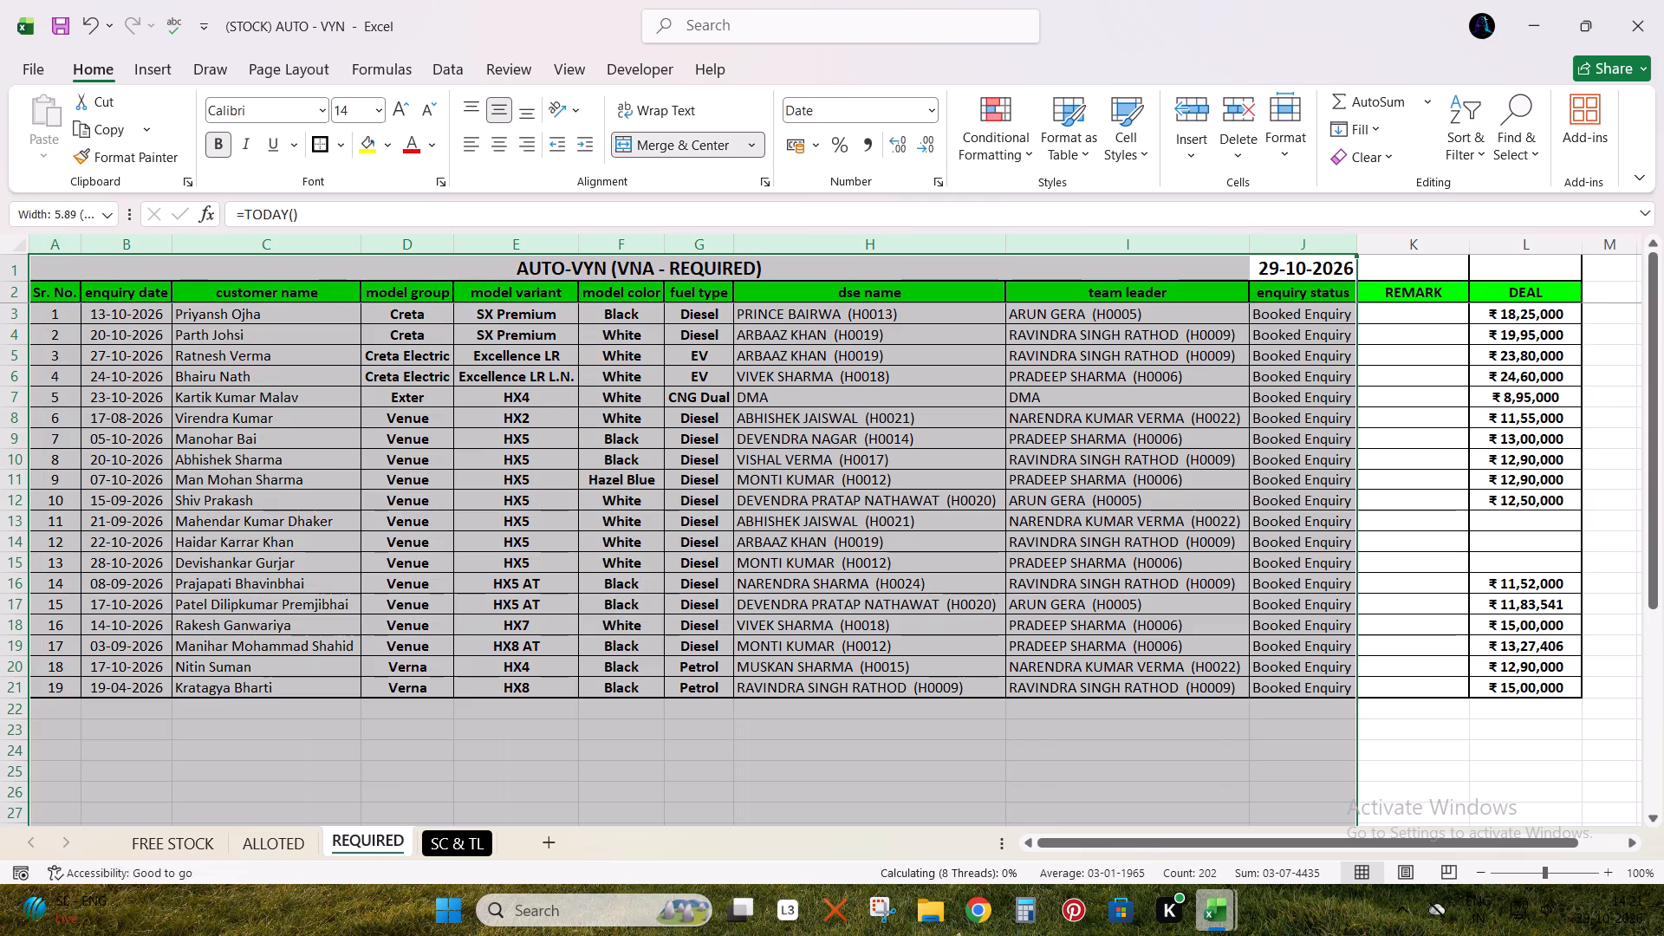
click(1095, 495)
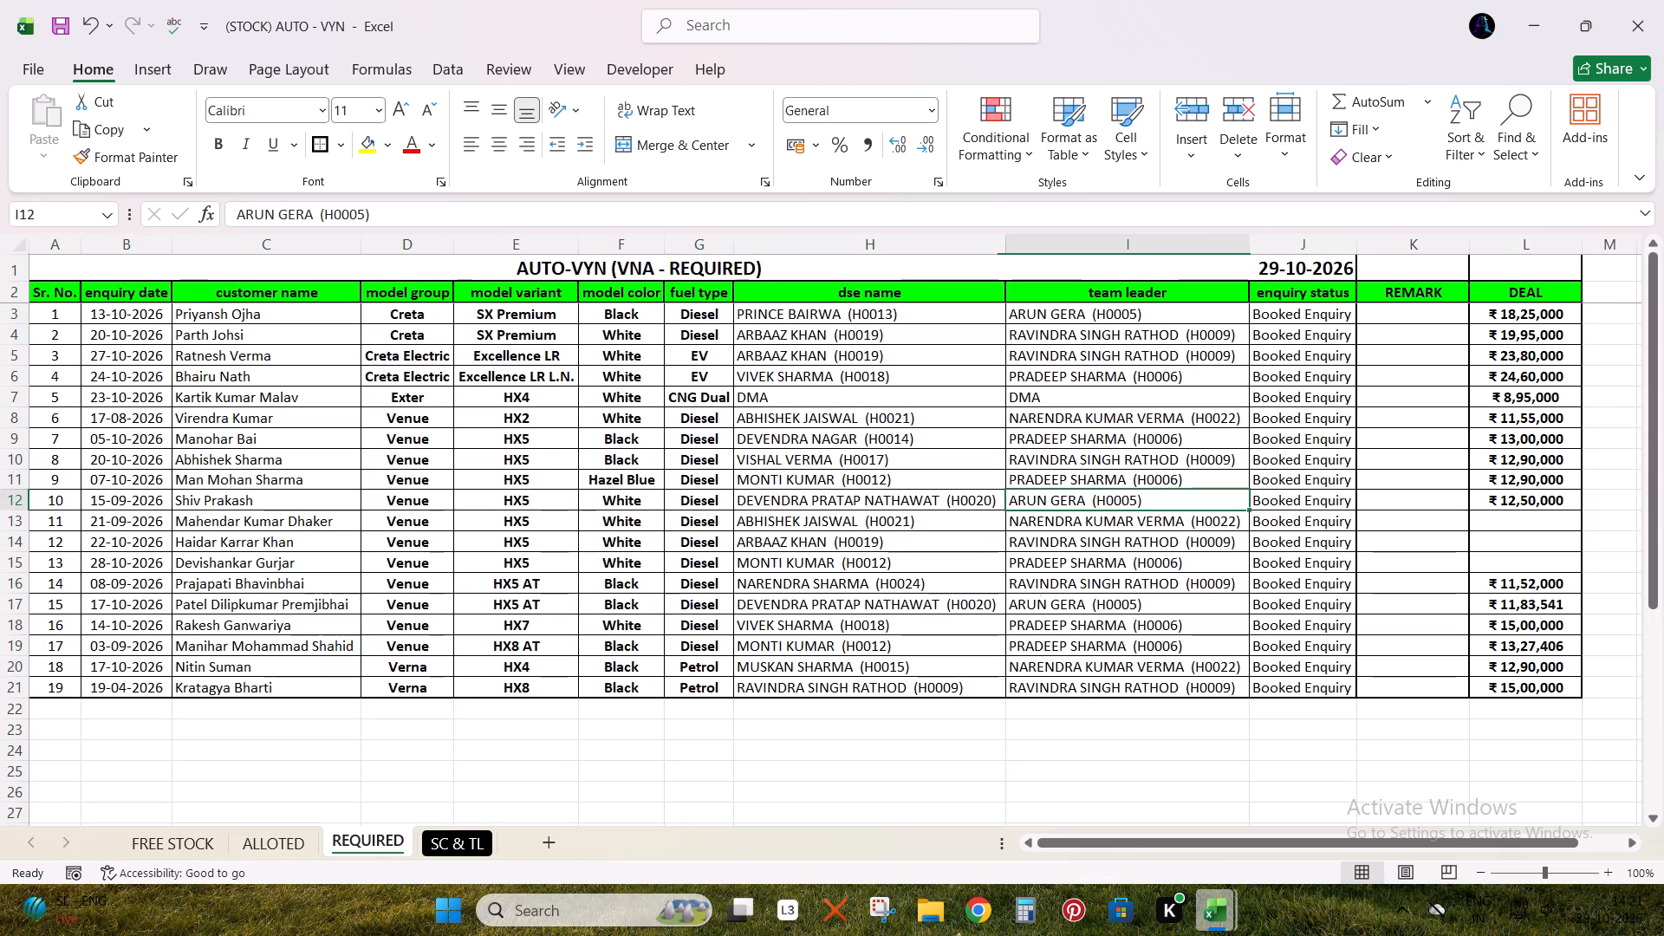
key(ctrl+s)
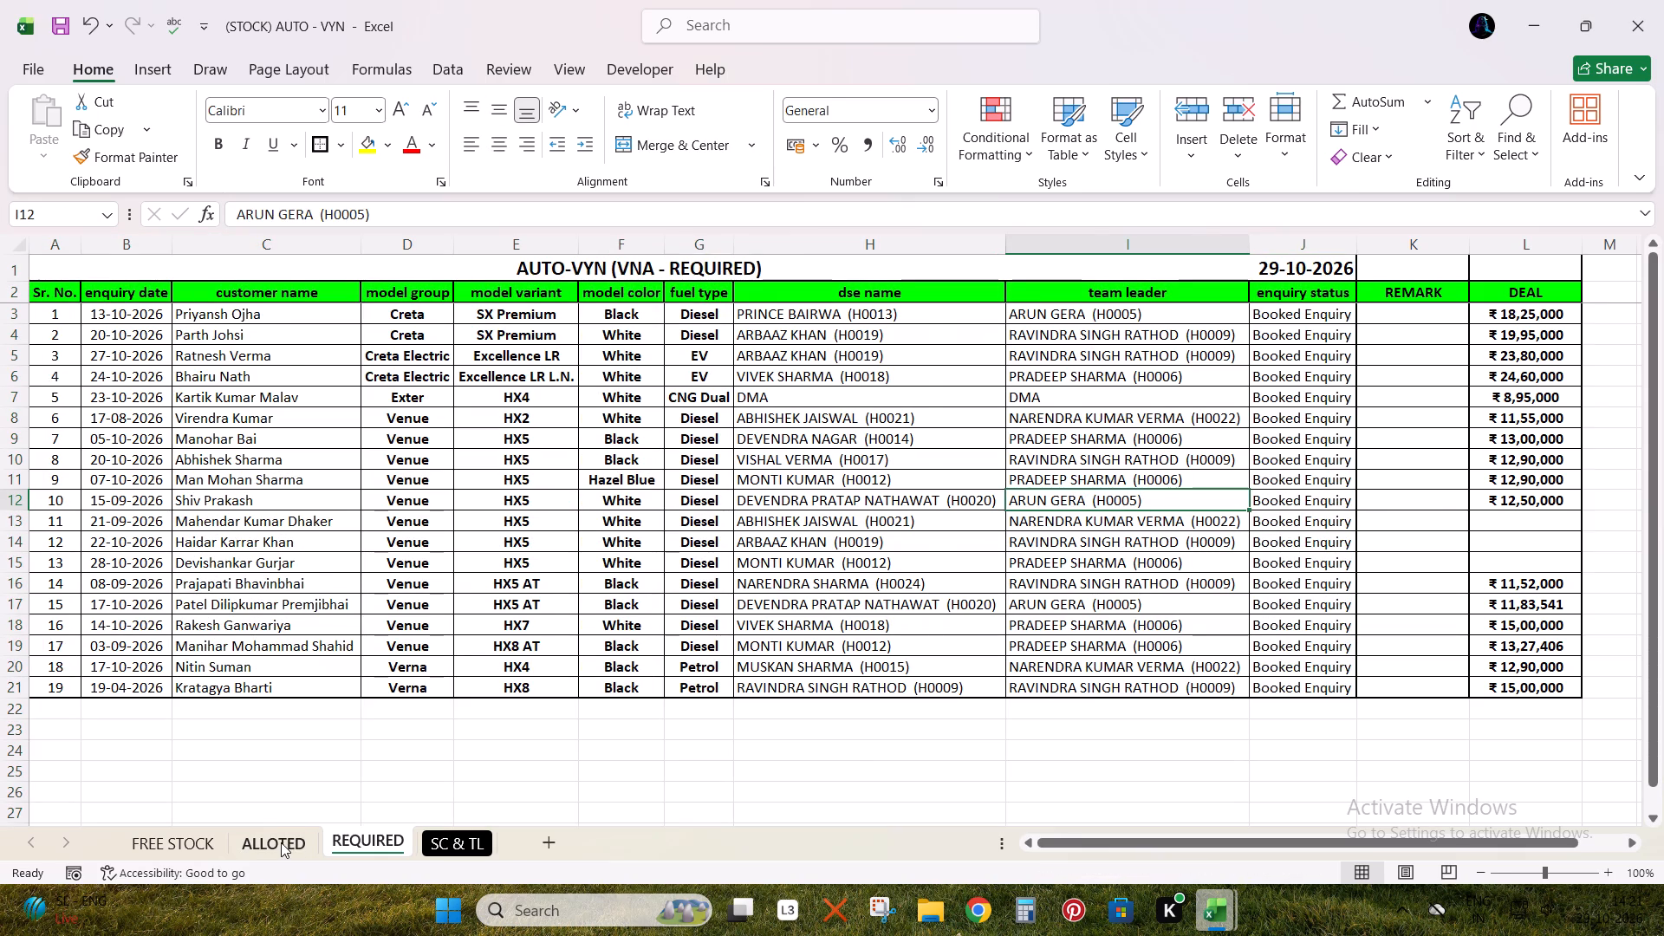
Bring up the FREE STOCK sheet, and open Sheet3 in the Book - Copy - Copy - Copy workbook.
key(alt+Tab)
key(alt+Tab)
click(283, 842)
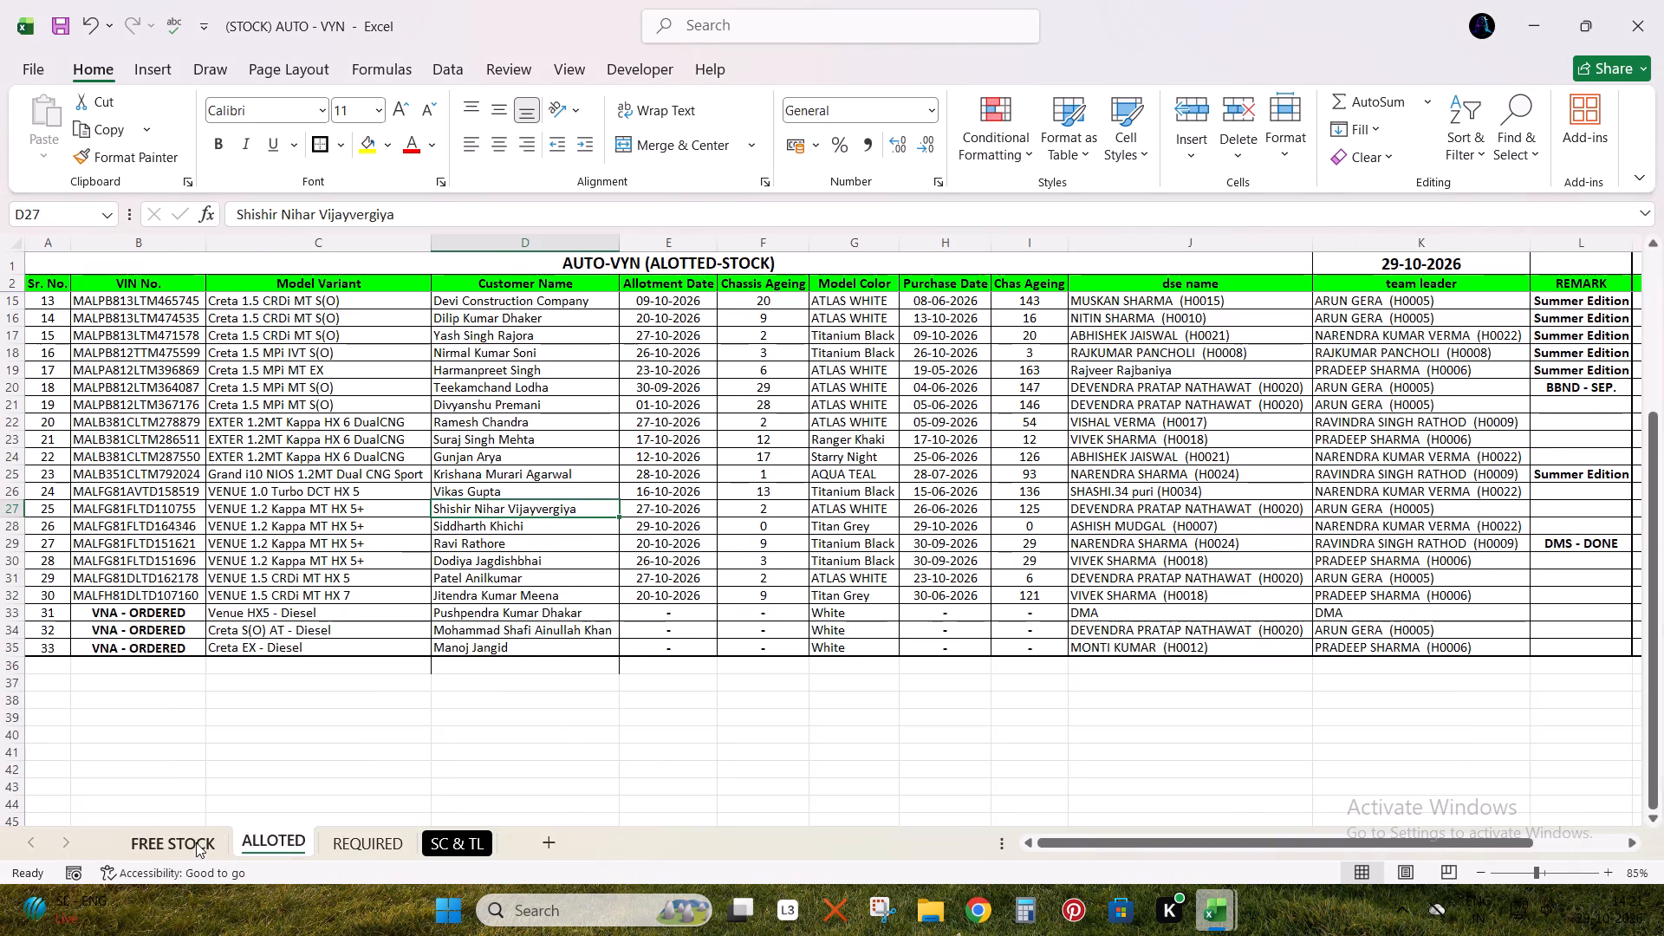
click(196, 842)
key(alt+Tab)
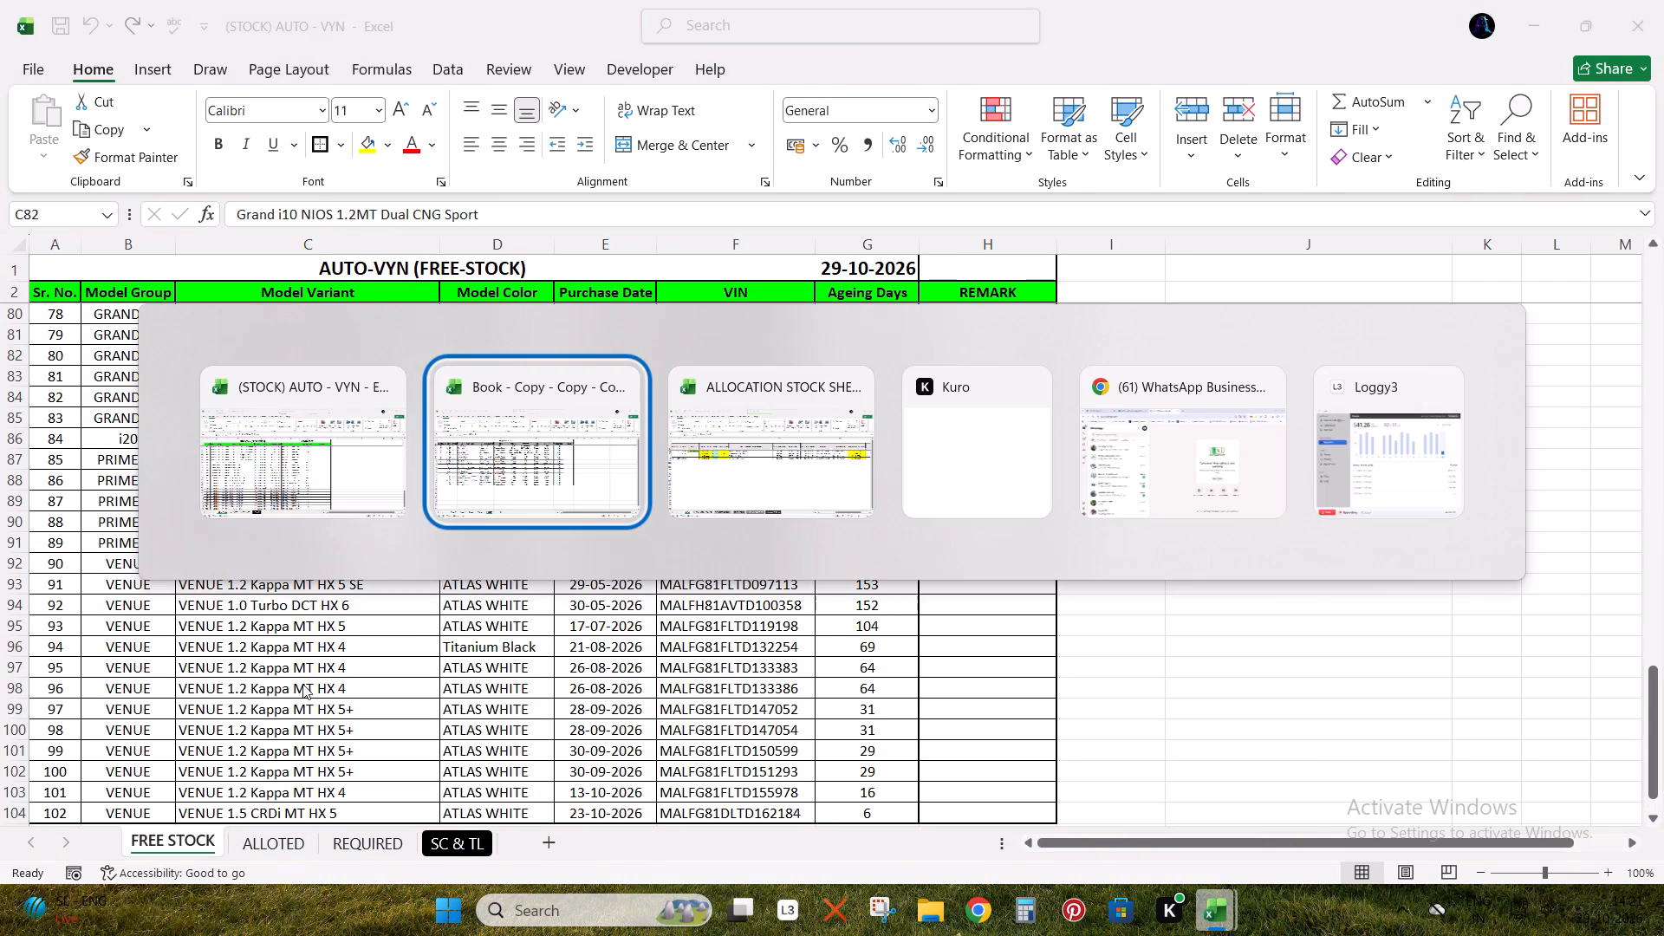
click(367, 846)
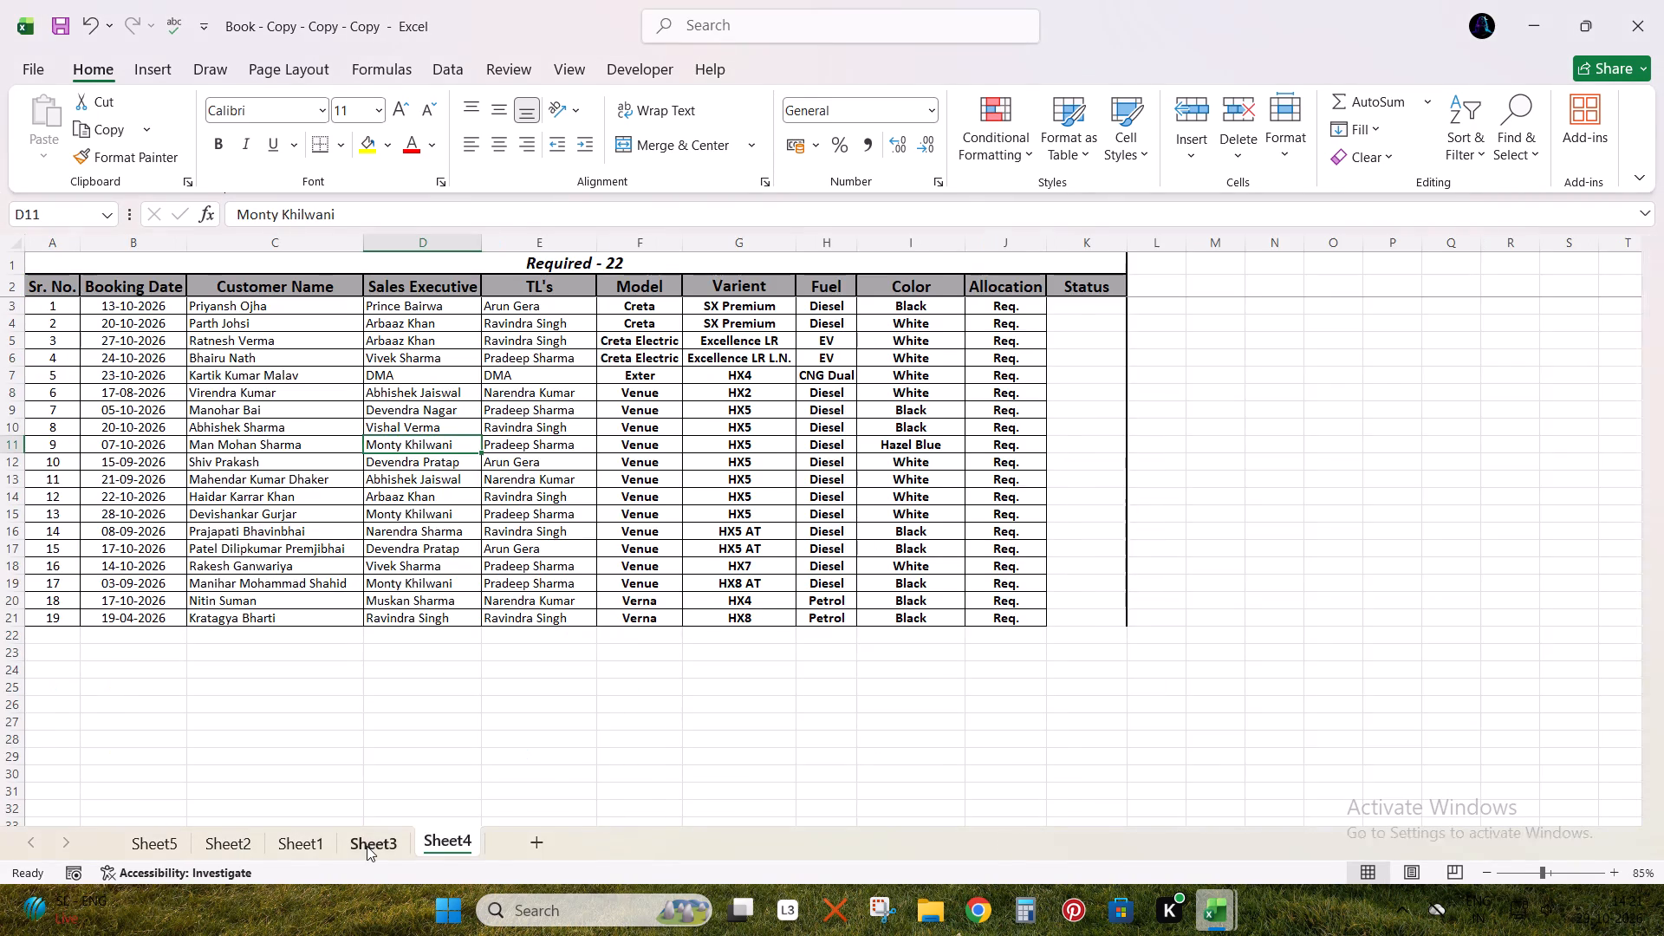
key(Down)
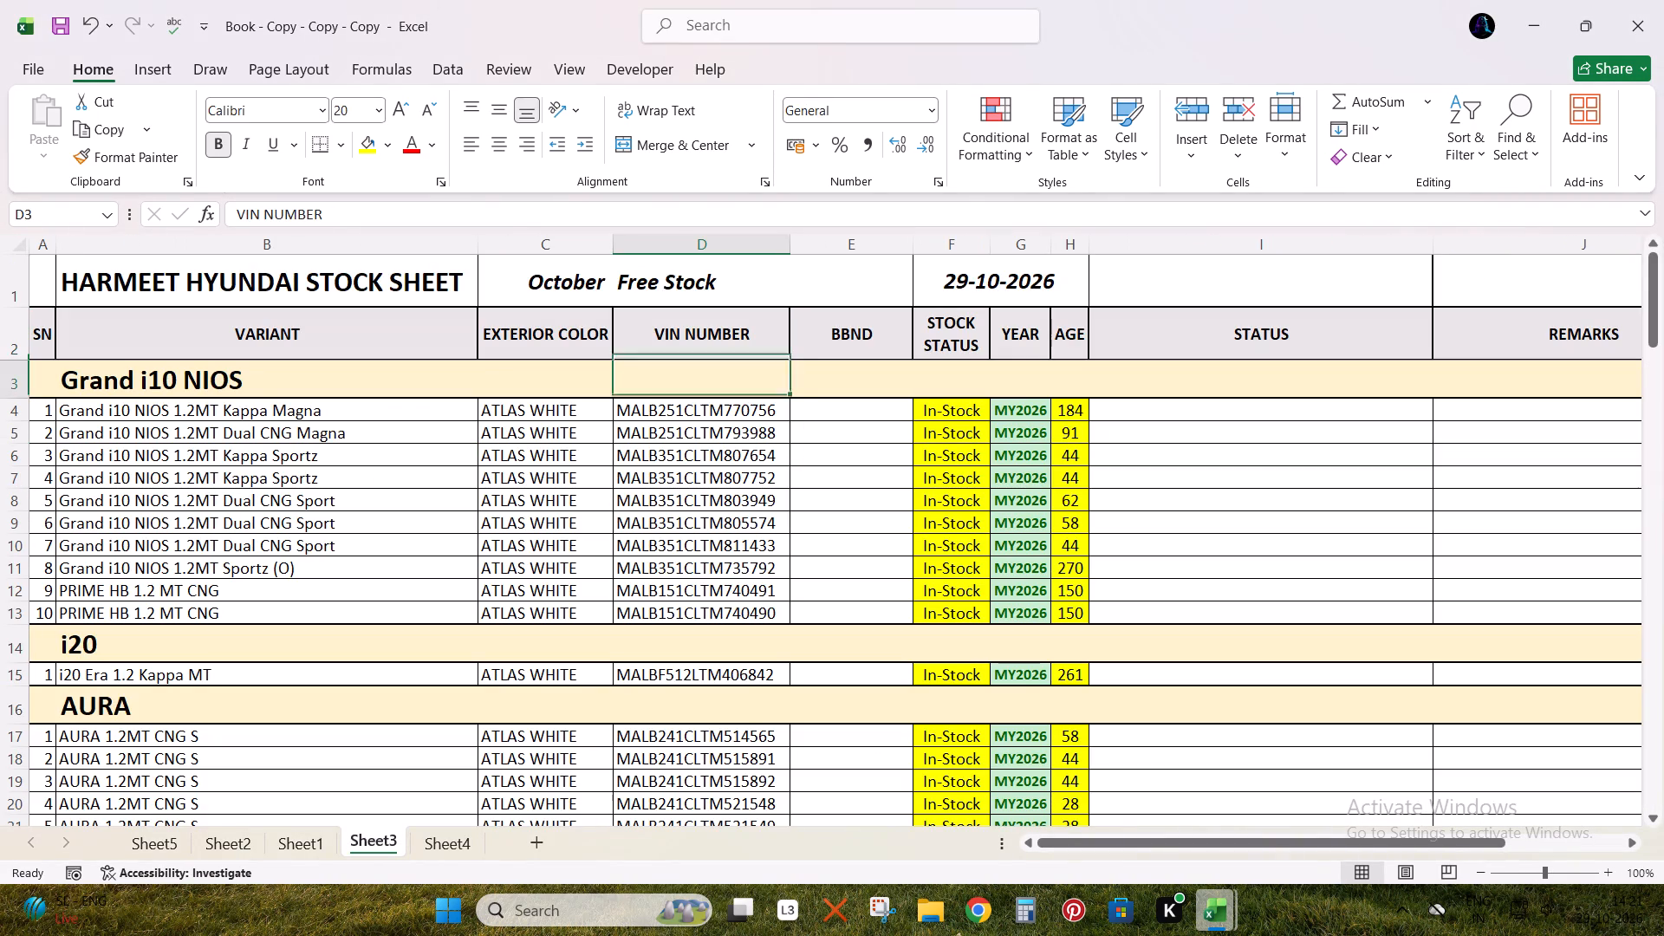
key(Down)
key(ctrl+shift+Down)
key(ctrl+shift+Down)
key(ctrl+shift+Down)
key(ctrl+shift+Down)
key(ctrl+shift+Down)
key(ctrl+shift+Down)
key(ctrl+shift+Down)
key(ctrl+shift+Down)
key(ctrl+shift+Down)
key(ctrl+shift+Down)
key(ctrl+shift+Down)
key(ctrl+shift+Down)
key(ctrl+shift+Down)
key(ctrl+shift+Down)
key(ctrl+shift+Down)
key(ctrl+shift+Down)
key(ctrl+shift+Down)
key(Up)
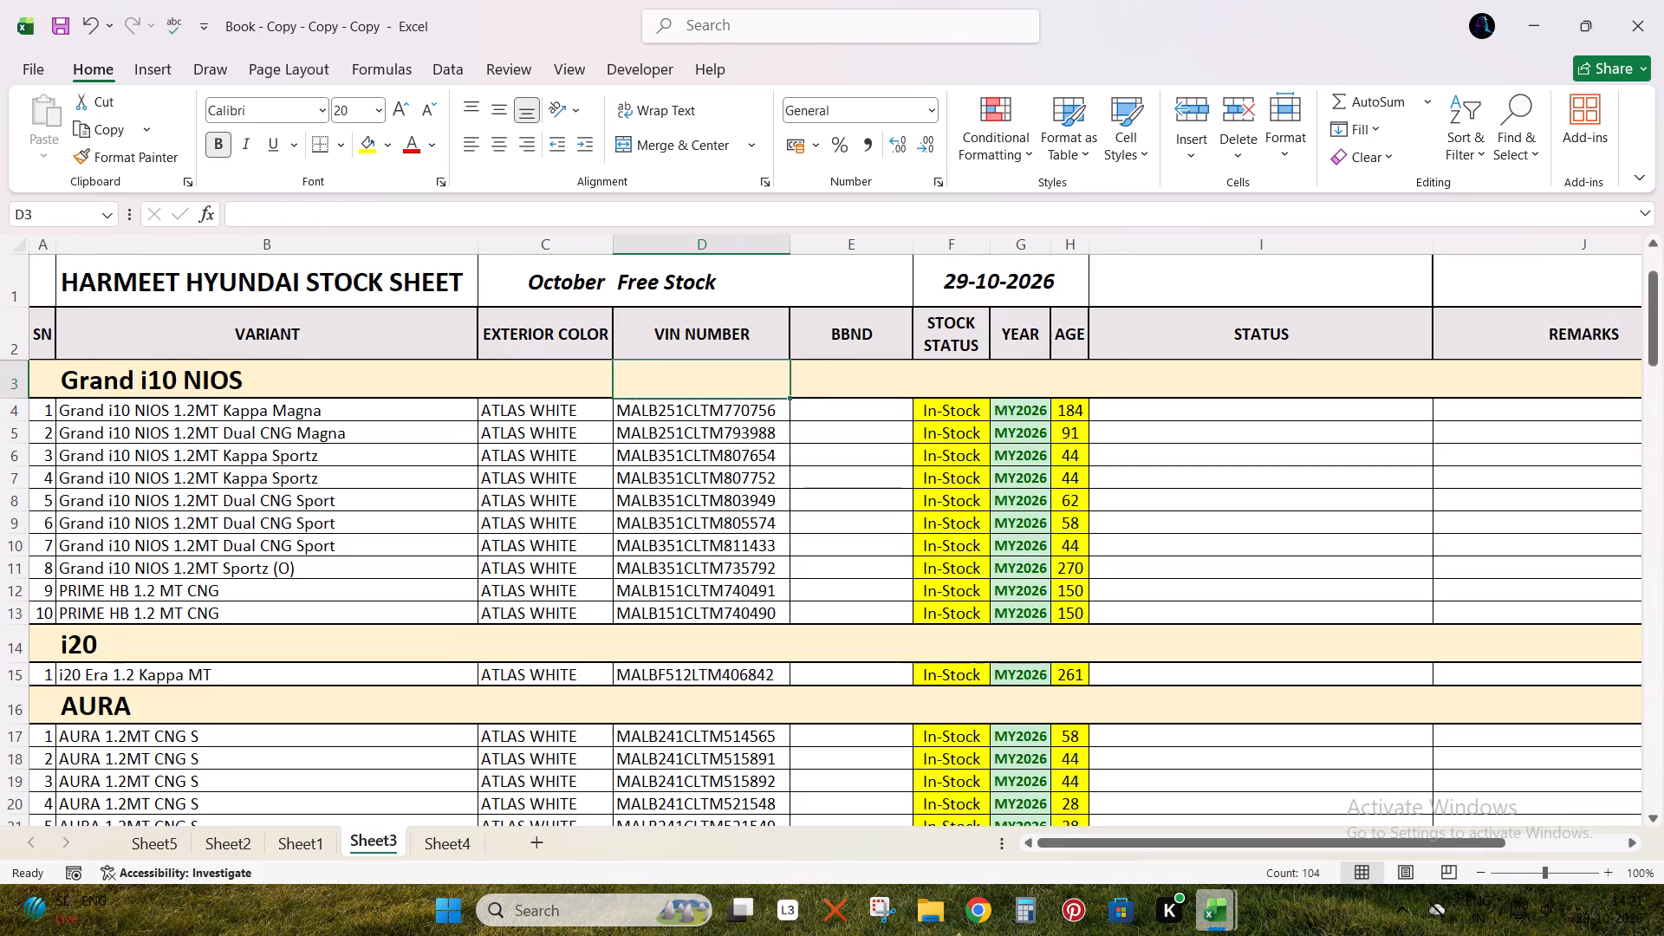
Turn on filters in Sheet3's header row and filter EXTERIOR COLOR to exclude blanks.
key(Up)
key(ctrl+shift+l)
key(Left)
key(alt+Down)
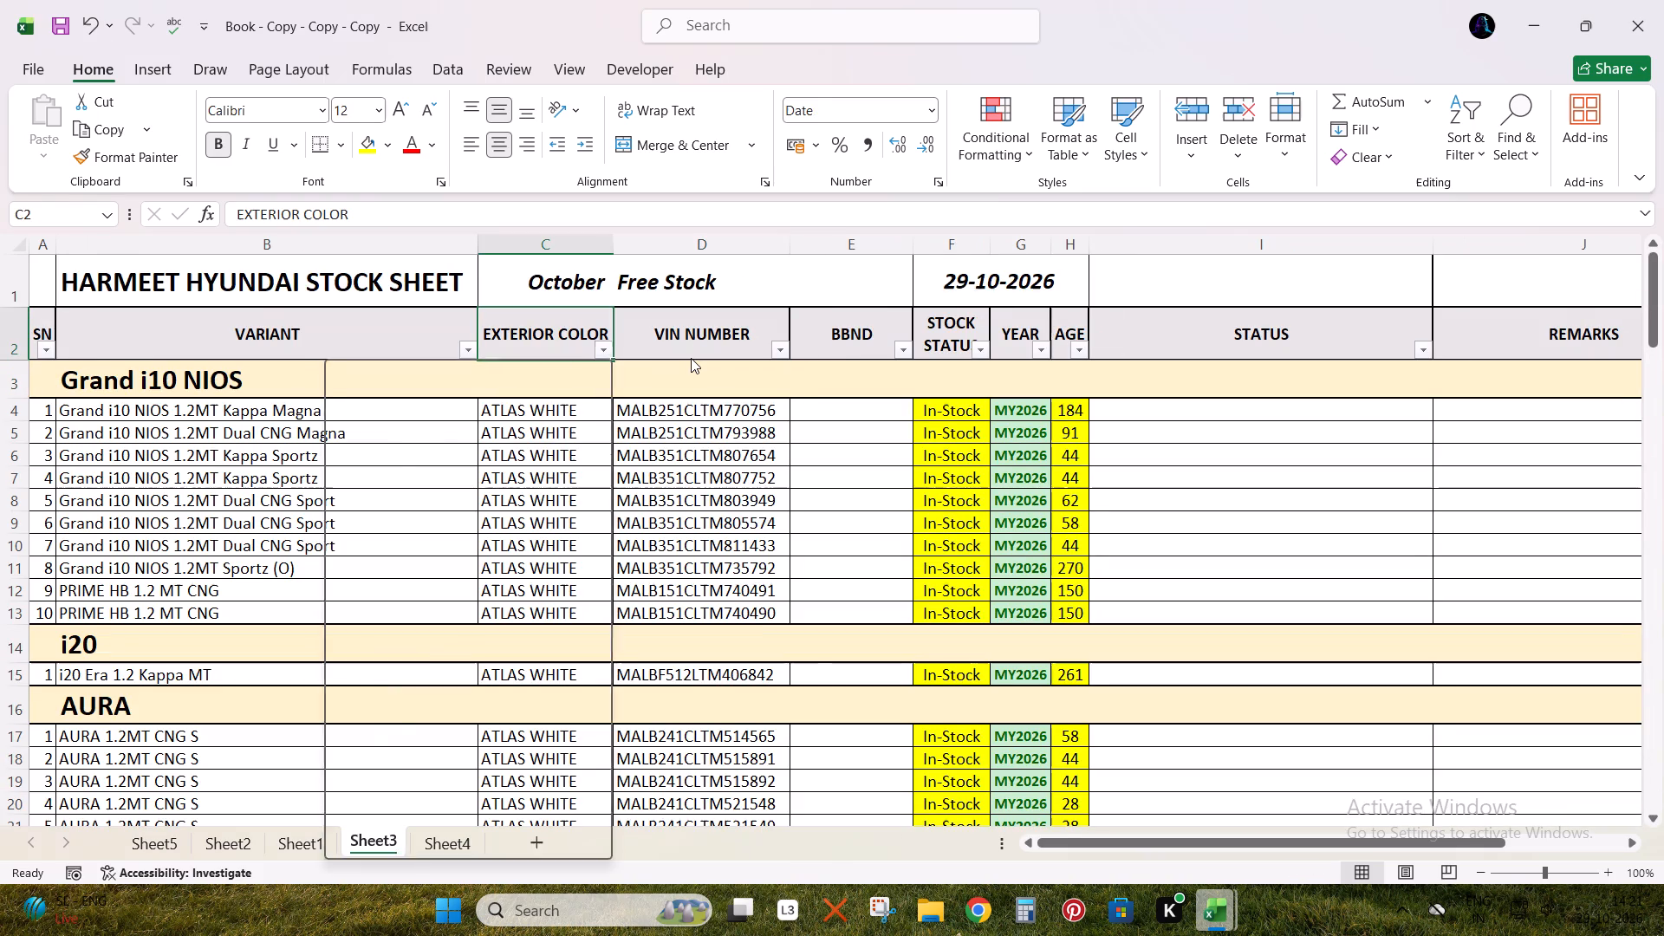
key(Down)
key(Down)
key(Down)
key(Down)
key(Down)
key(Down)
key(Down)
key(Down)
key(Down)
key(Down)
key(Down)
key(Down)
key(Down)
key(Down)
key(Down)
key(Down)
key(space)
key(Return)
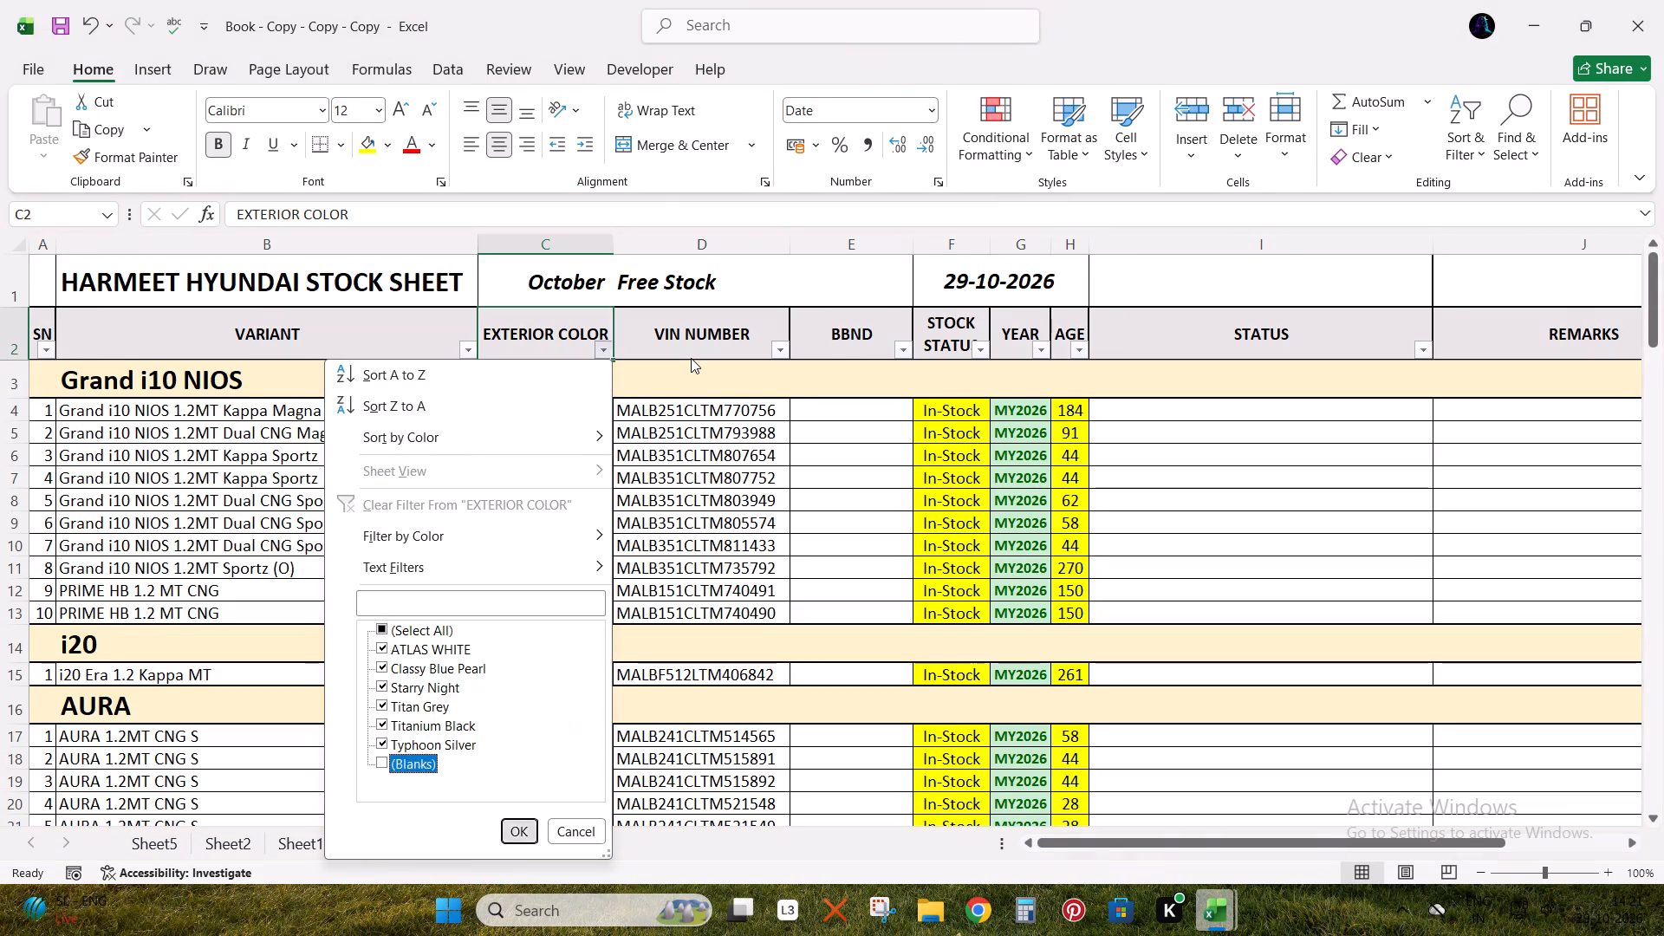
Copy the filtered VIN NUMBER entries from D4 downward and paste them at F107, below the FREE STOCK list.
key(Right)
key(Down)
key(ctrl+shift+Down)
key(ctrl+c)
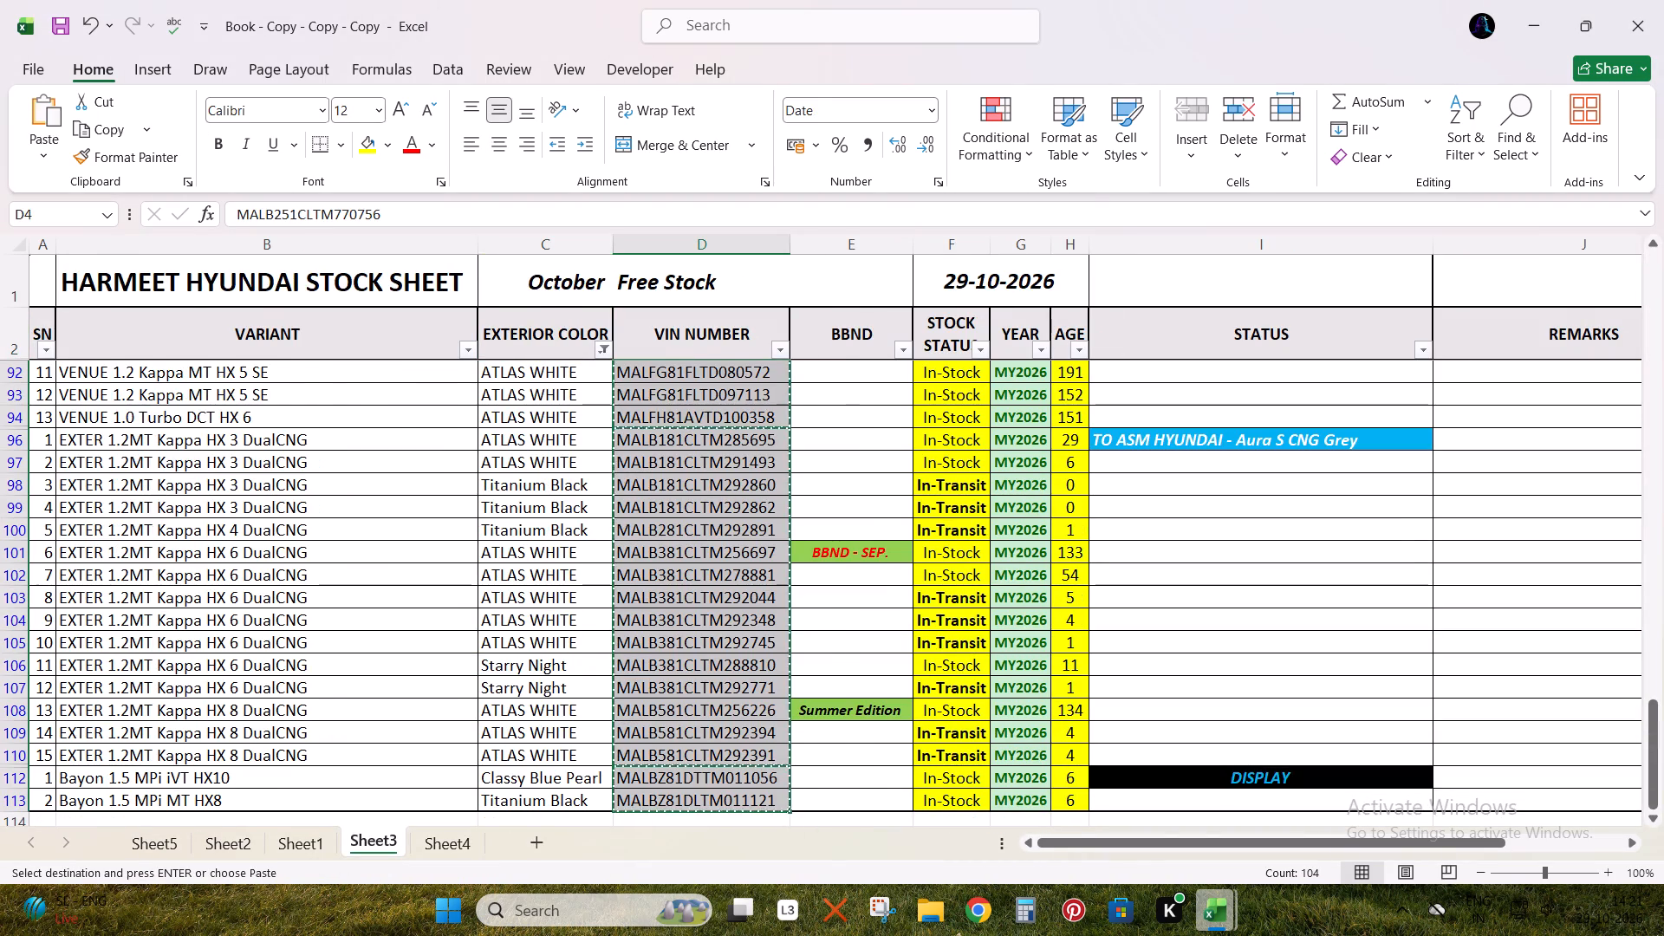
key(alt+Tab)
key(ctrl+Down)
key(Right)
key(Down)
key(Down)
key(Right)
key(Down)
key(Right)
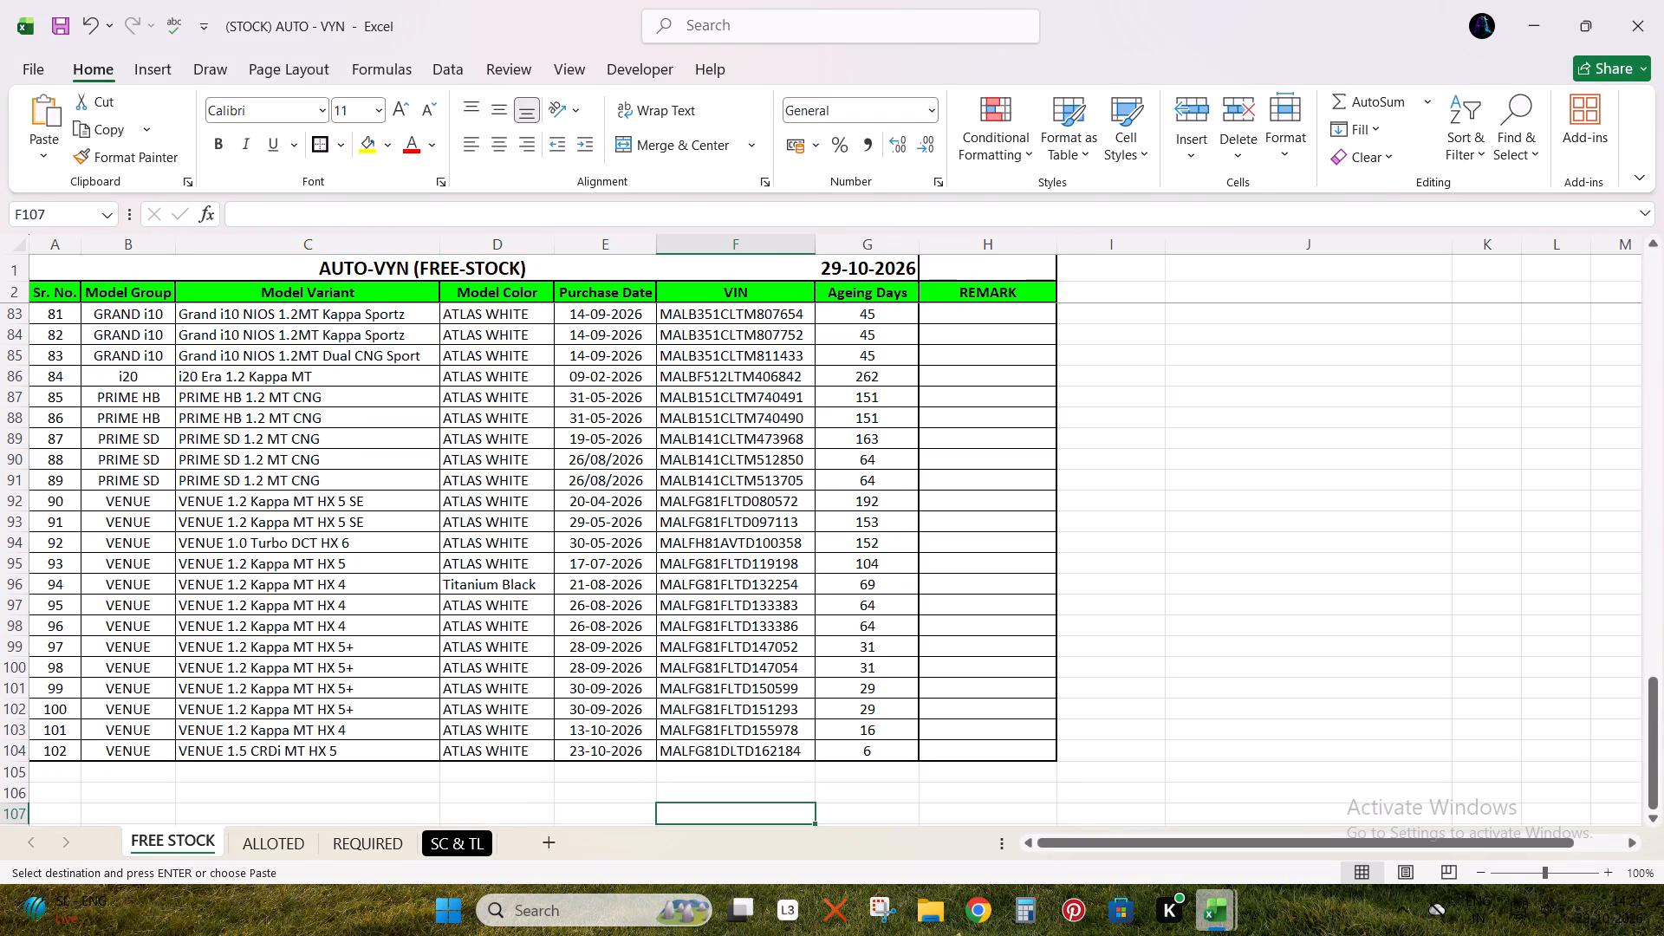
key(ctrl+v)
Highlight duplicate values in the VIN column F of FREE STOCK with conditional formatting, using the default format.
click(757, 245)
click(960, 168)
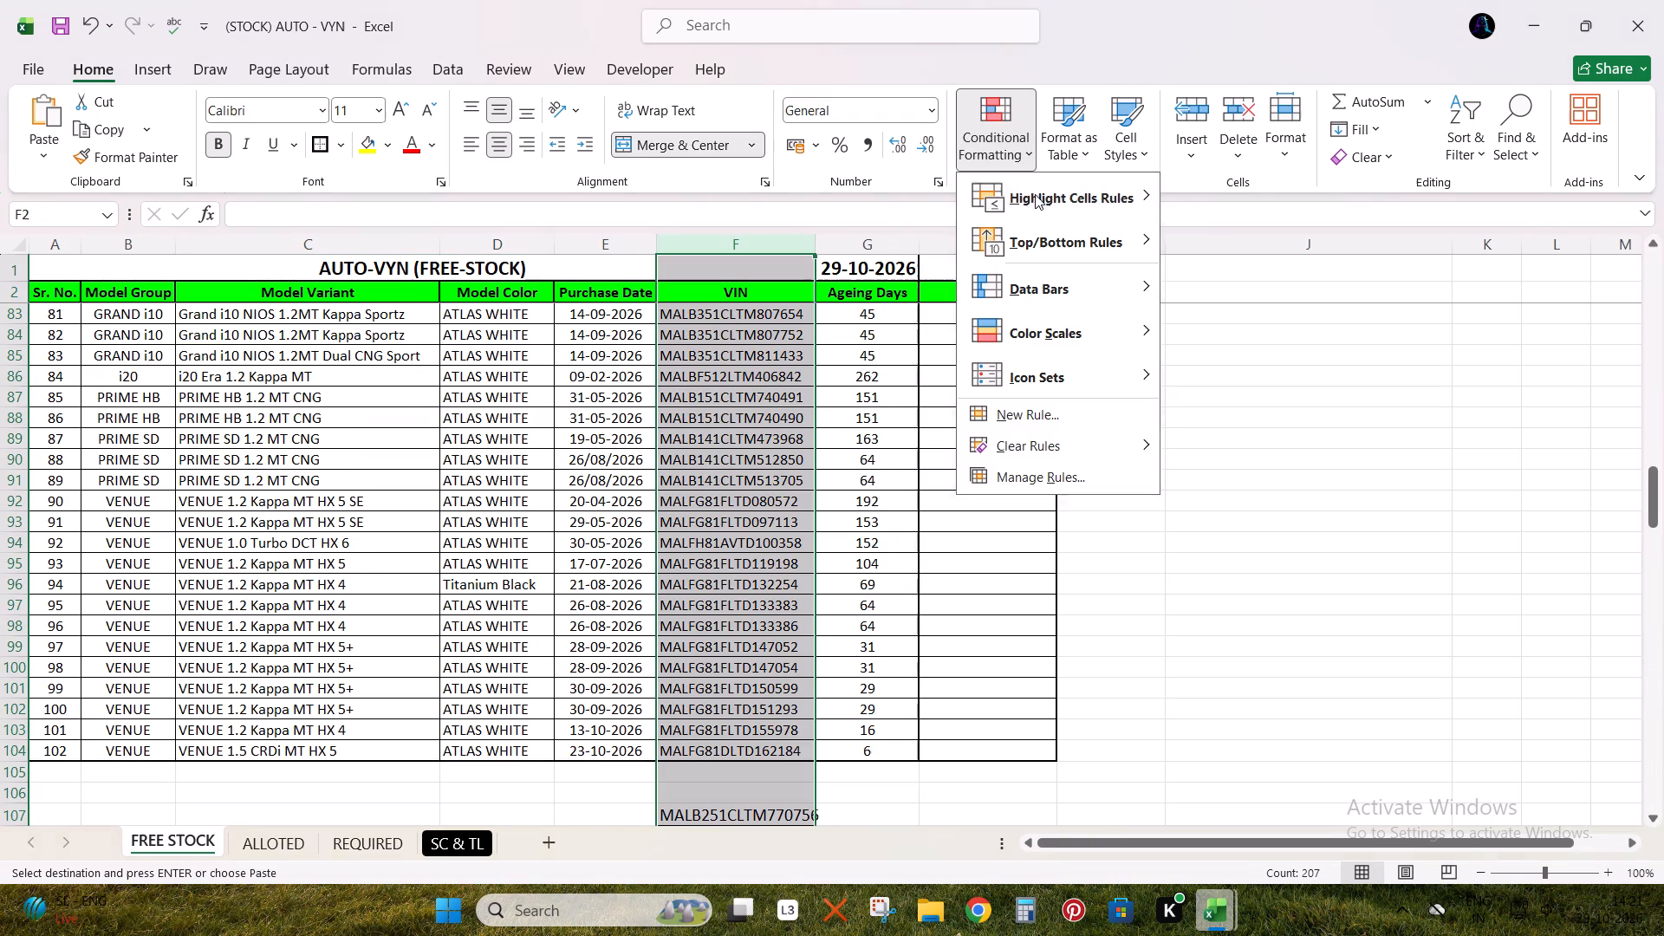
click(1038, 197)
click(1284, 461)
key(Return)
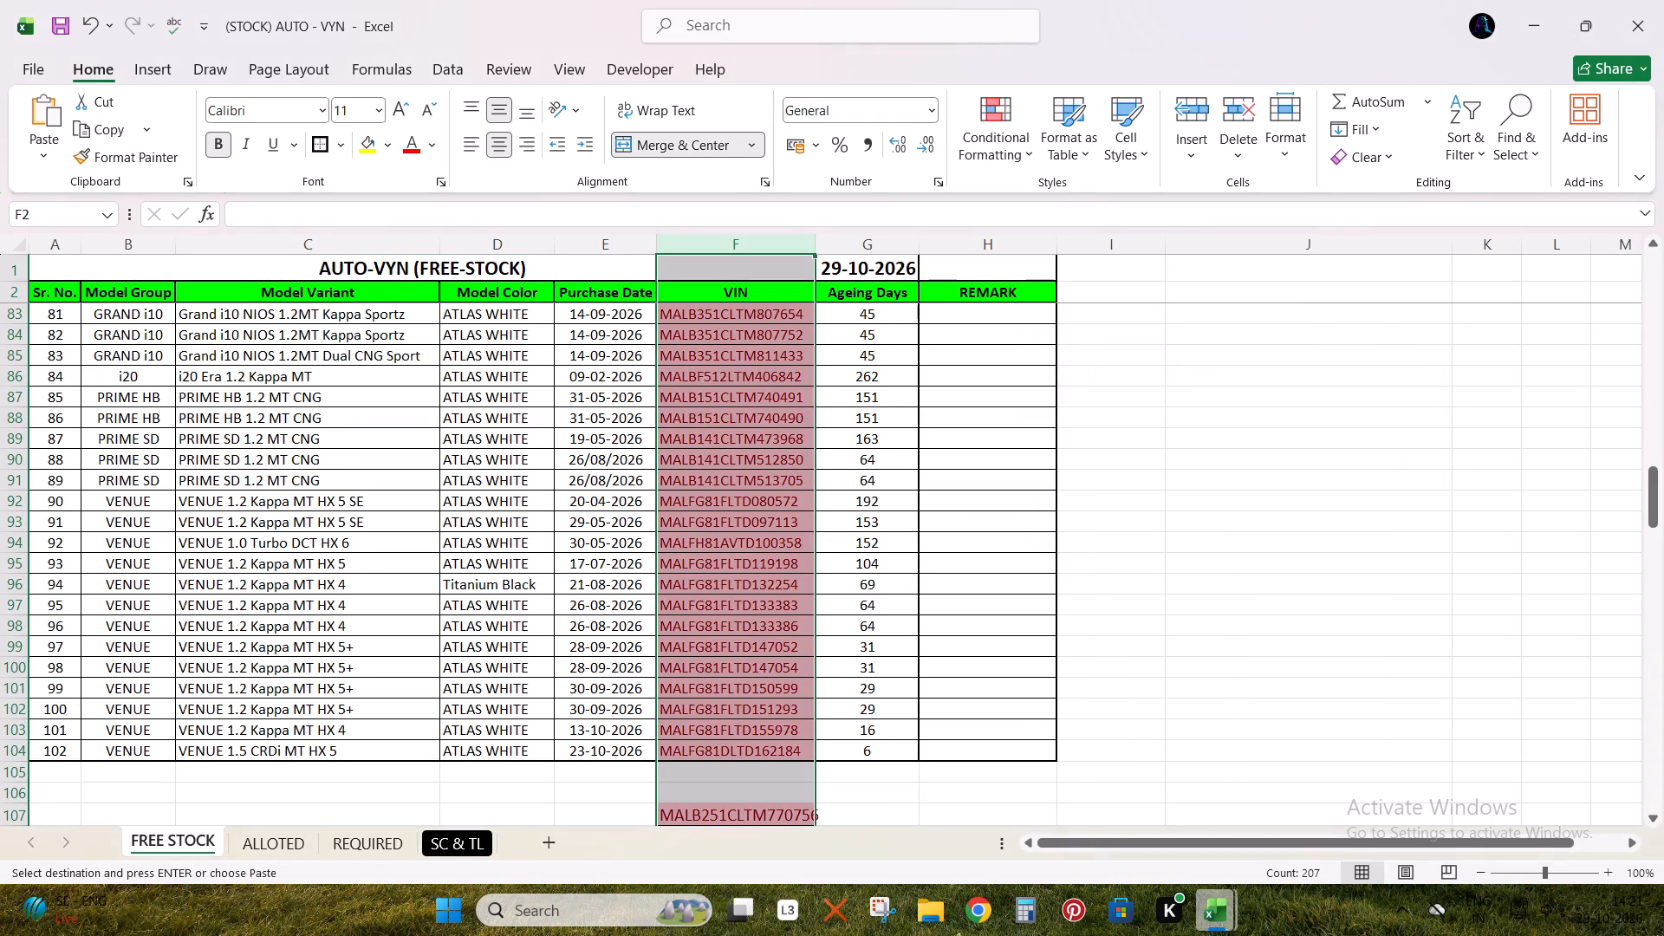
click(780, 302)
key(Down)
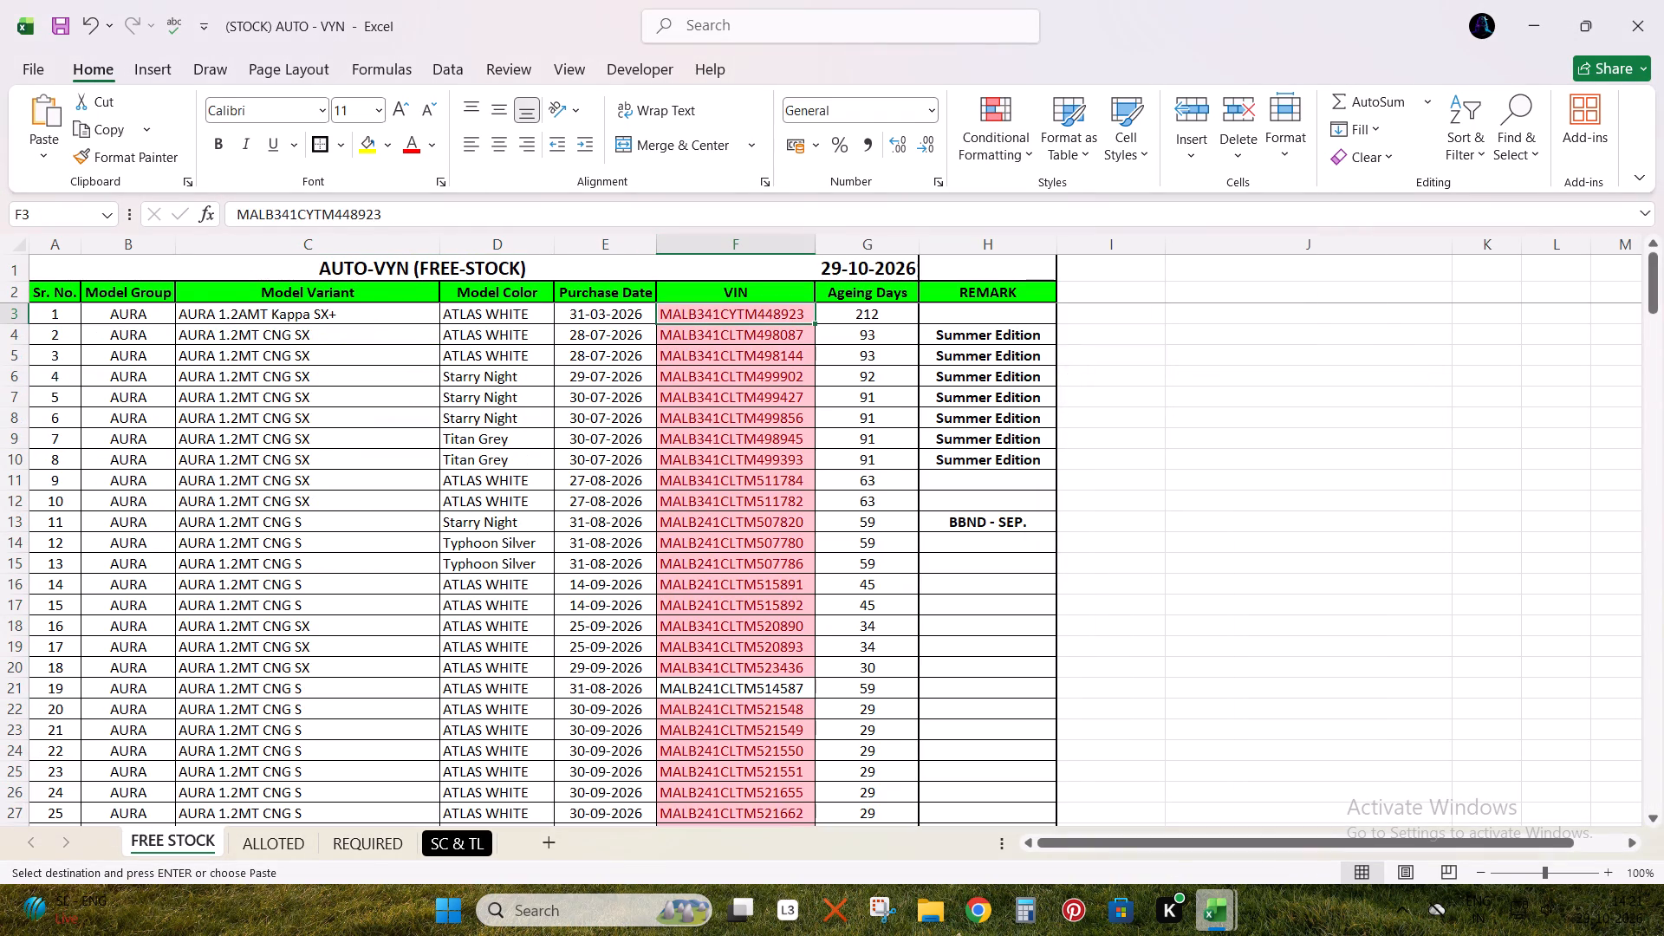
Delete the FREE STOCK rows whose VINs are not highlighted: row 21 (AURA CNG S), row 66 (EXTER HX6DualCNGSE) and row 77 (AQUA TEAL Grand i10).
click(761, 692)
key(shift+space)
key(ctrl+minus)
scroll(761, 692, down, 4)
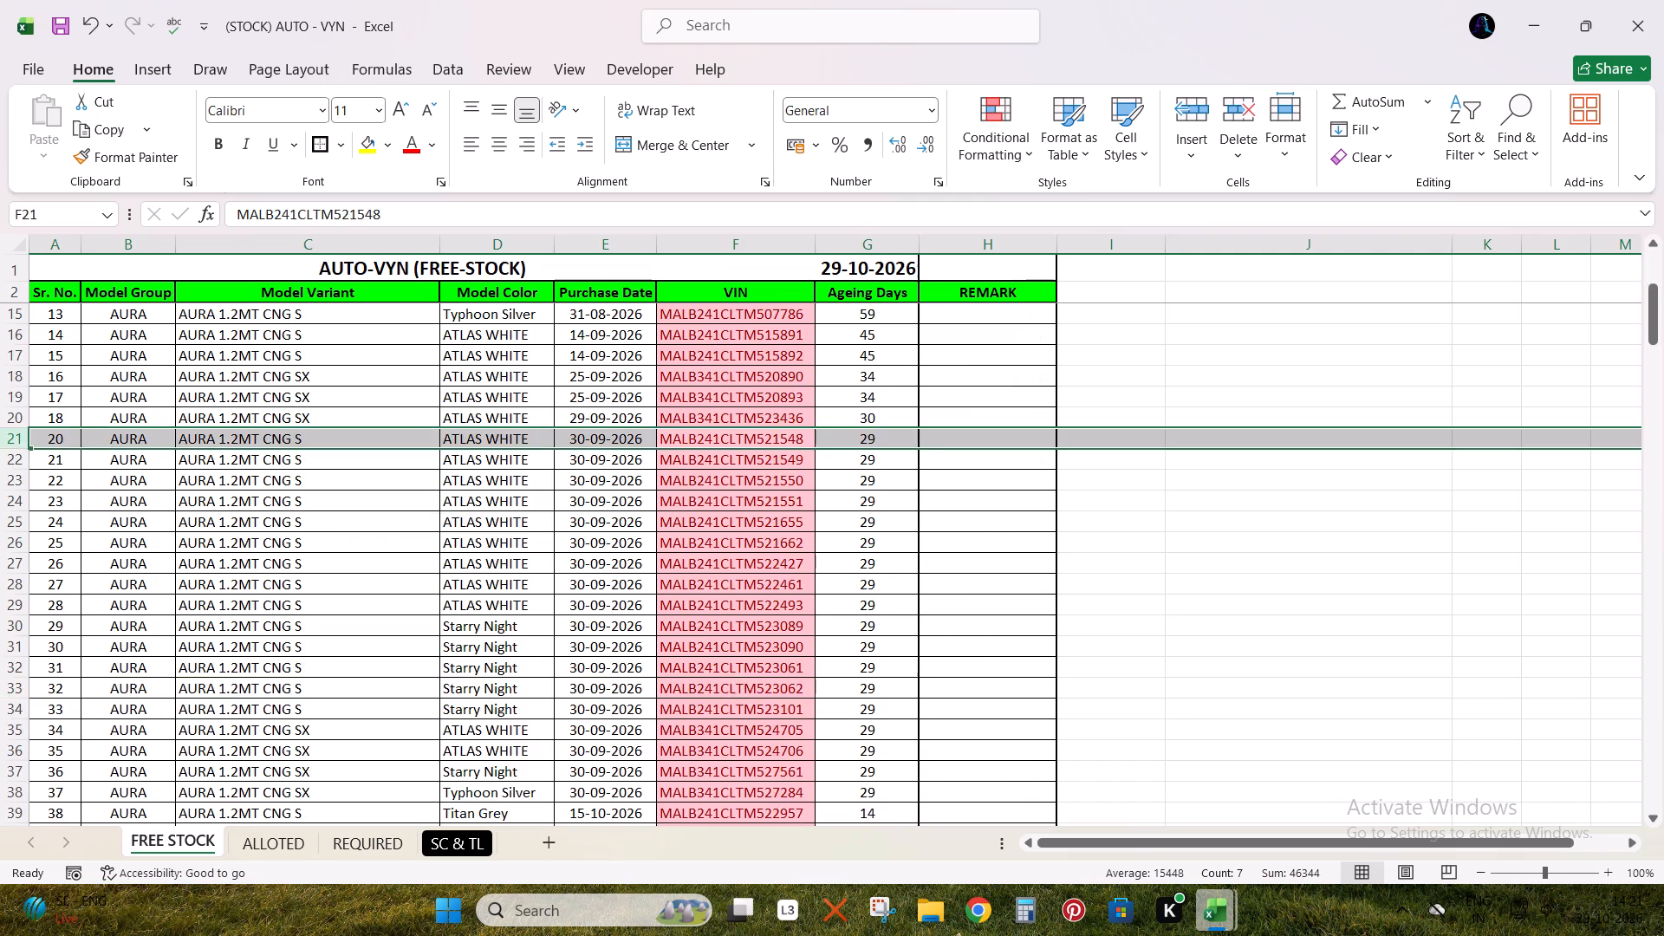
scroll(761, 692, down, 11)
click(766, 693)
key(shift+space)
key(ctrl+minus)
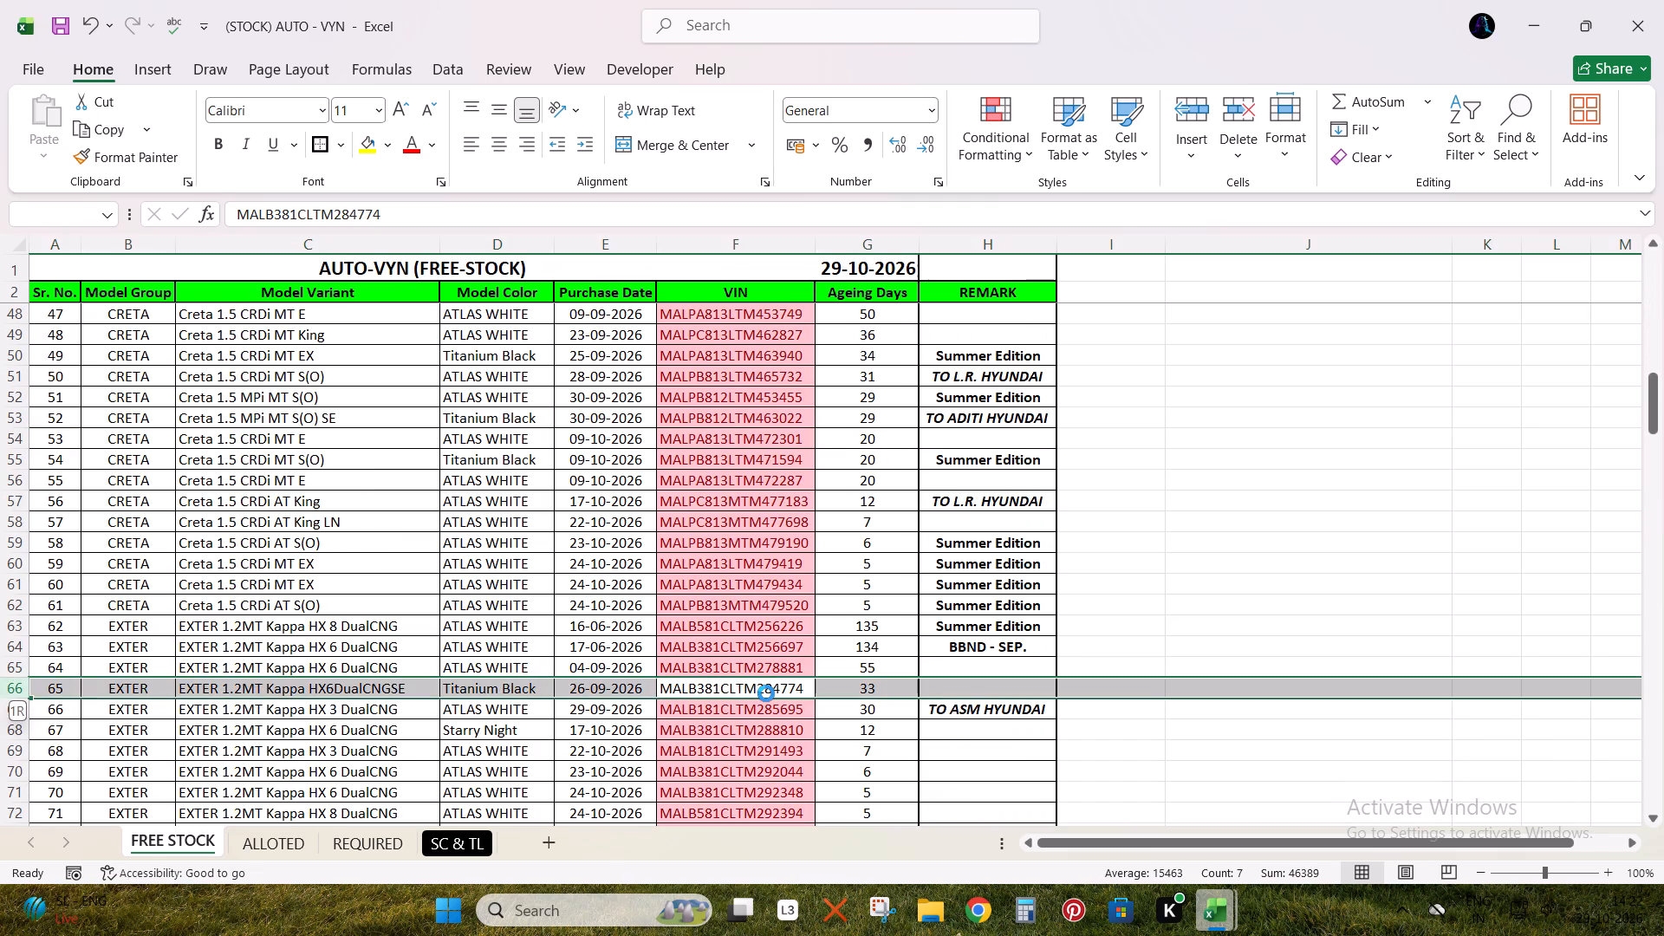
scroll(767, 693, down, 4)
click(770, 670)
key(shift+space)
key(ctrl+minus)
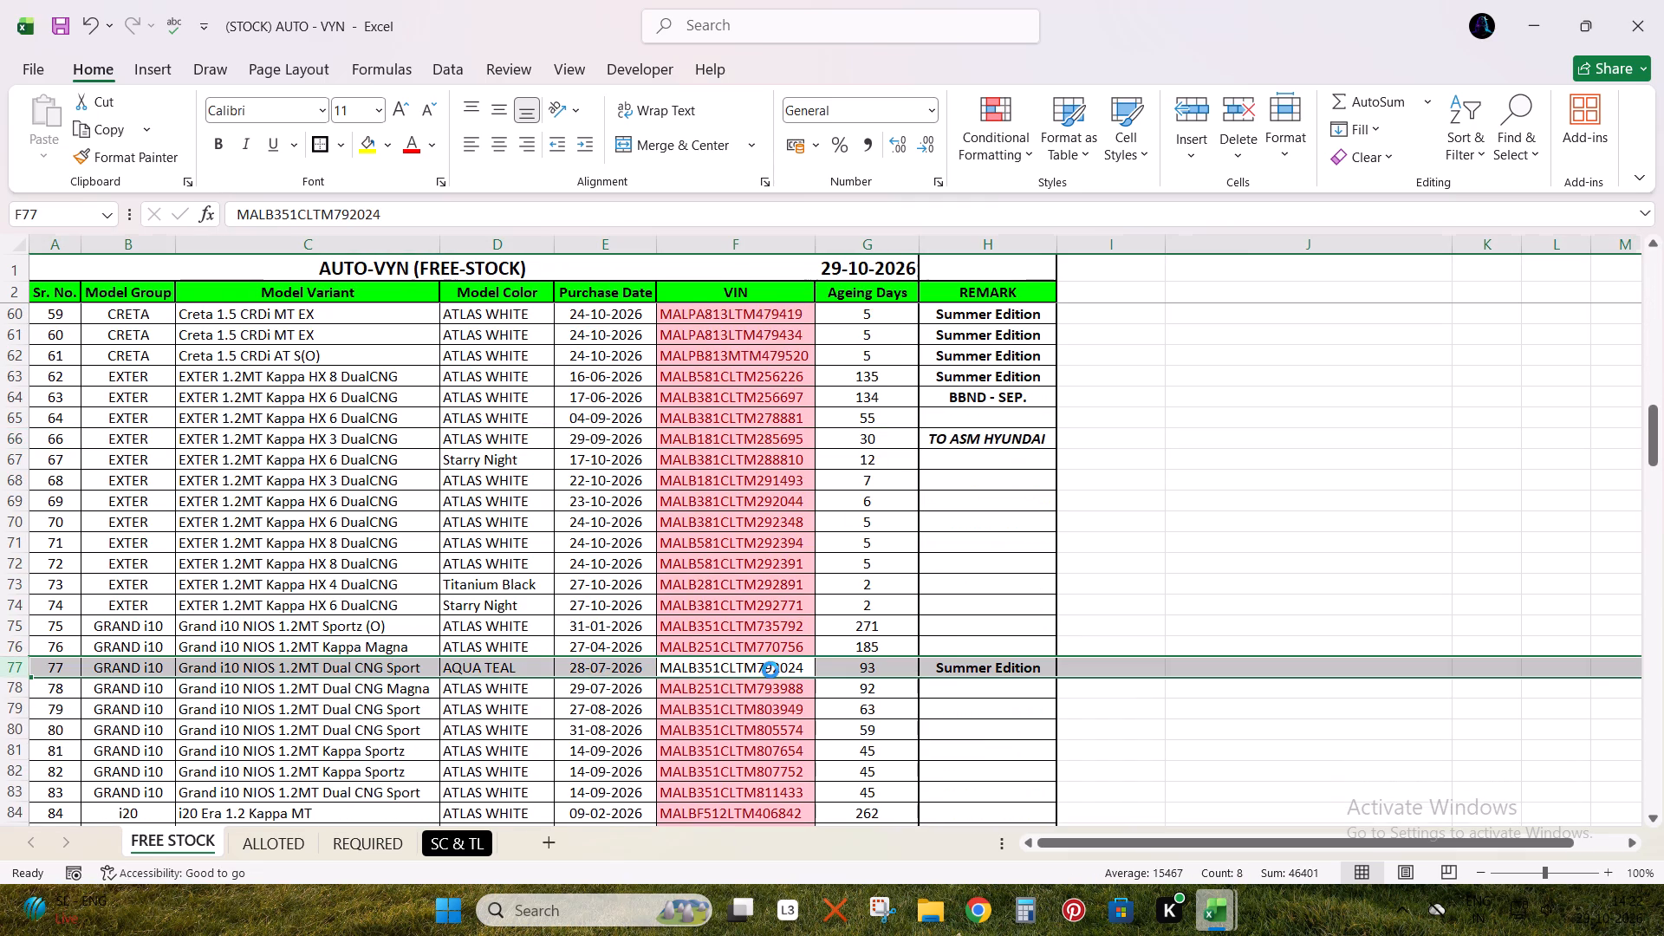
scroll(778, 666, down, 6)
click(775, 679)
key(Up)
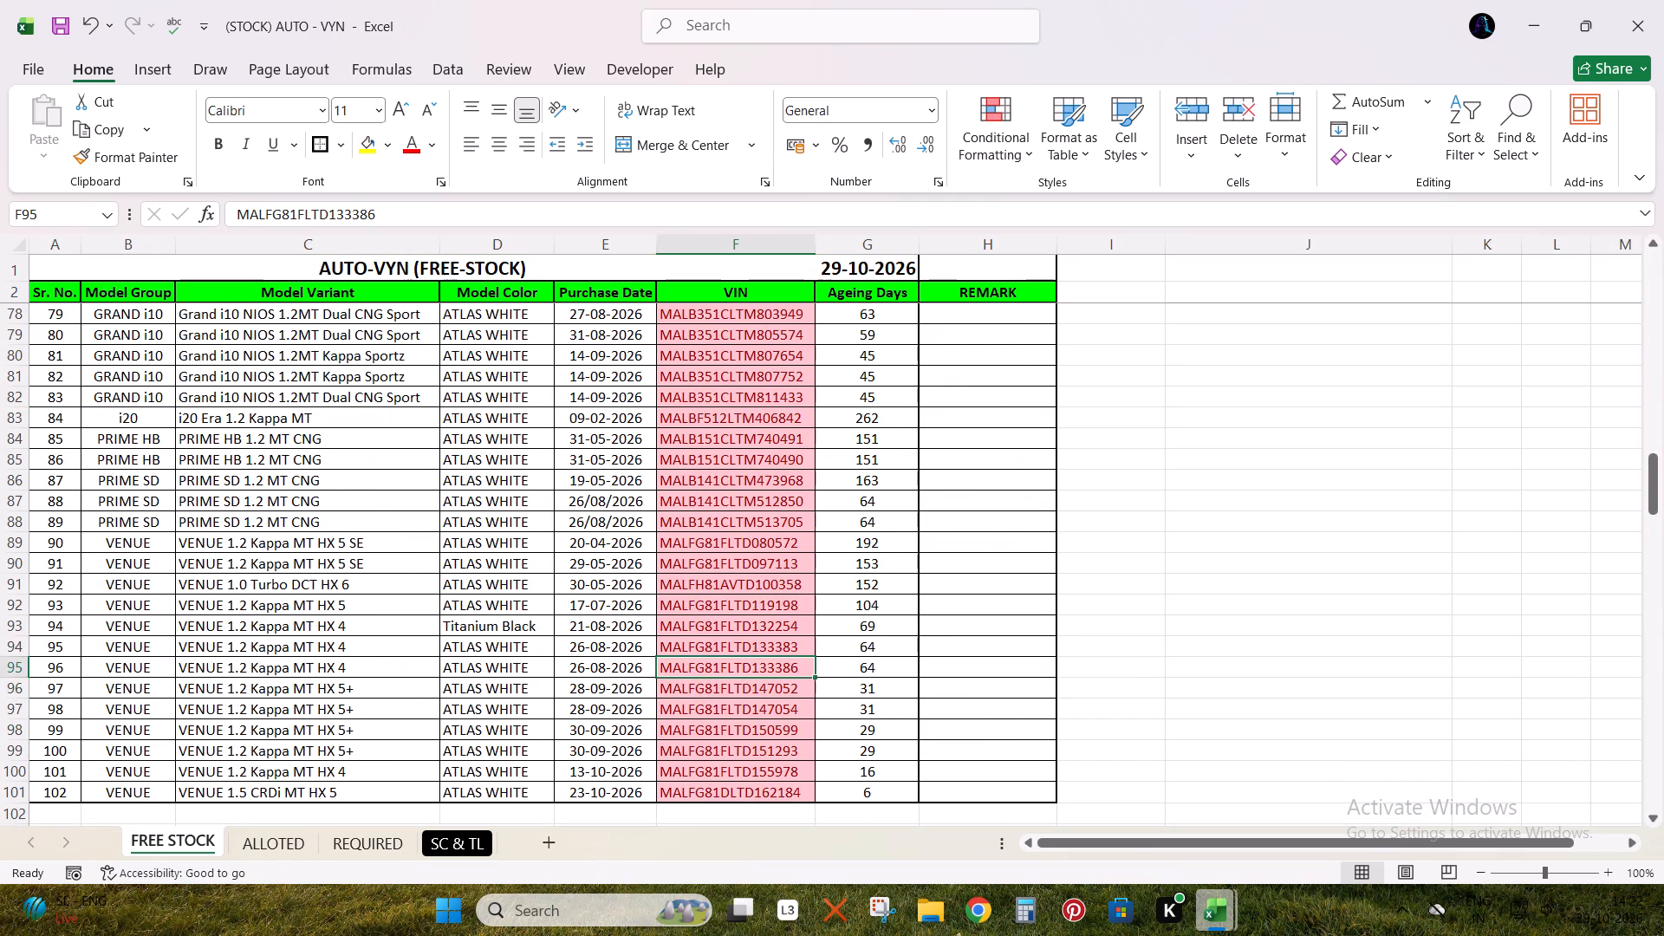
In the VIN list pasted below FREE STOCK, select together the entries without duplicate highlighting: F115, F149, F193:F194 and F200.
key(ctrl+Up)
key(Down)
key(ctrl+shift+Down)
scroll(717, 704, down, 3)
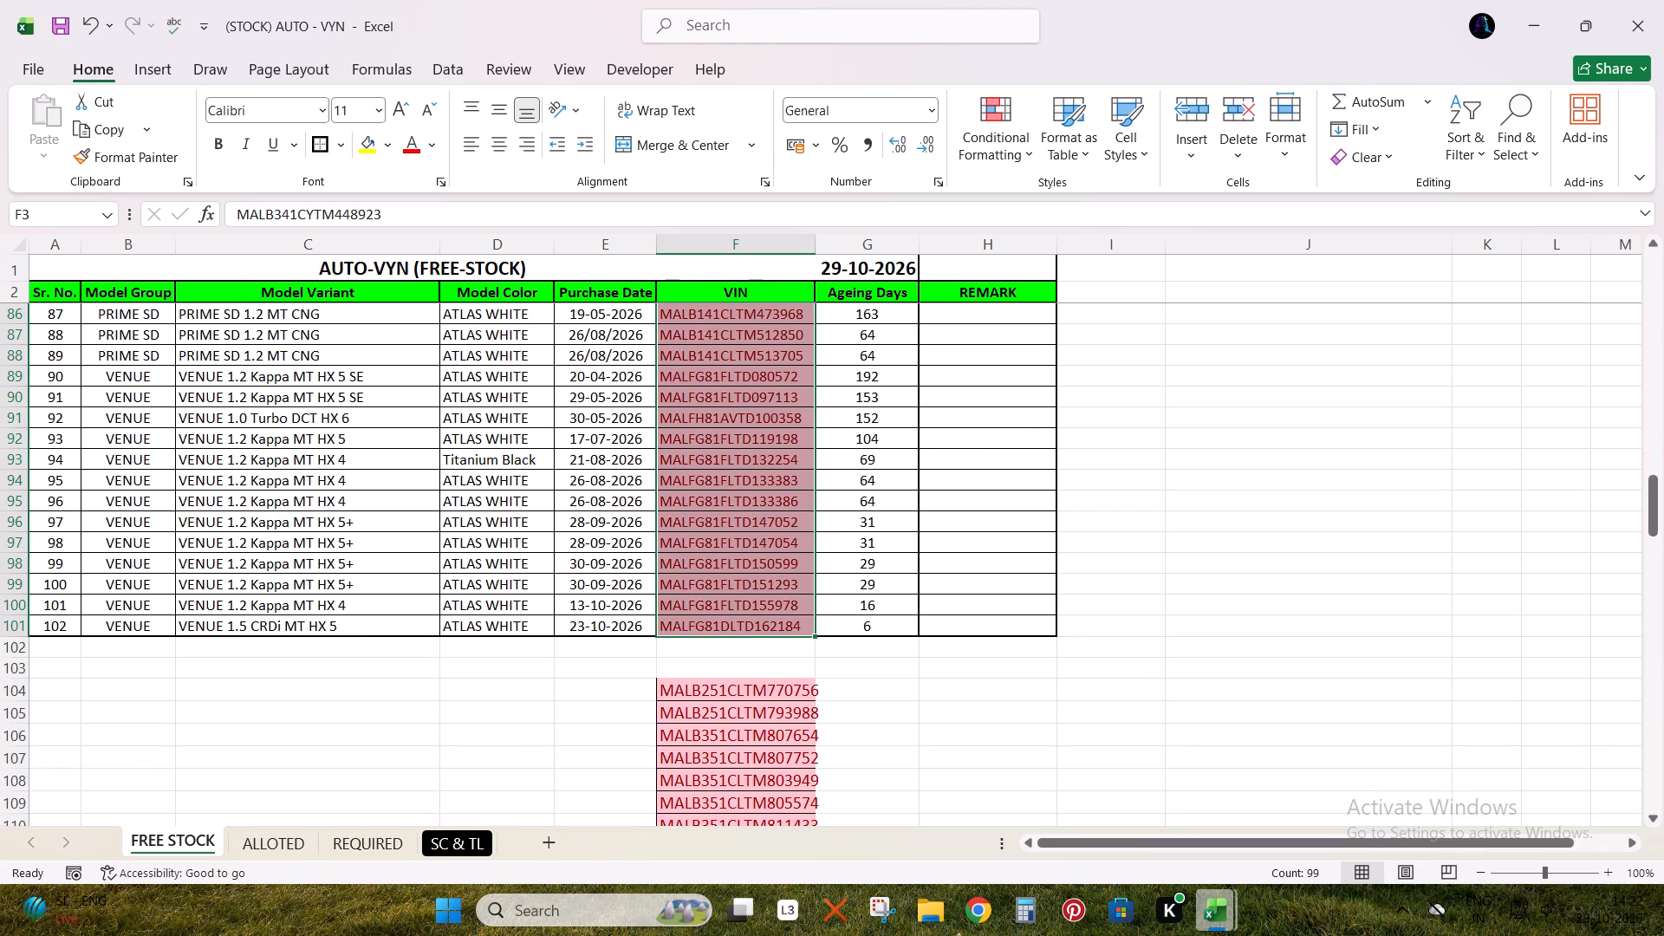
scroll(746, 690, down, 5)
click(767, 629)
scroll(838, 717, down, 2)
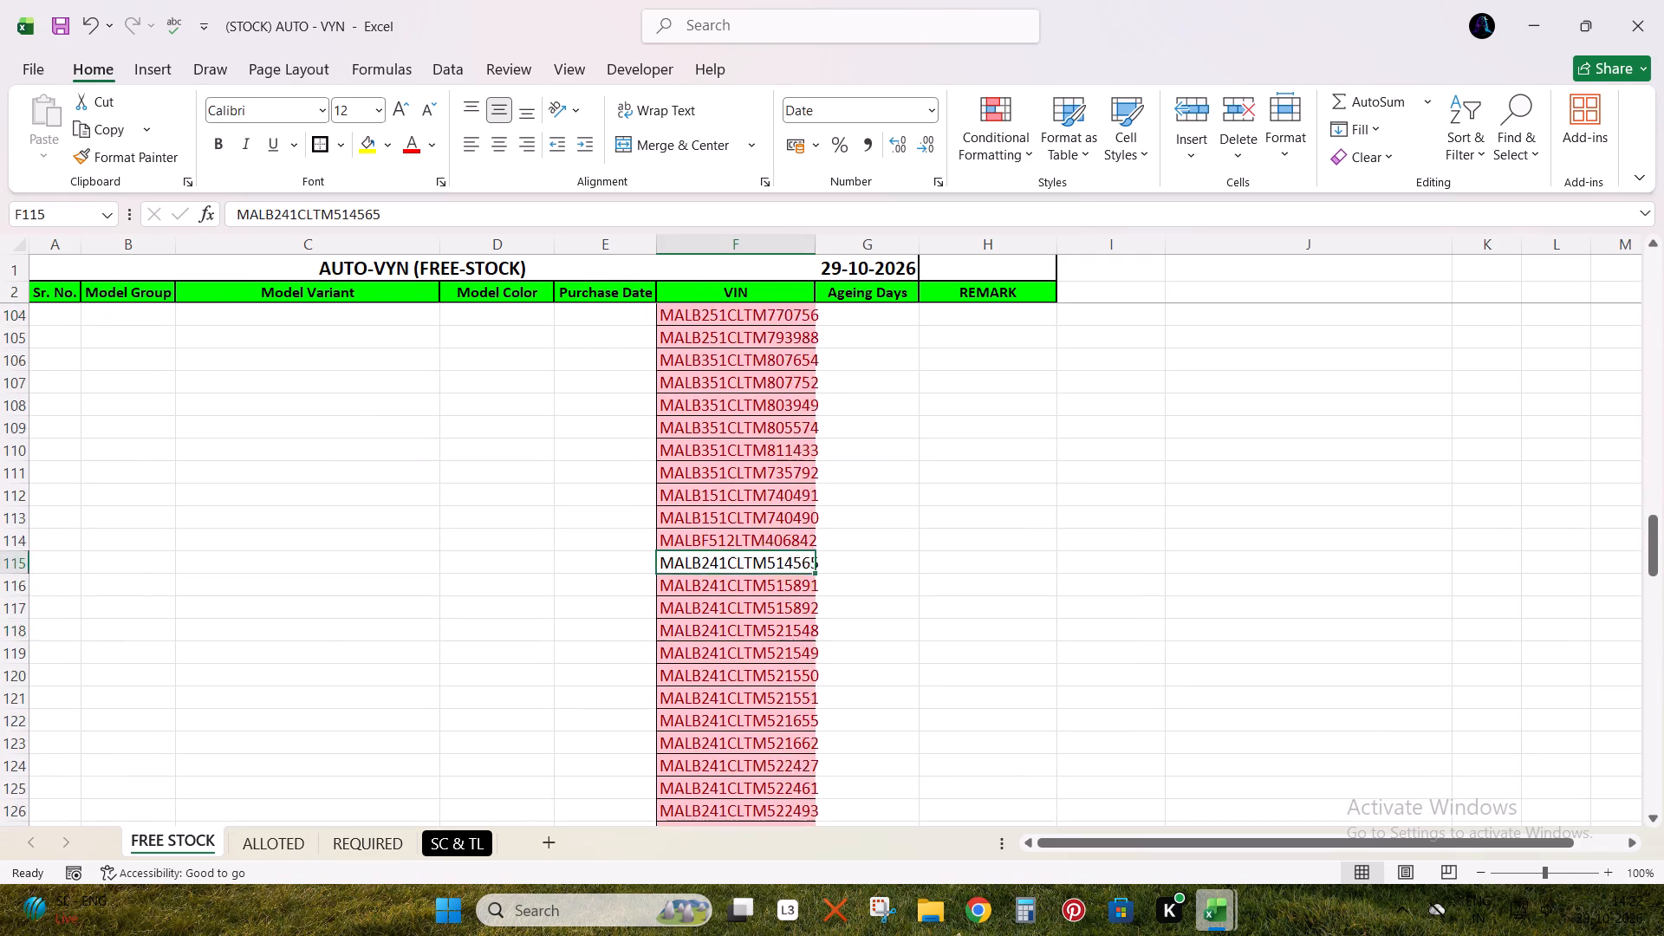
scroll(830, 719, down, 8)
ctrl+click(809, 716)
scroll(827, 712, down, 5)
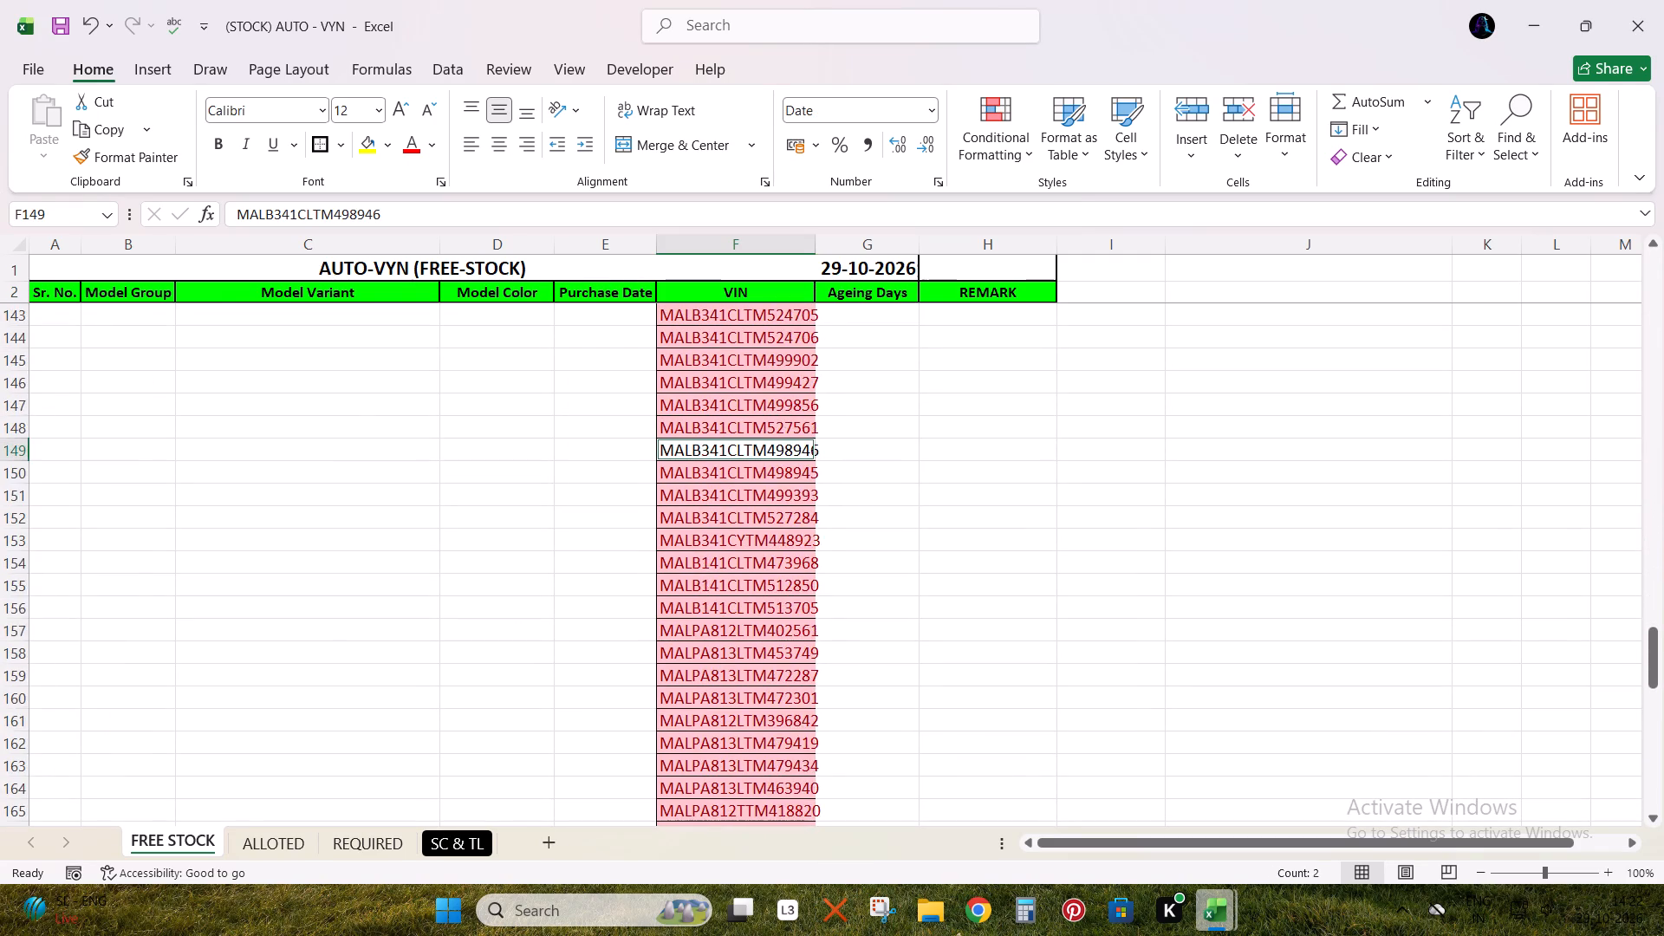
scroll(821, 712, down, 11)
ctrl+drag(774, 631, 774, 632)
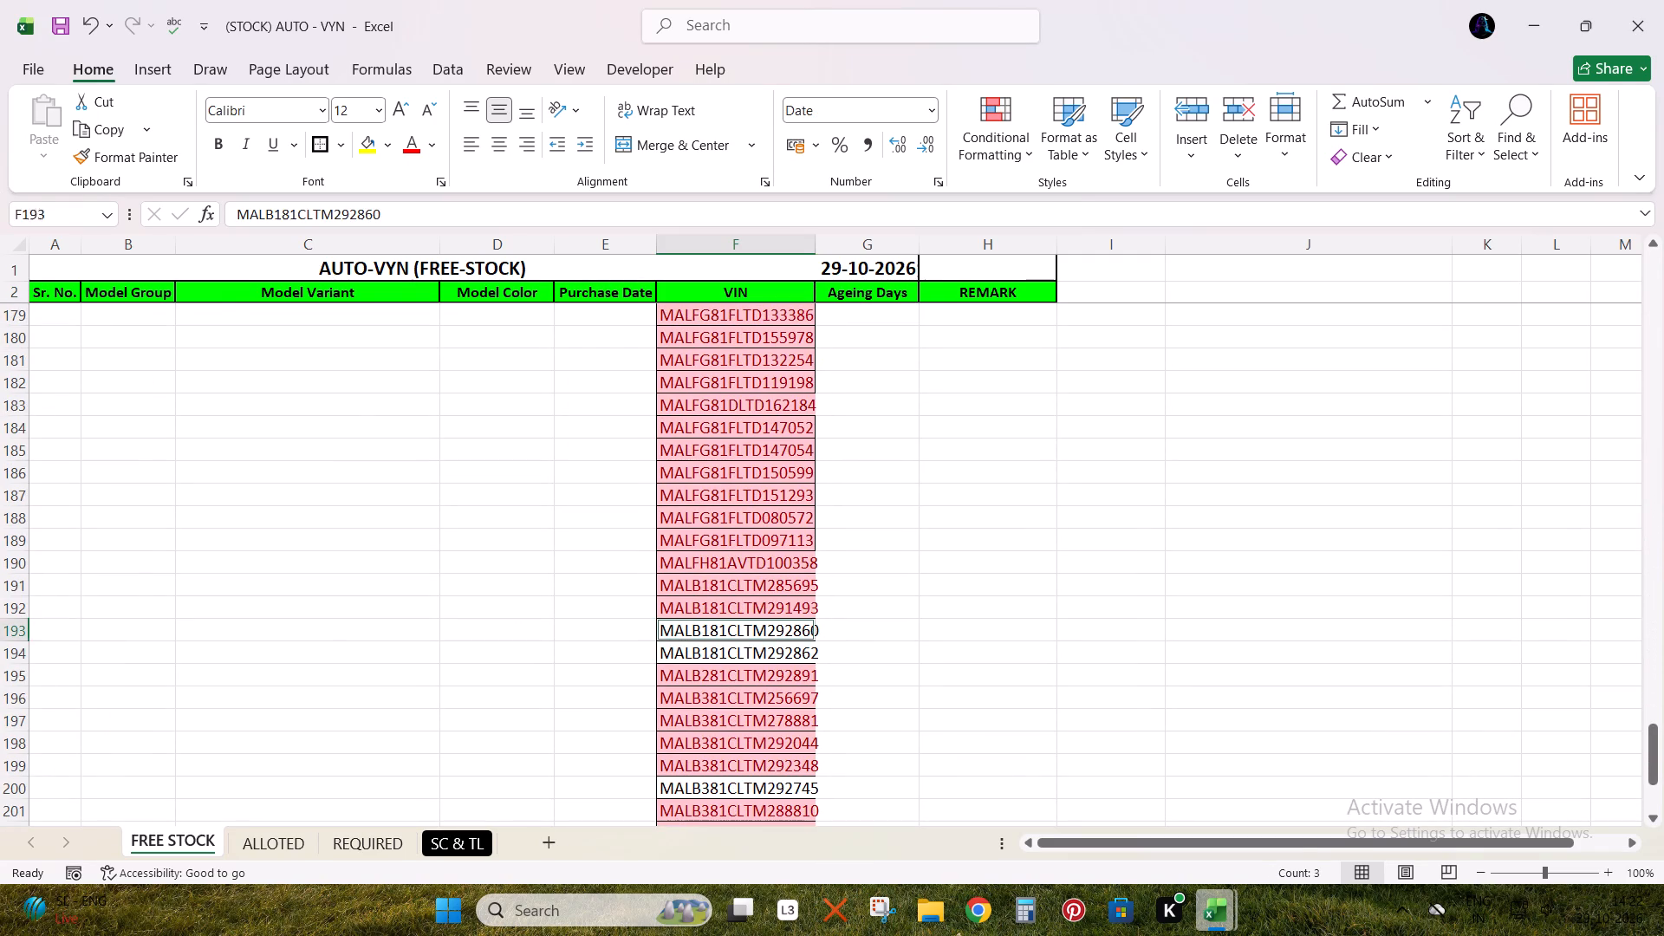
ctrl+drag(774, 632, 774, 660)
ctrl+click(776, 777)
scroll(793, 680, down, 4)
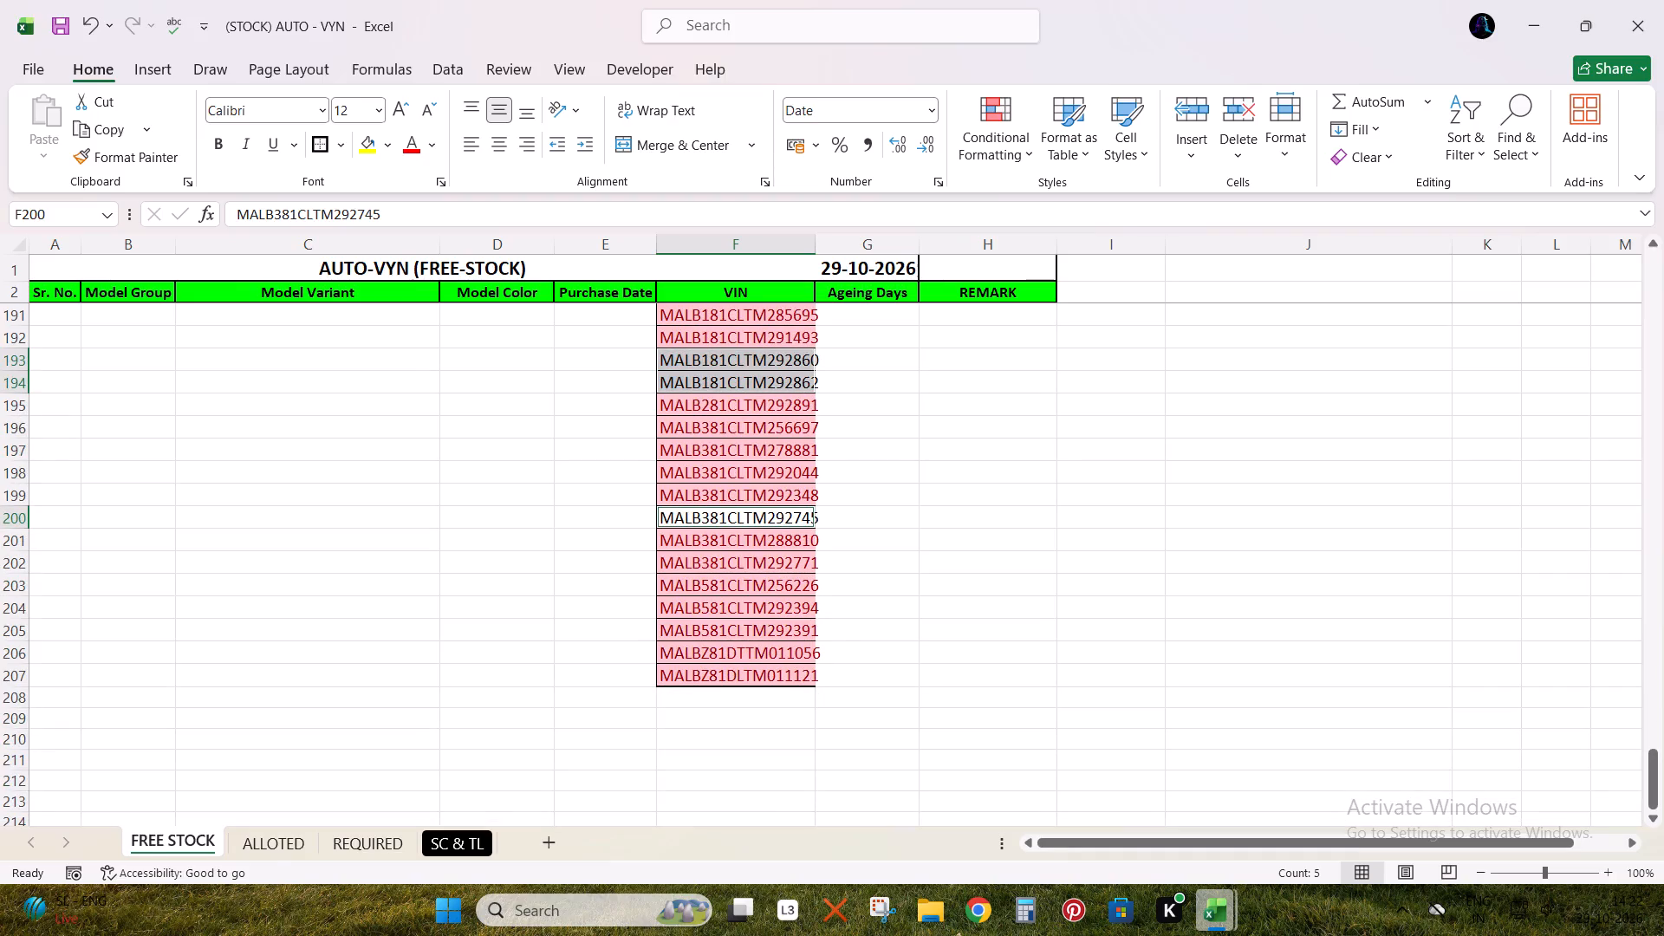
key(ctrl+c)
key(Escape)
Switch to the ALLOCATION STOCK SHEET workbook and delete rows 154 to 157 with the old pasted VINs on STOCK.
key(alt+Tab)
key(alt+Tab)
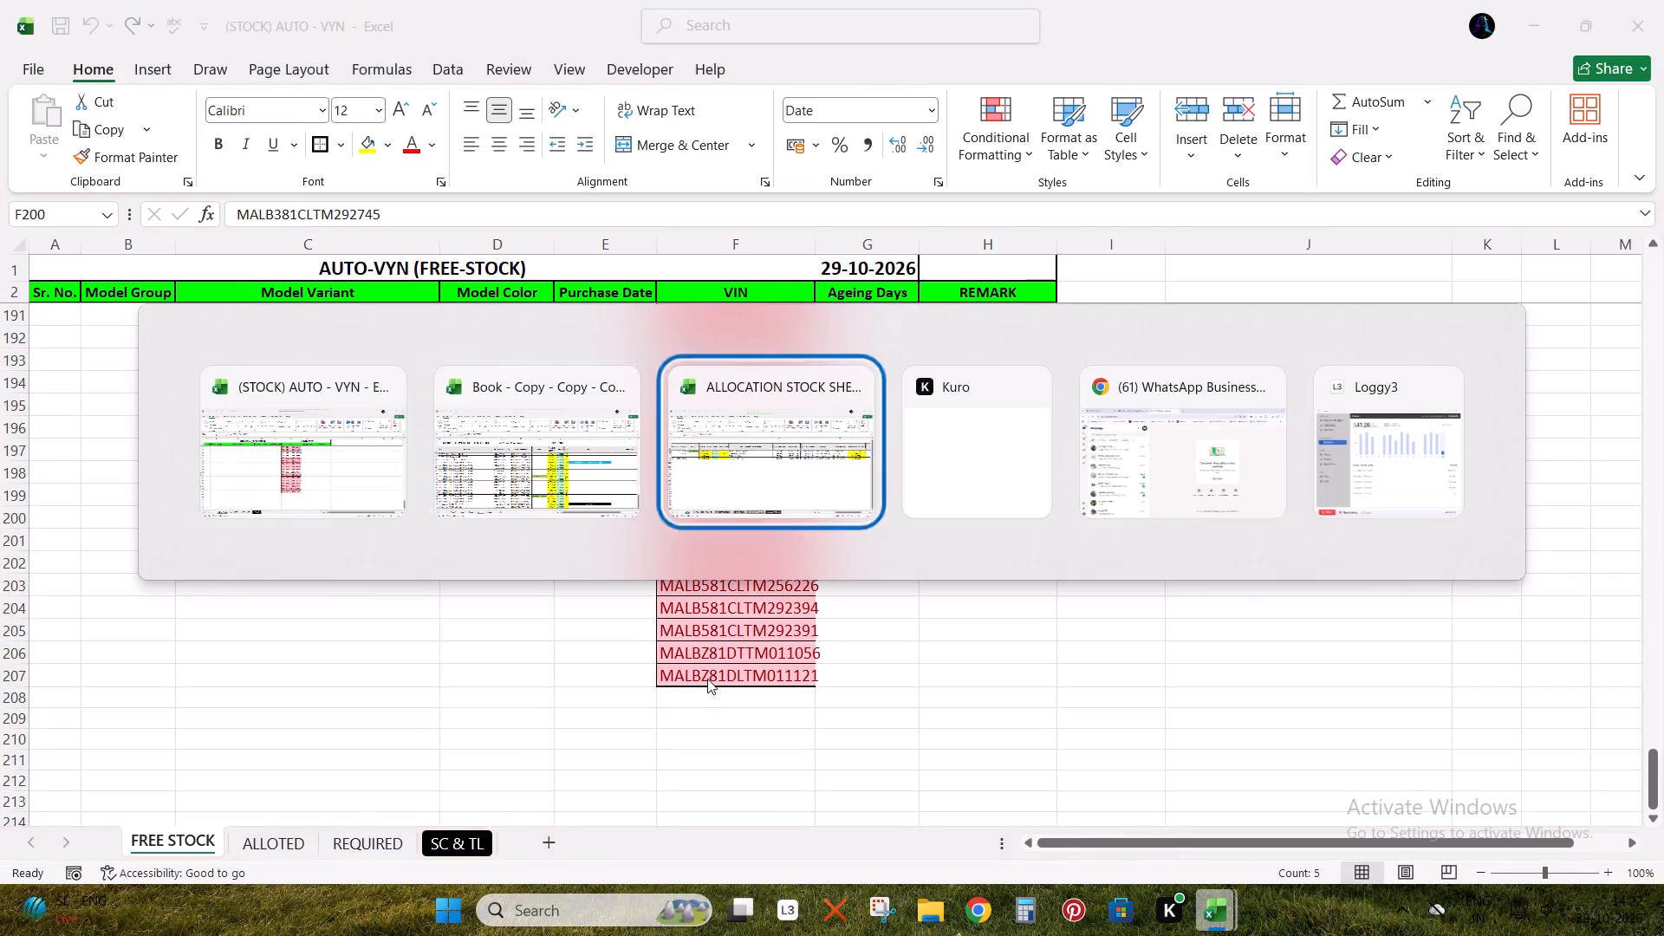
click(1255, 843)
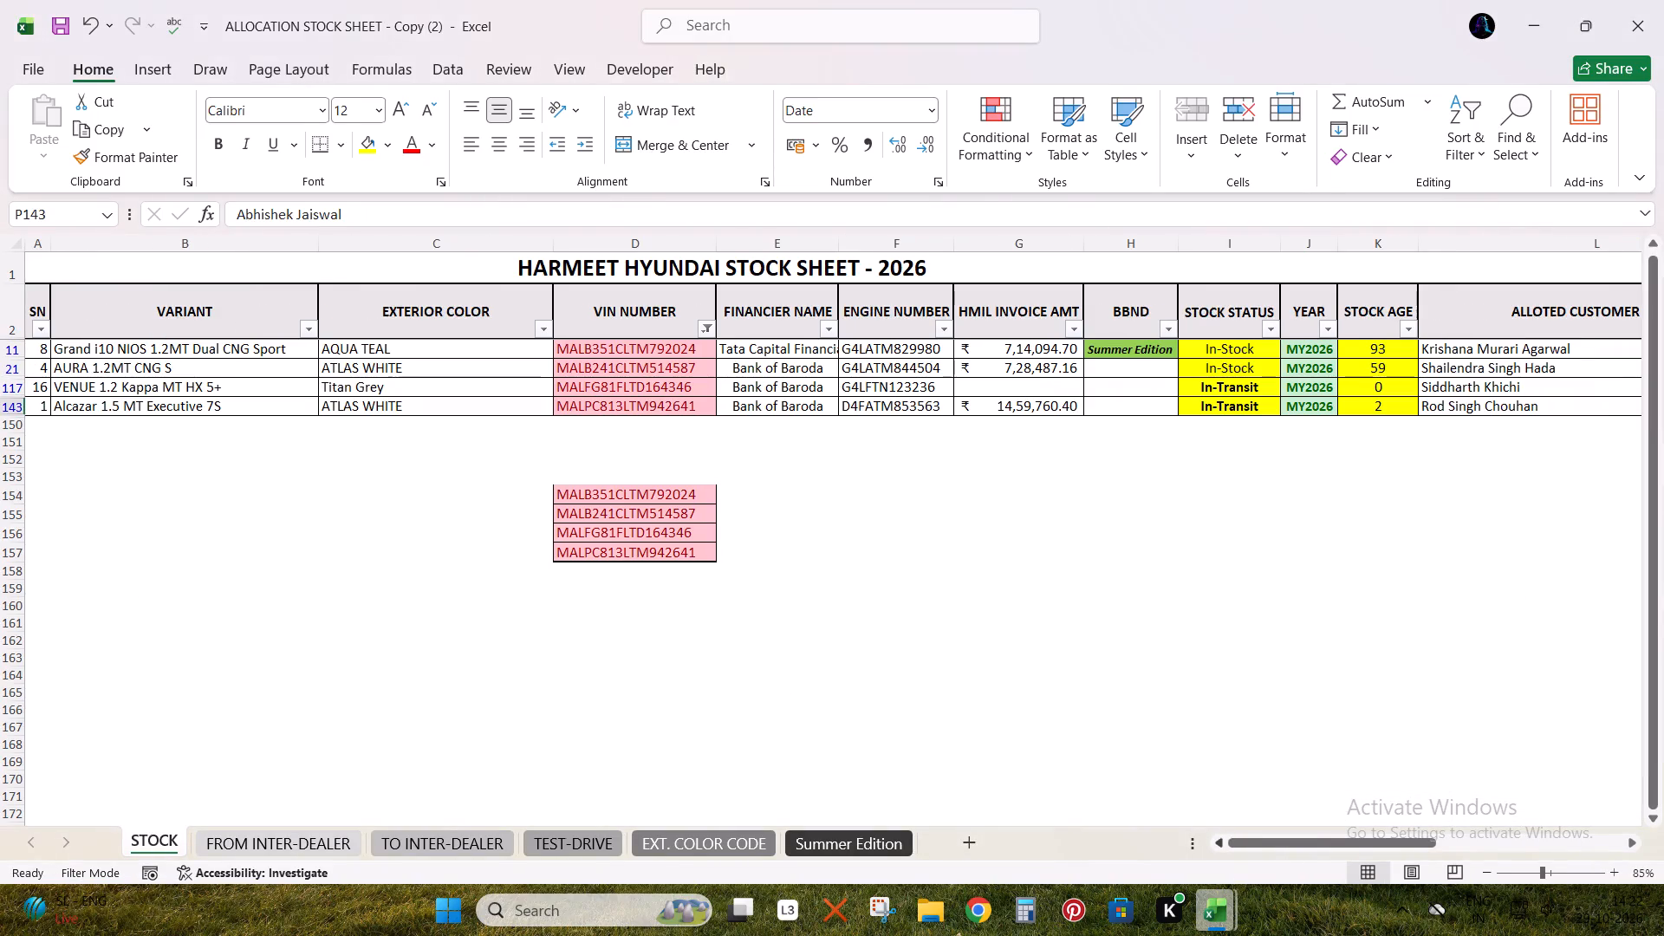
click(670, 491)
key(ctrl+shift+Down)
key(shift+space)
key(ctrl+minus)
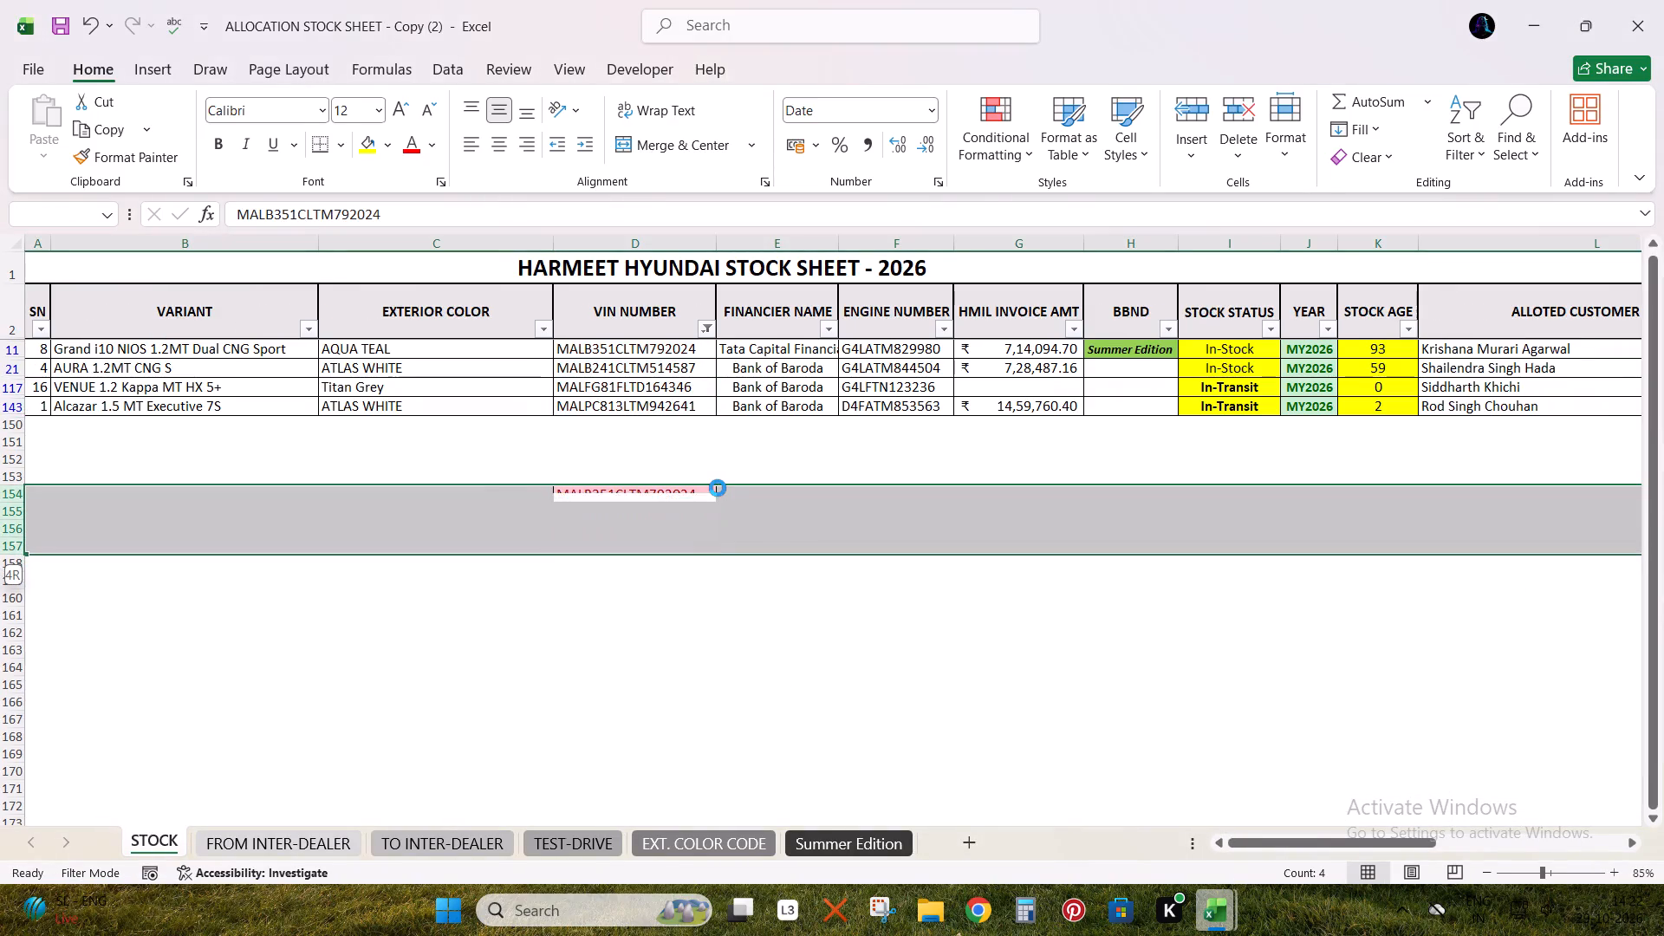
Copy the selected unmatched VINs from FREE STOCK and paste them at D153 on the STOCK sheet.
key(ctrl+Up)
key(Down)
key(Down)
key(Down)
key(Down)
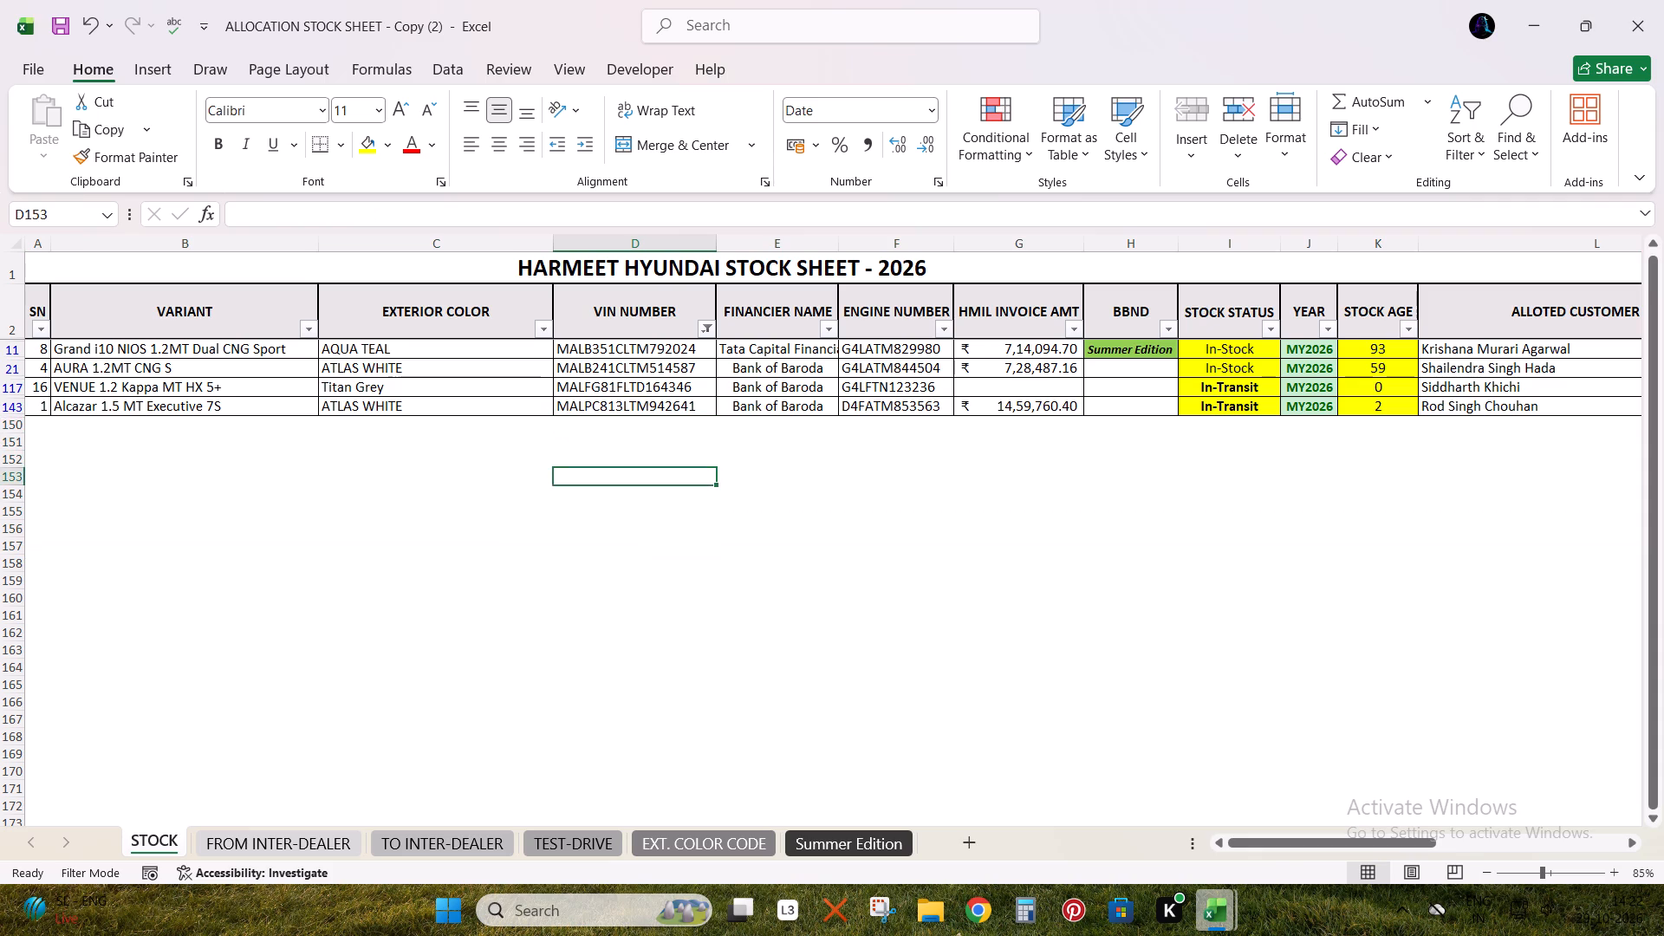
key(Tab)
key(alt+Tab)
key(alt+Tab)
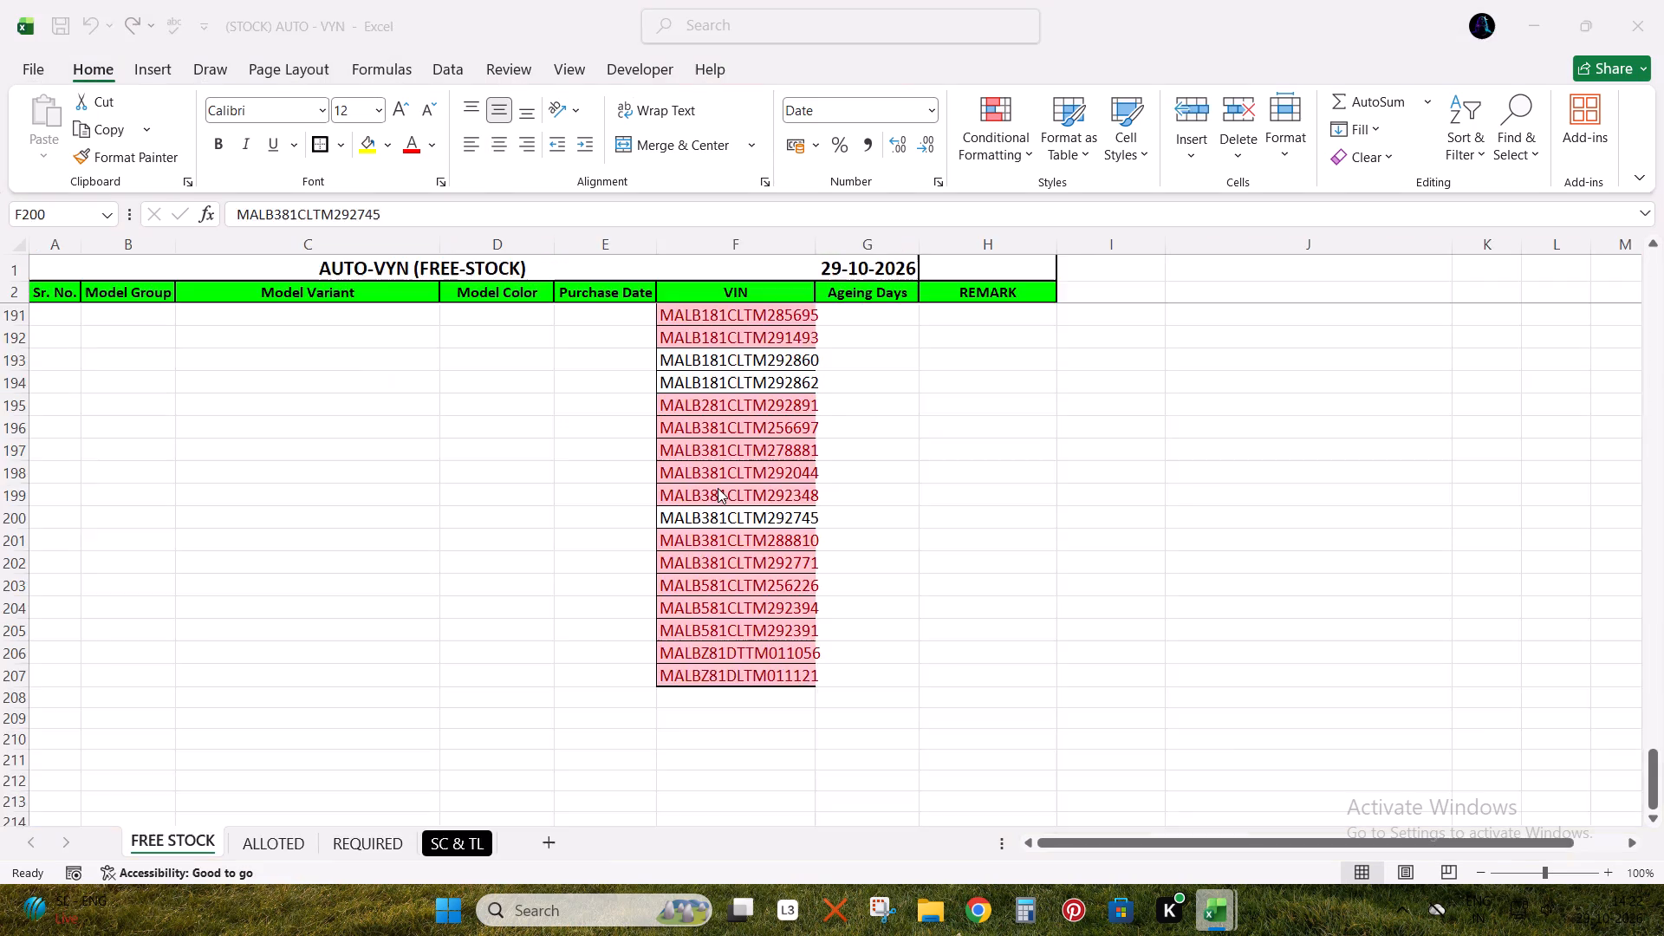
key(Left)
key(alt+Tab)
key(ctrl+c)
key(alt+Tab)
key(ctrl+v)
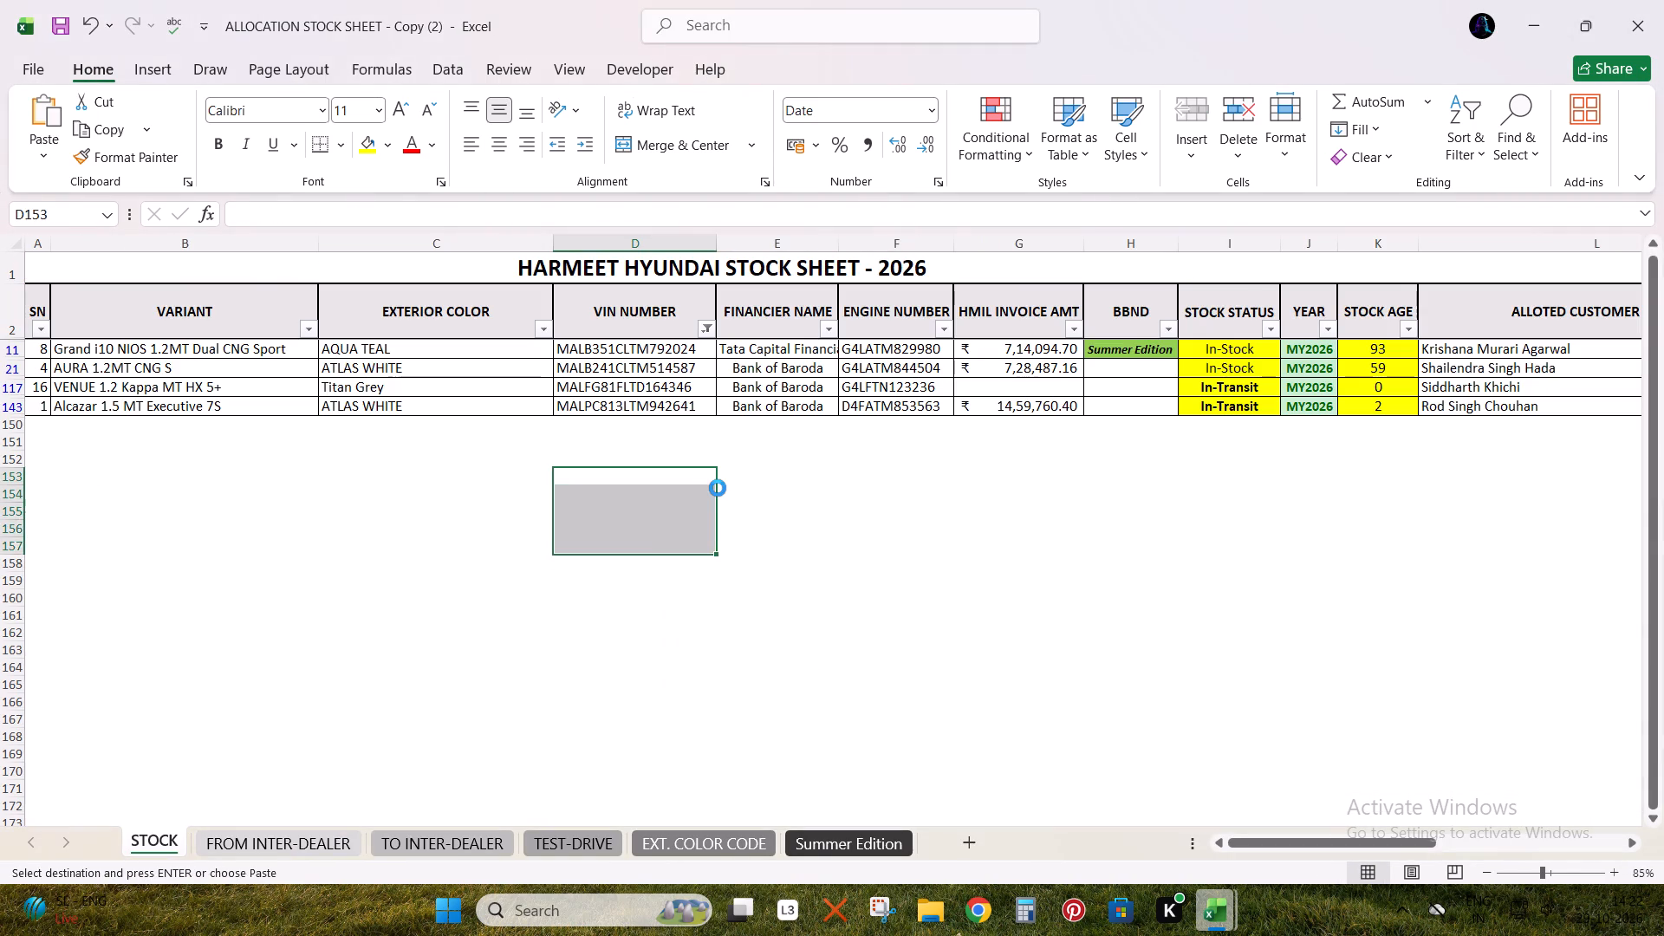
Highlight duplicate values in the VIN NUMBER column D of STOCK with conditional formatting, using the default format.
click(666, 251)
click(1011, 146)
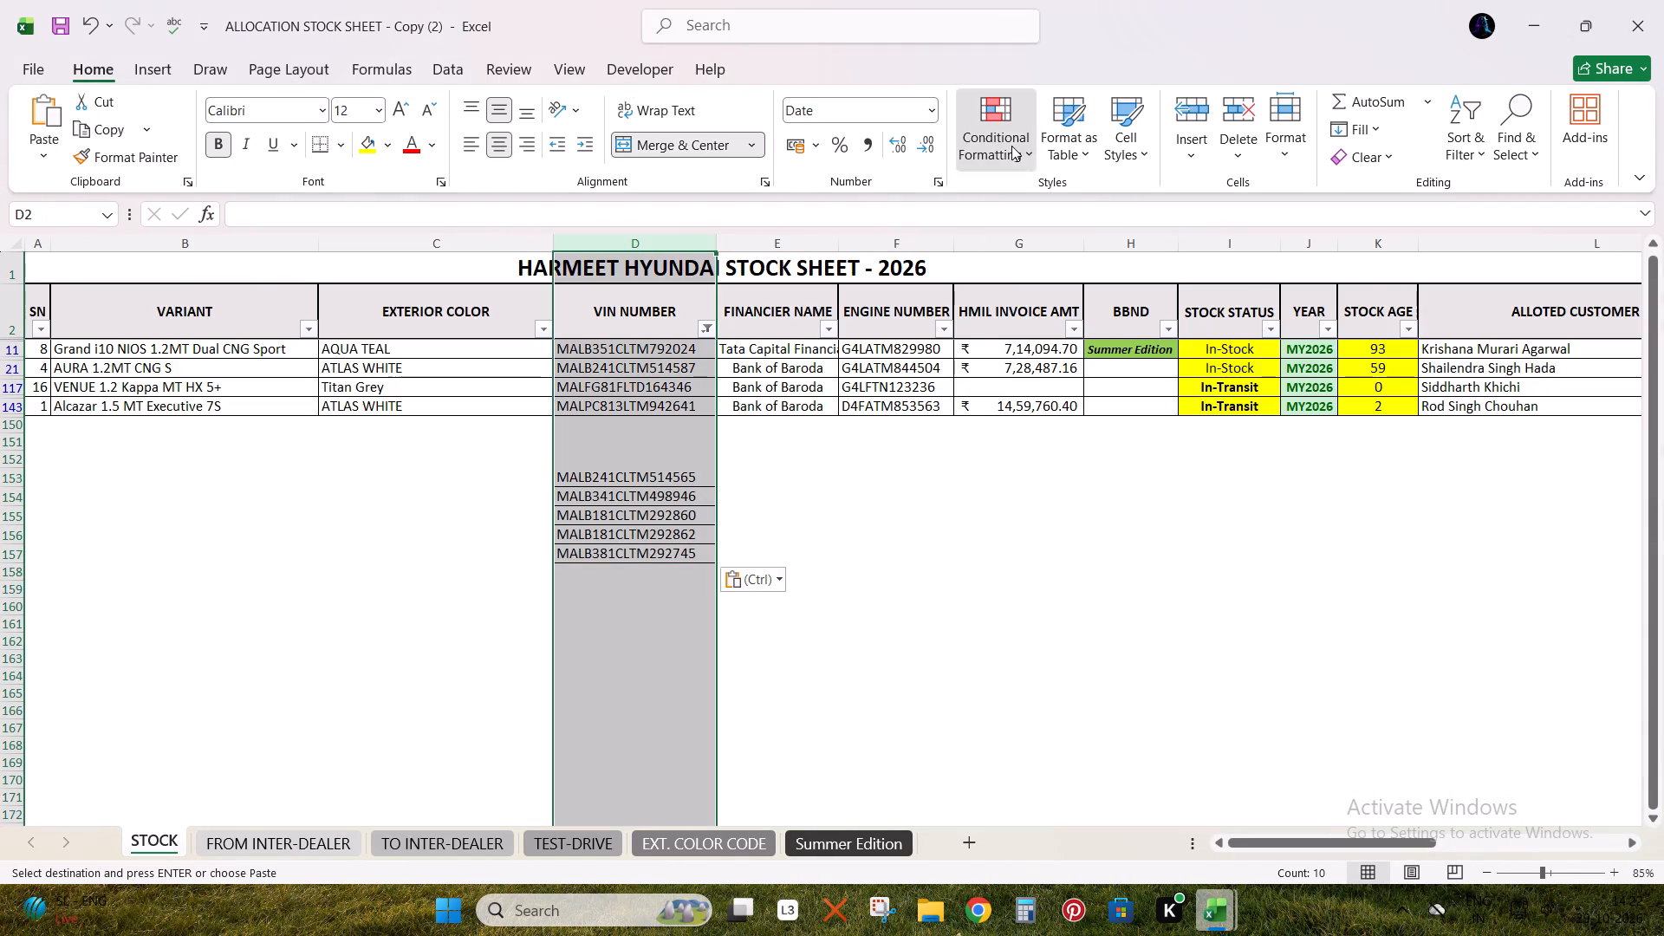
click(1052, 200)
click(1277, 467)
key(Return)
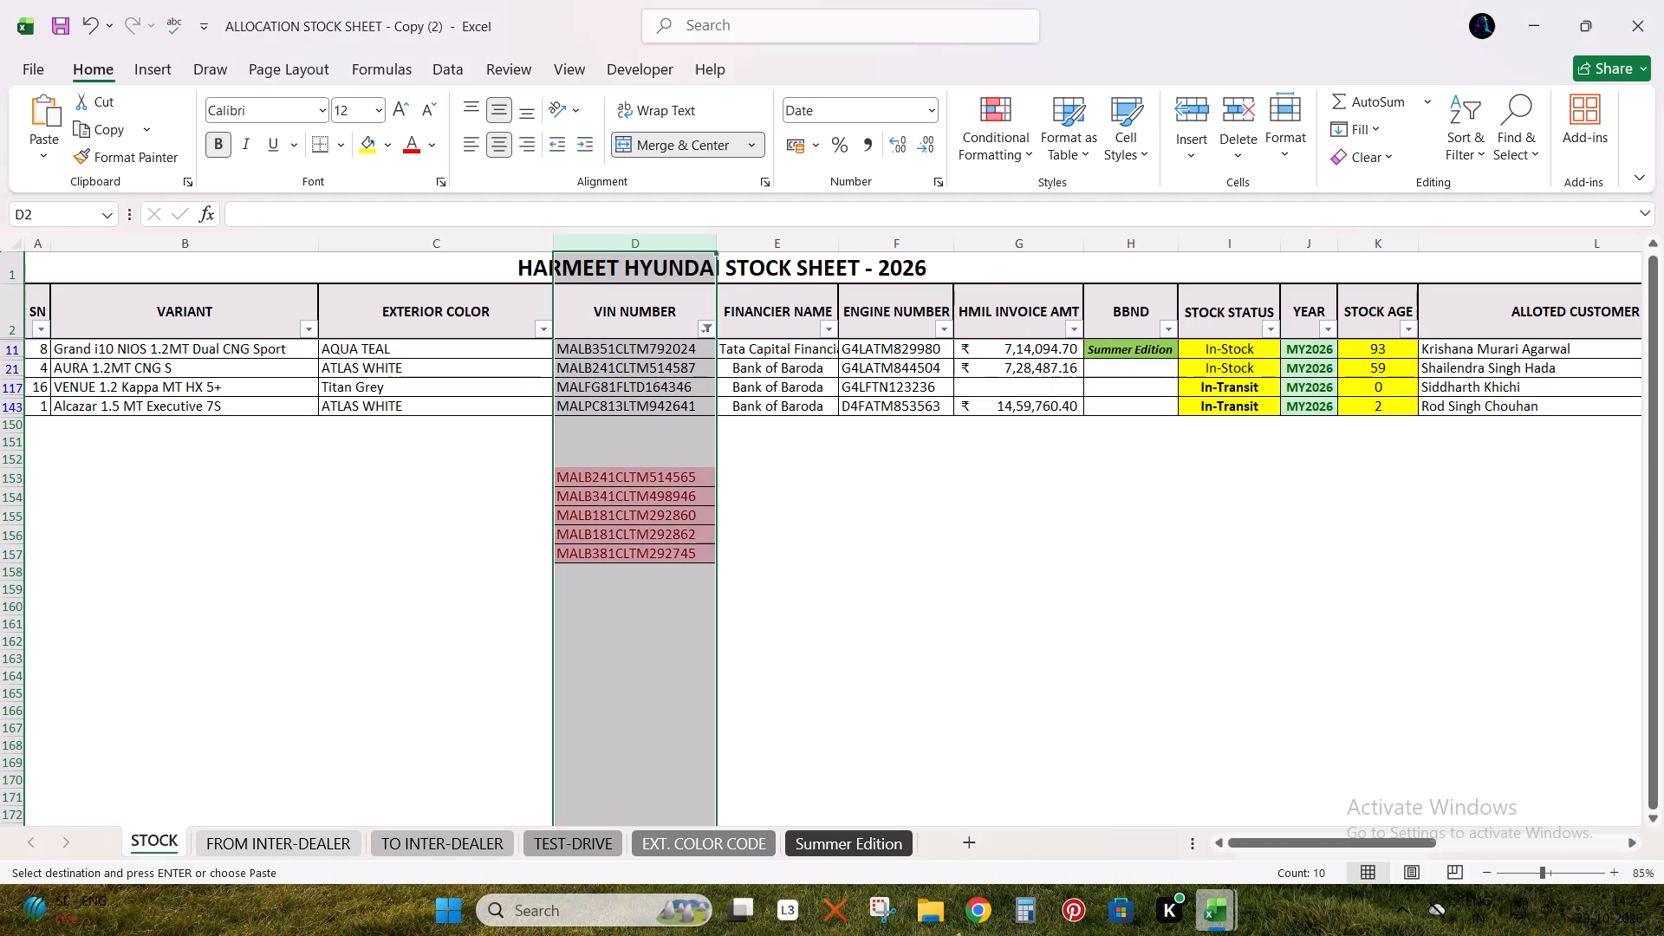
Reset the STOCK header filters and filter VIN NUMBER by the duplicate highlight colour.
click(672, 320)
key(ctrl+shift+l)
key(ctrl+shift+l)
key(alt+Down)
key(Down)
key(Down)
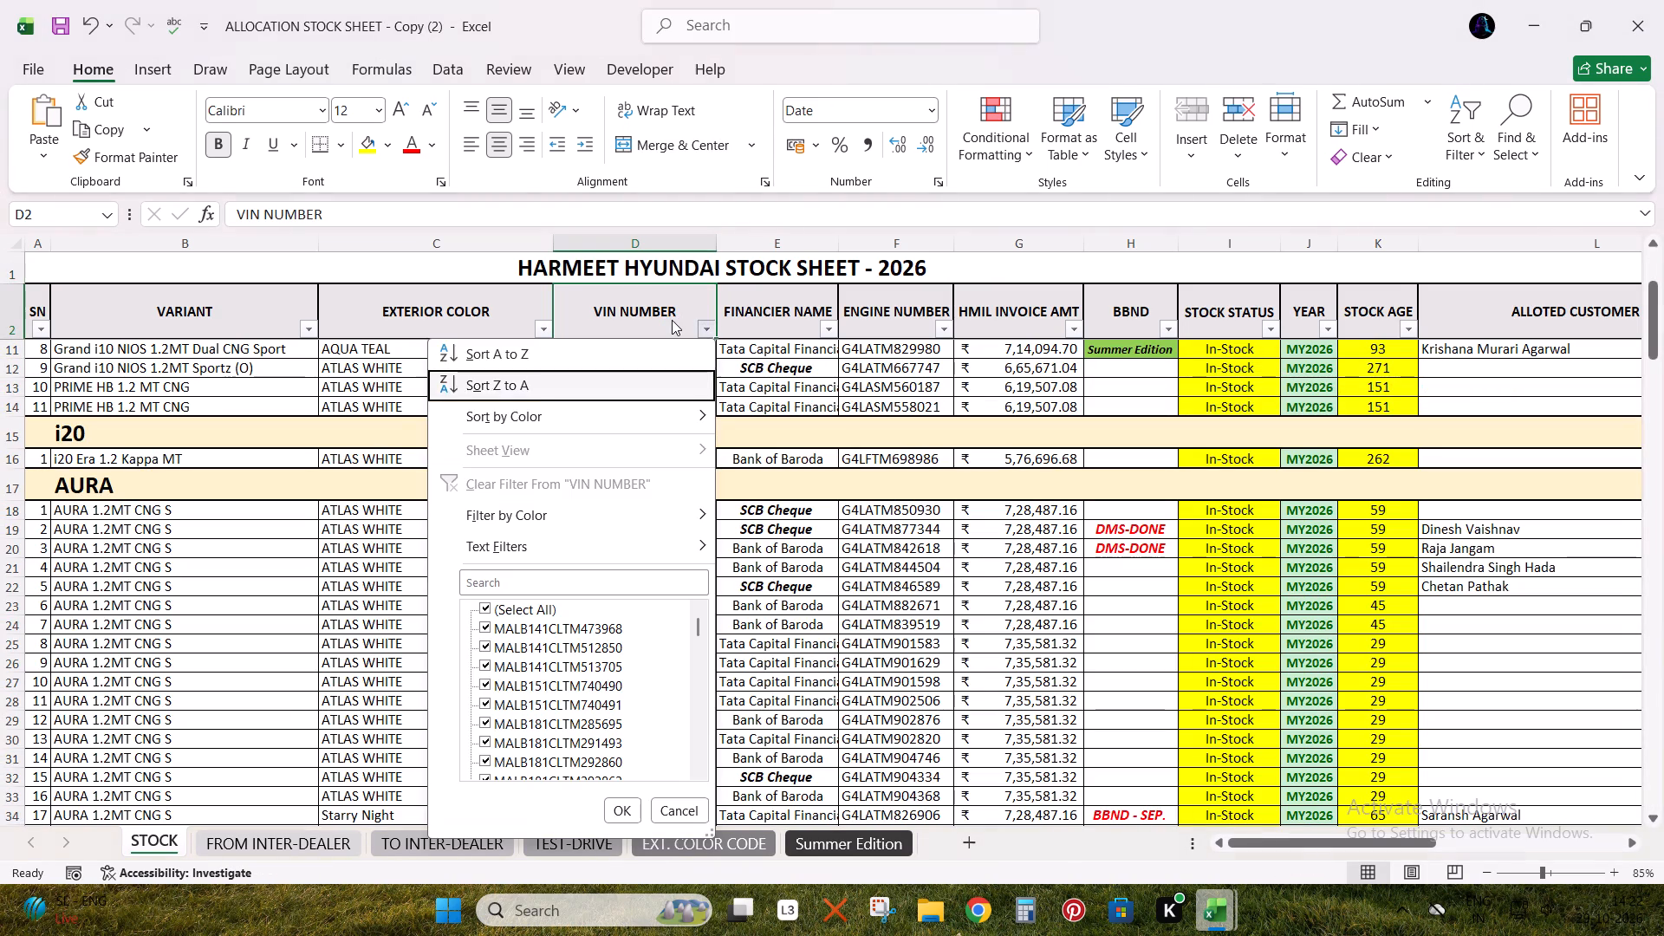
key(Down)
key(Down)
key(Down)
key(Down)
key(Right)
key(Down)
key(Return)
key(Down)
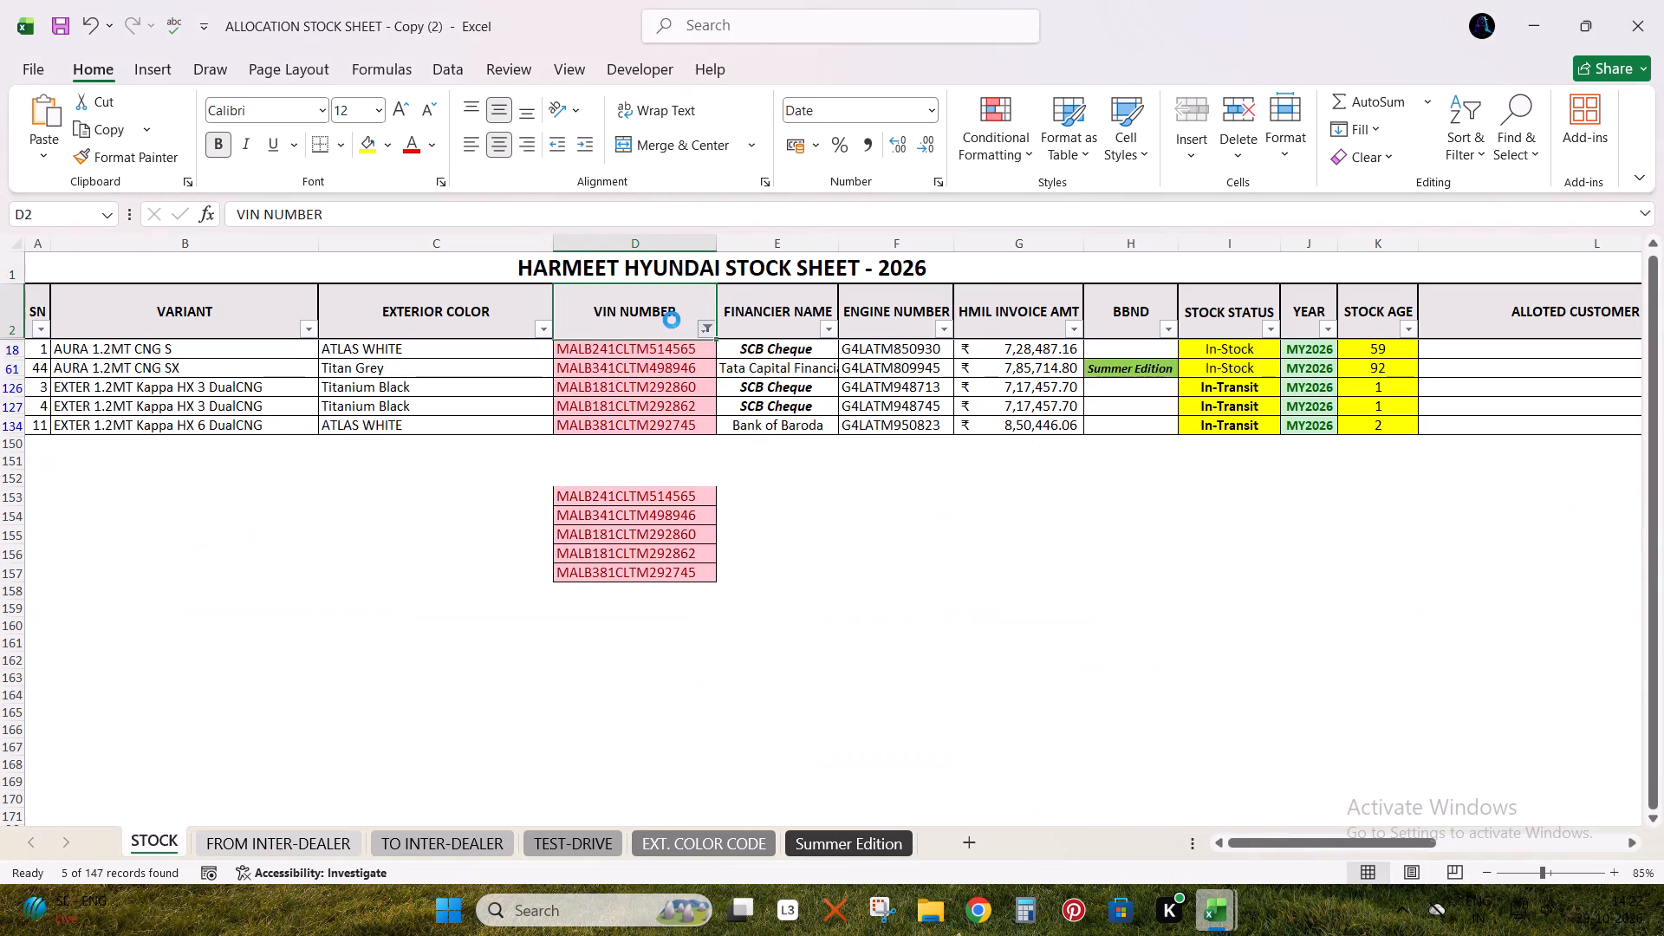
Switch to the (STOCK) AUTO - VYN workbook and insert two blank rows above the first BAYON row, at row 40 of FREE STOCK.
key(alt+Tab)
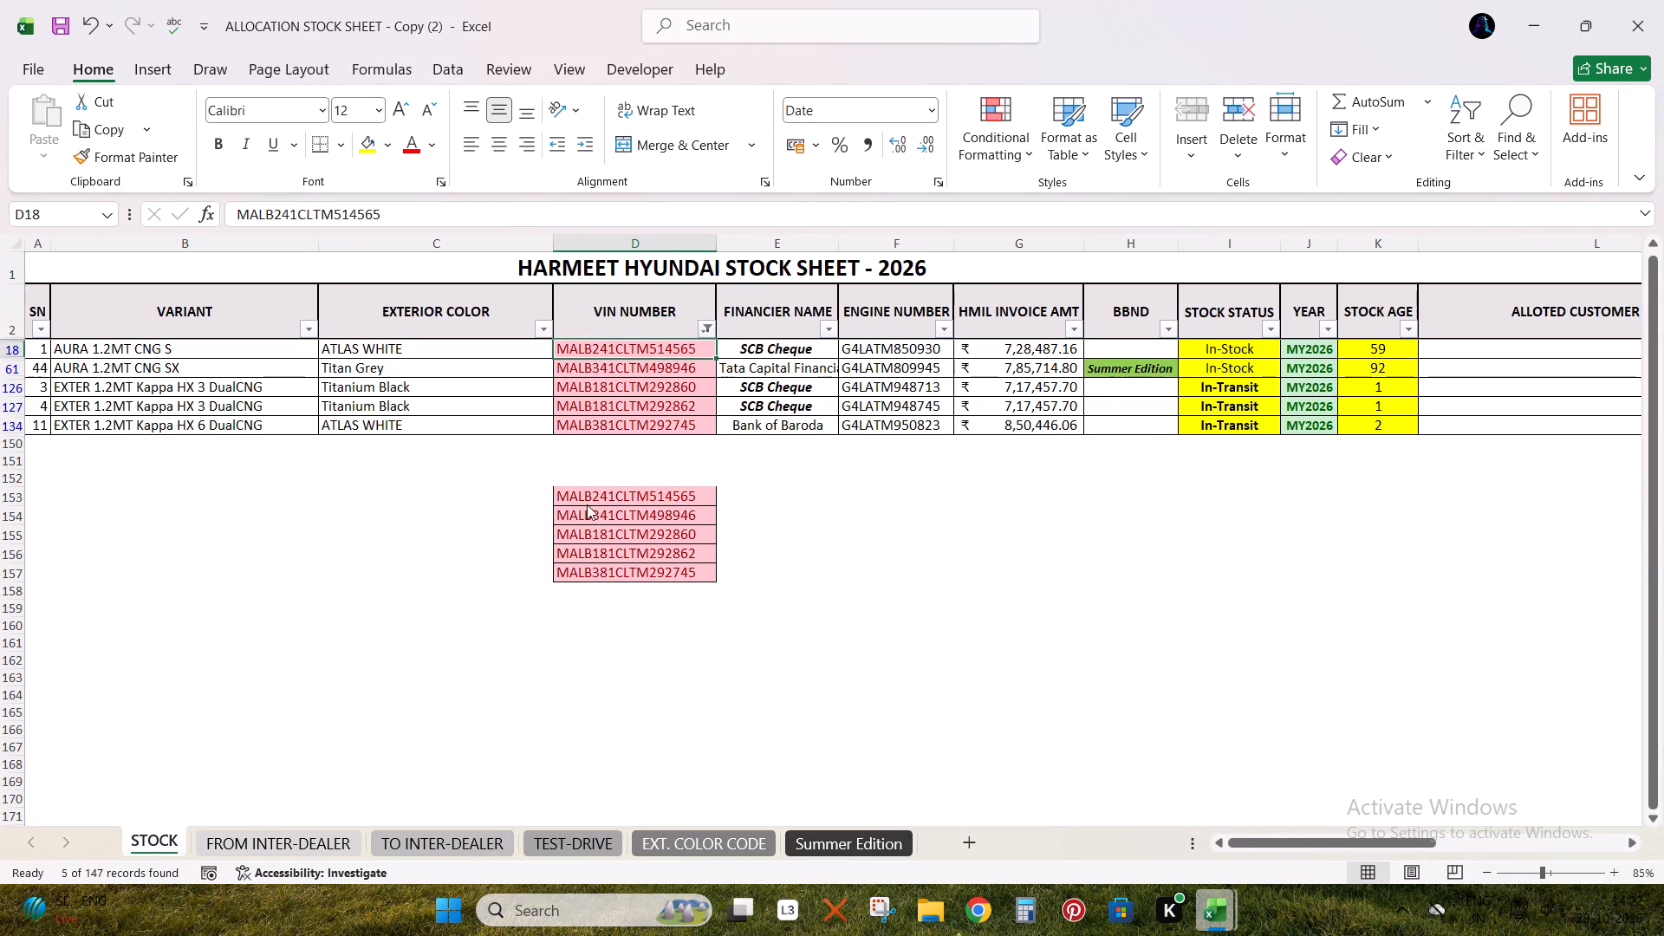
key(Escape)
click(757, 290)
key(Down)
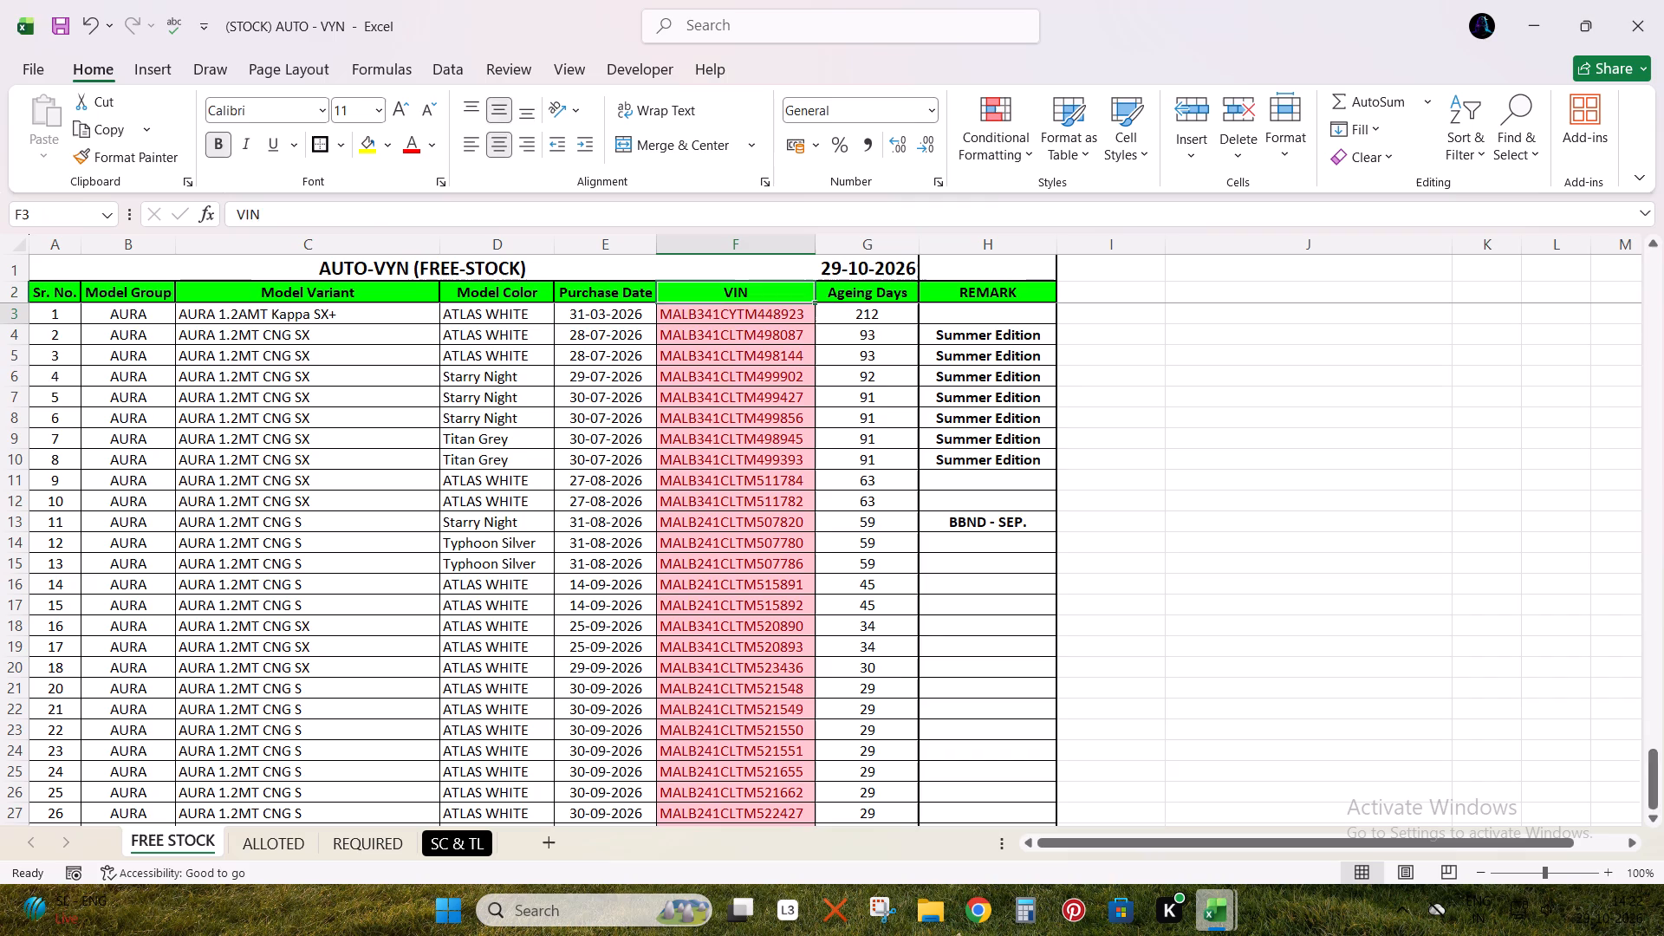
scroll(610, 486, down, 1)
scroll(608, 488, up, 1)
scroll(604, 491, down, 6)
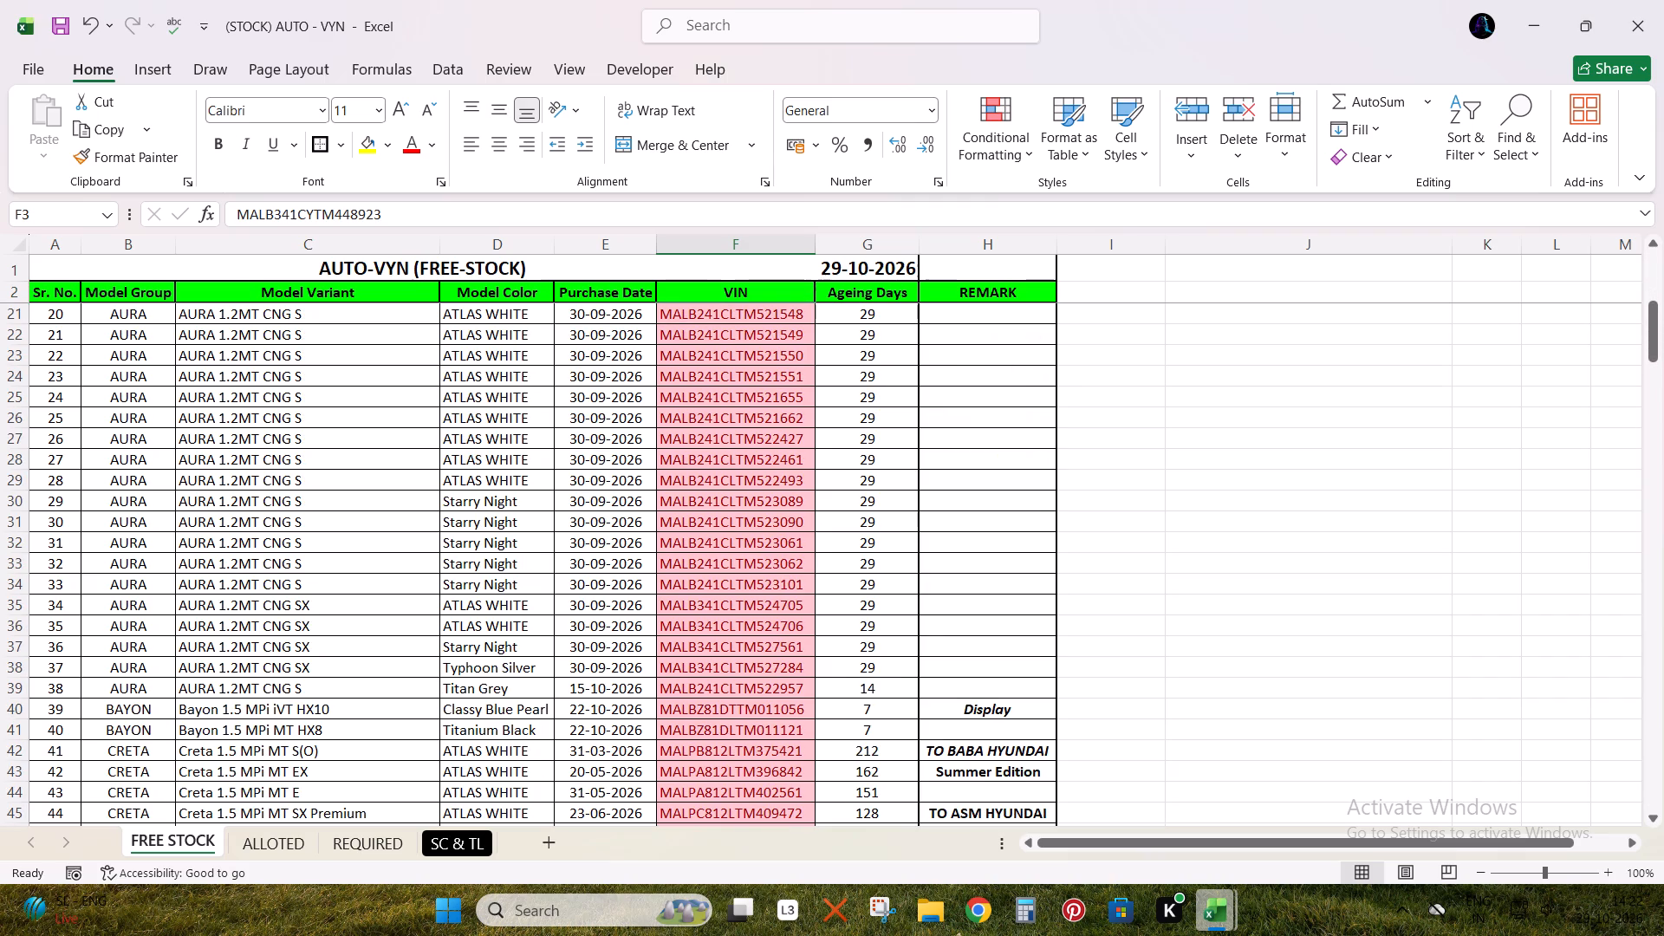
click(276, 715)
key(Escape)
key(Escape)
key(shift+space)
key(ctrl+plus)
key(ctrl+plus)
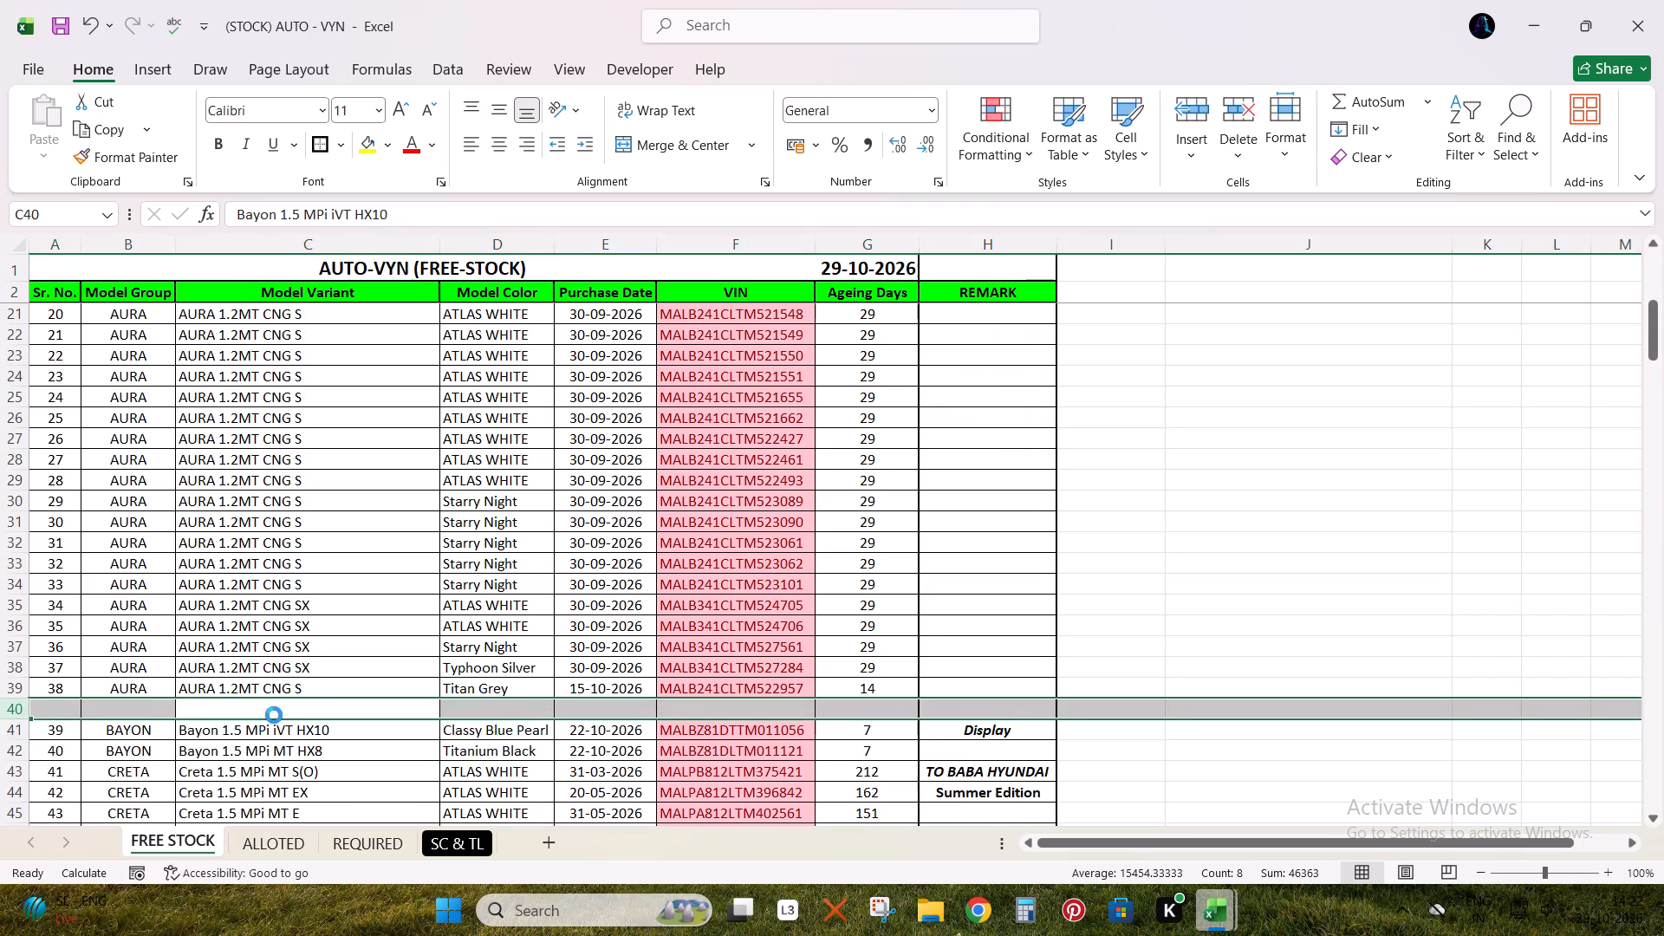
Fill the Model Group AURA down into the new cells B40 and B41.
key(Right)
key(Down)
key(Left)
key(Up)
key(Left)
key(ctrl+d)
key(Down)
key(ctrl+d)
key(Right)
key(Up)
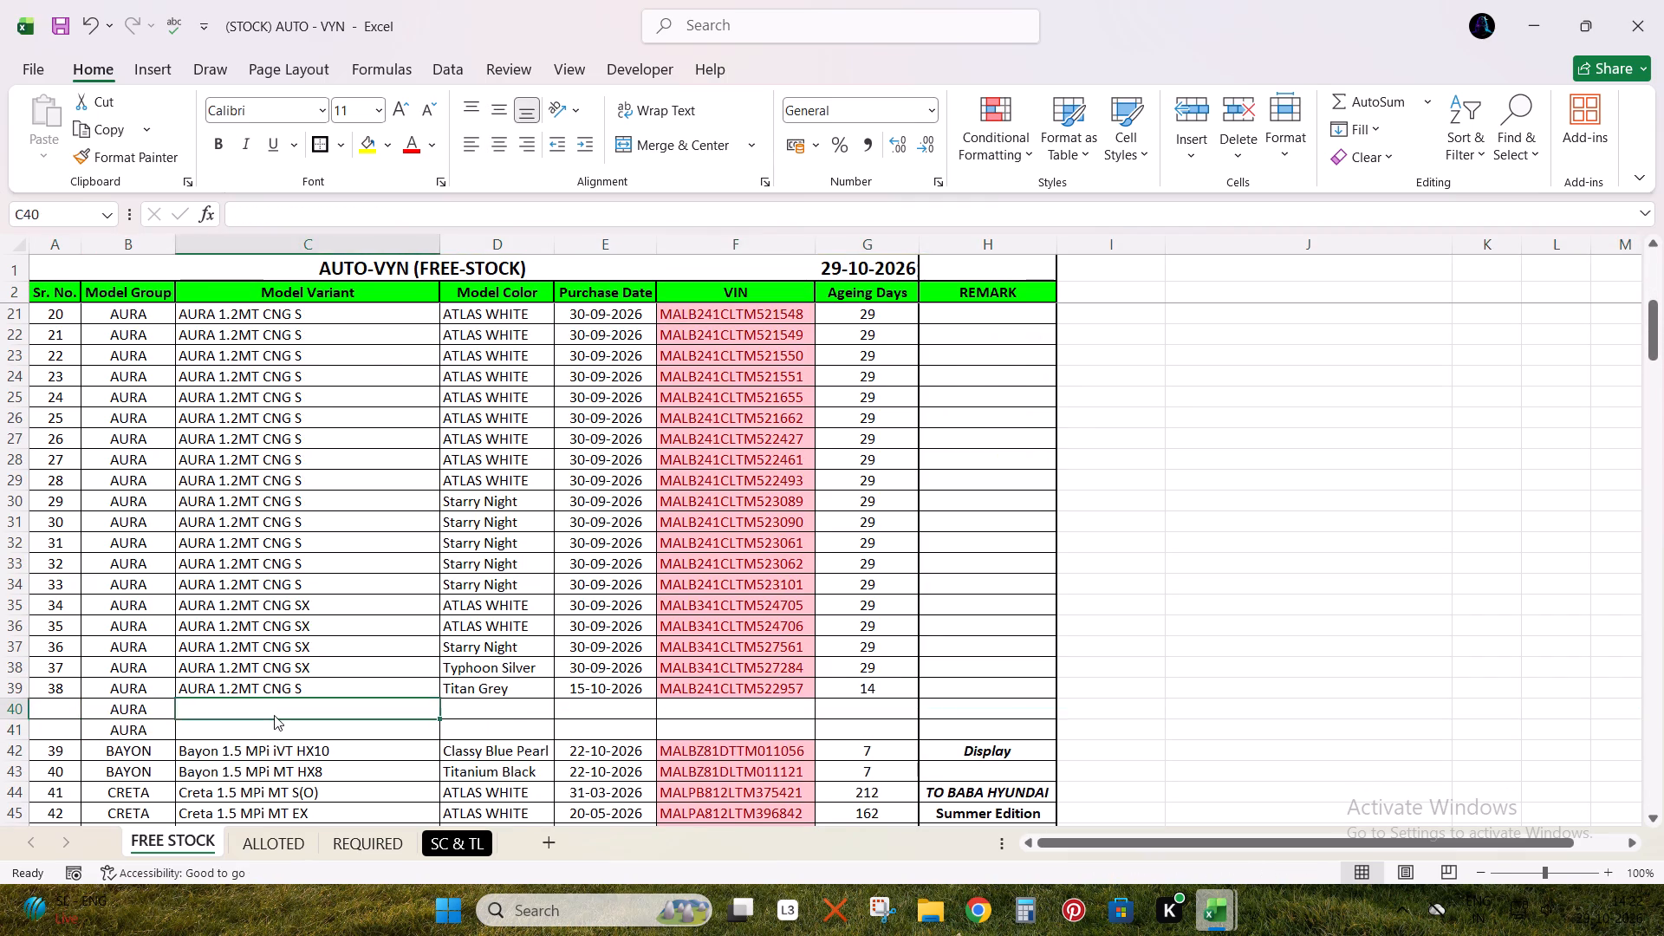
Copy the variant, colour and VIN of the two filtered AURA vehicles from STOCK and paste them at C40 in FREE STOCK.
key(alt+Tab)
key(Up)
key(Down)
key(Left)
key(ctrl+Left)
key(Right)
key(Up)
key(Down)
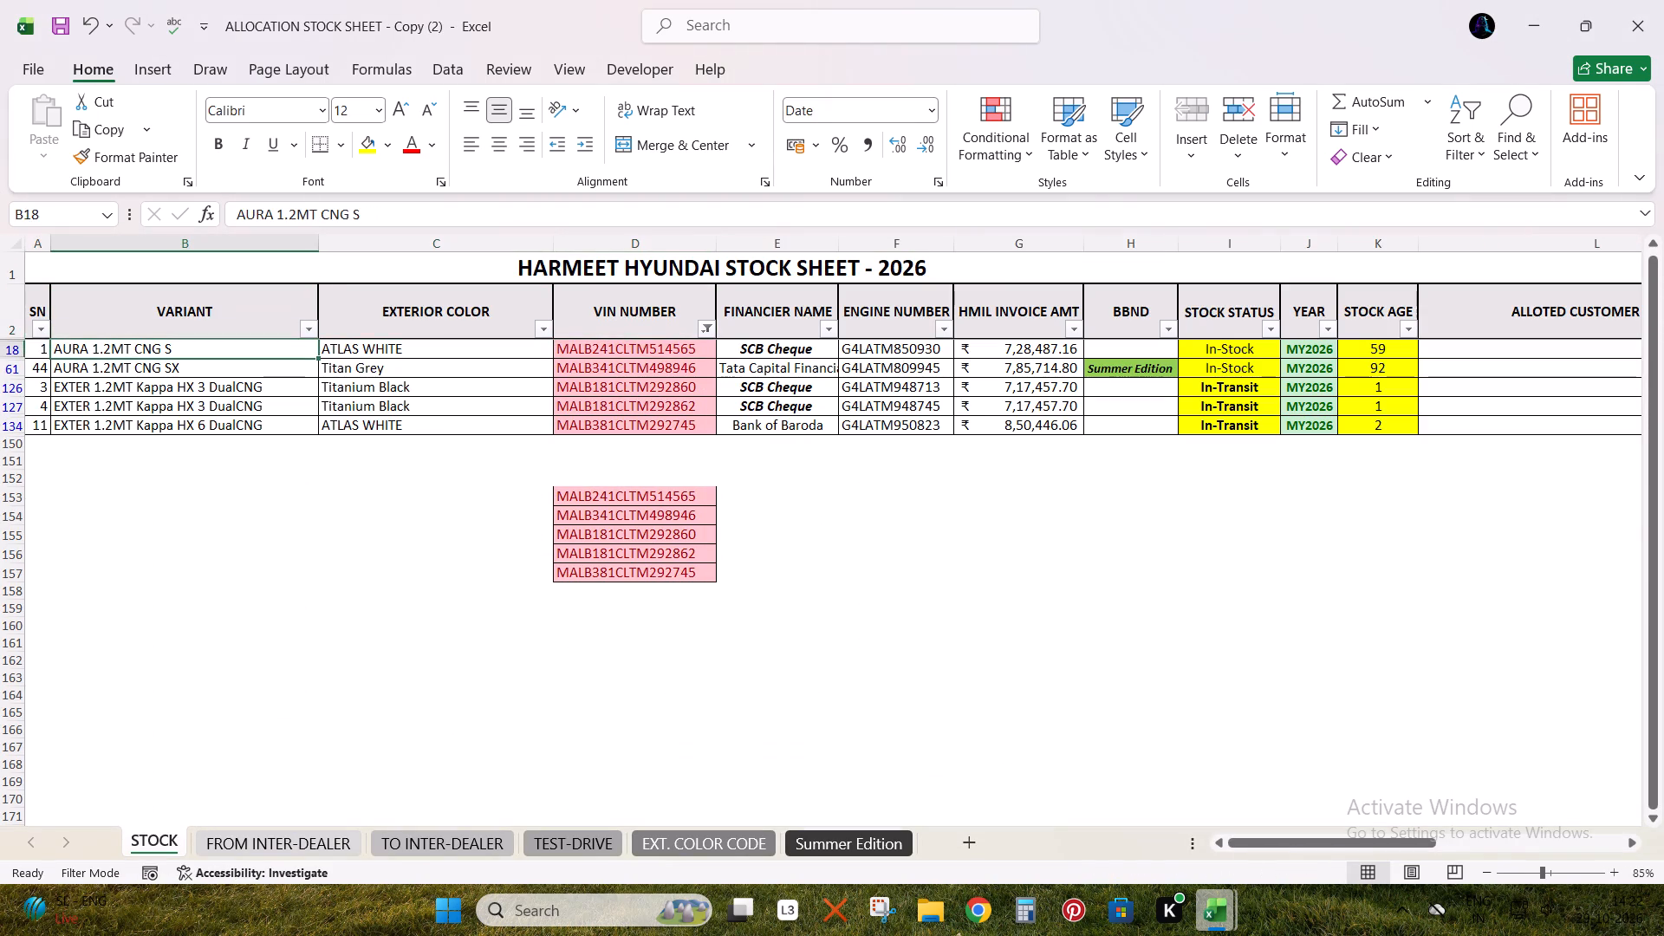
key(shift+Right)
key(shift+Right)
key(shift+Down)
key(ctrl+c)
key(alt+Tab)
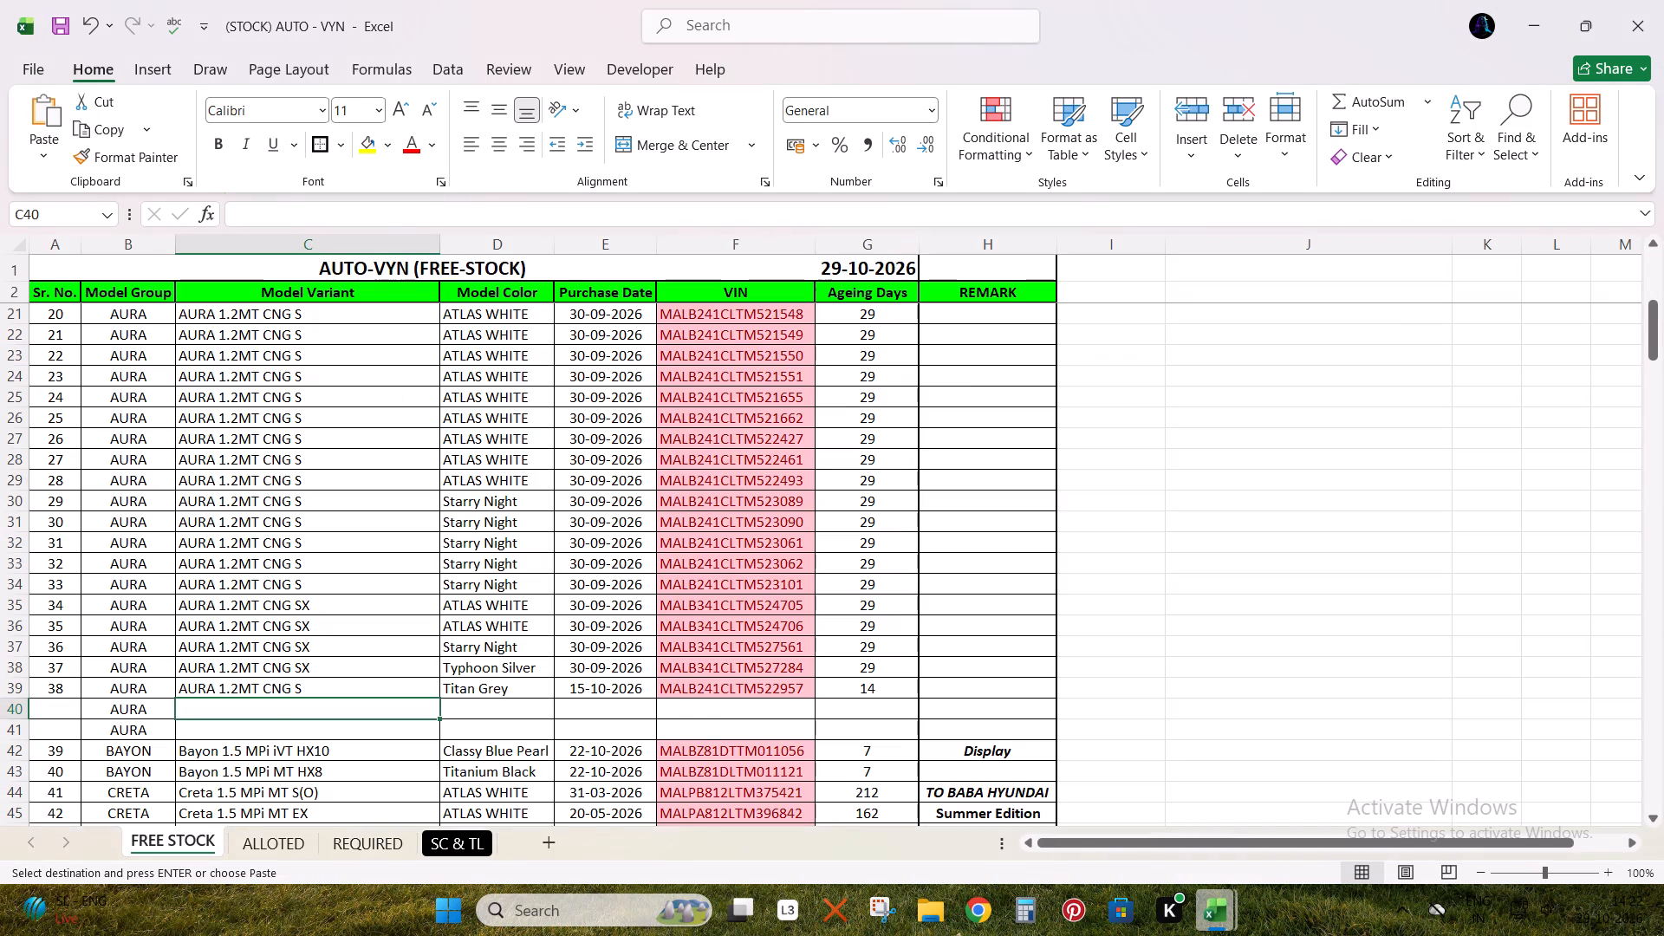
key(ctrl+v)
Insert cells at E40:E41 to shift the pasted VINs into column F, and delete the surplus cells G40:G41, shifting left.
key(Right)
key(Right)
key(shift+Down)
key(ctrl+plus)
key(Return)
key(Right)
key(Right)
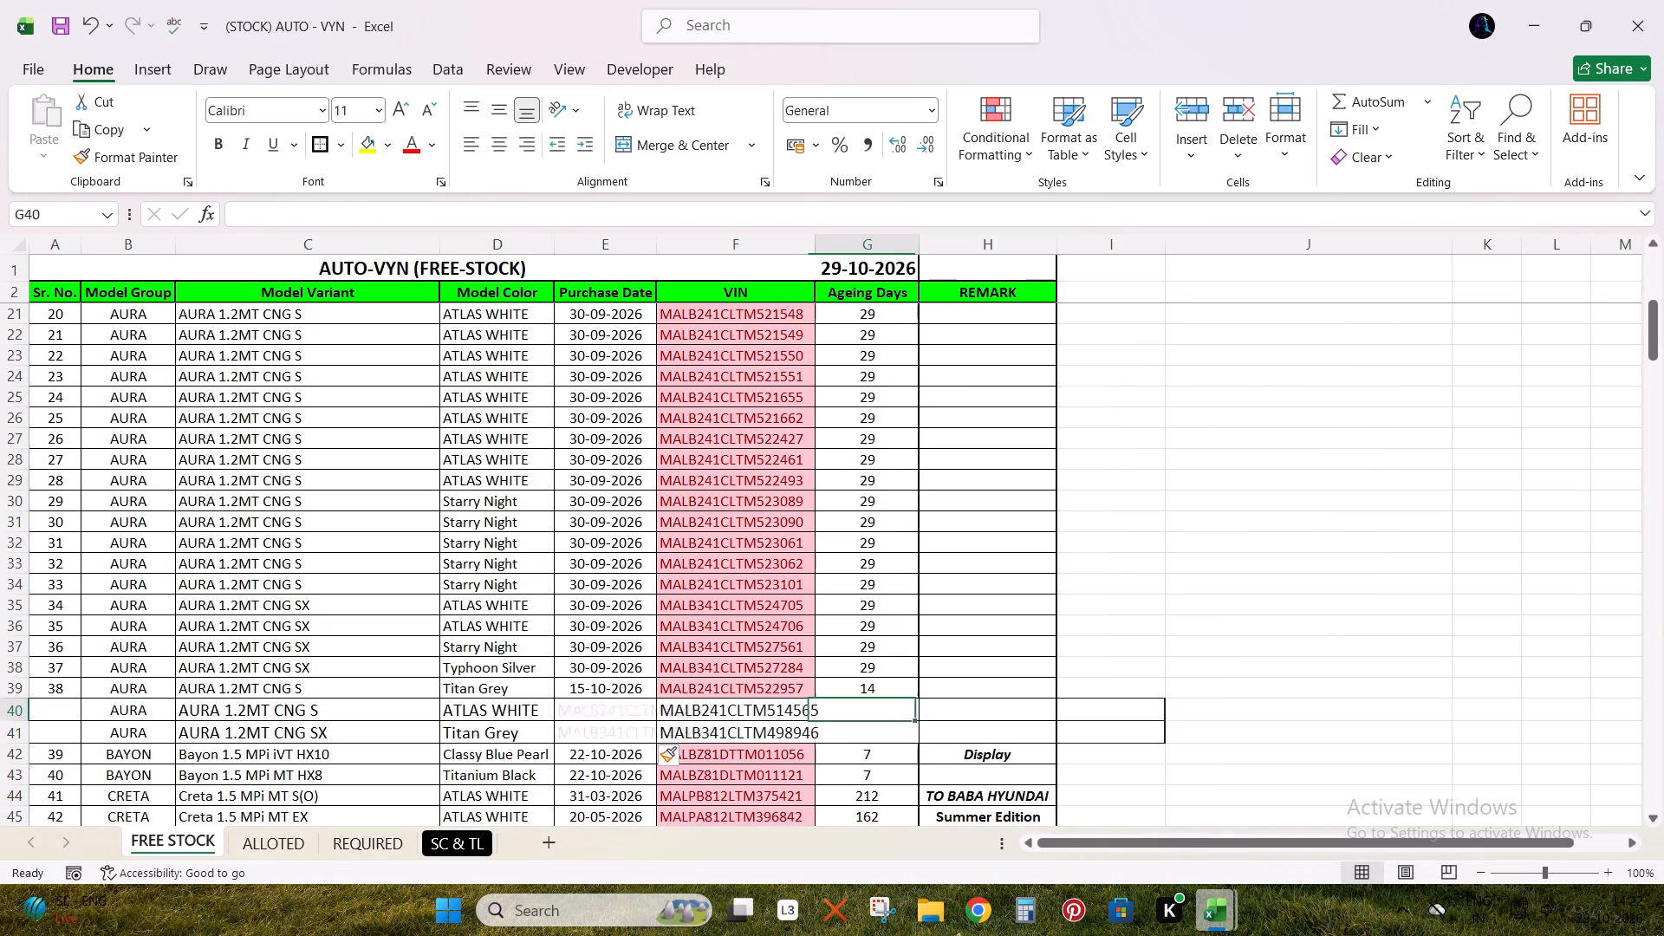
key(shift+Down)
key(ctrl+minus)
key(Left)
key(Left)
key(Left)
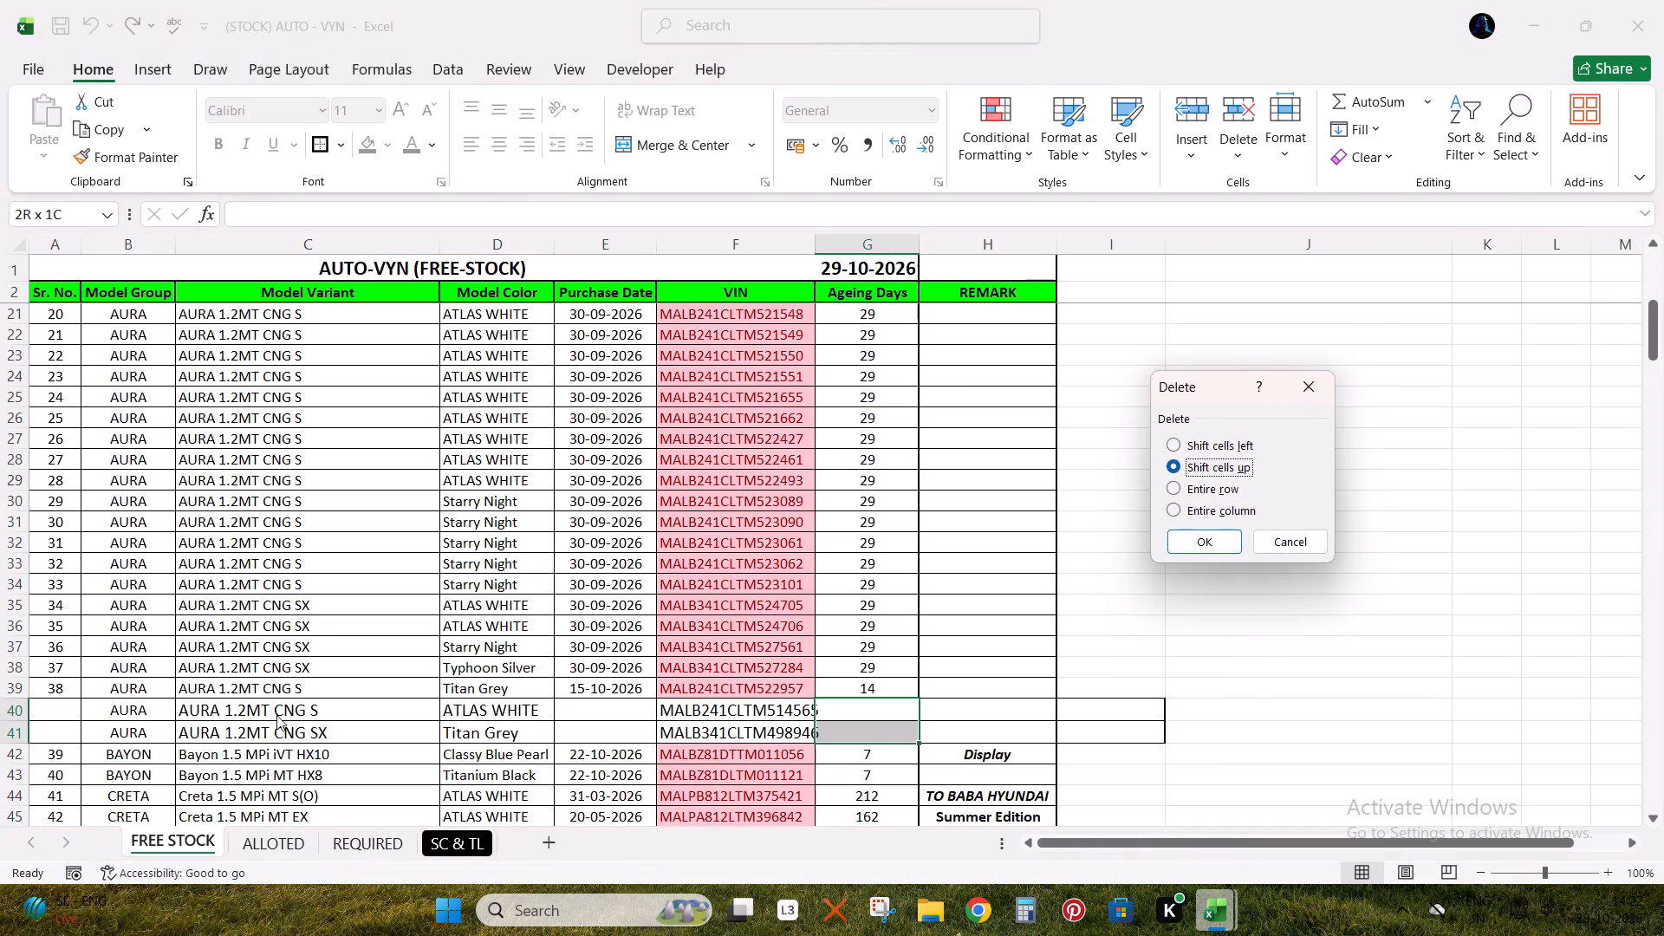
key(Escape)
key(ctrl+minus)
key(Return)
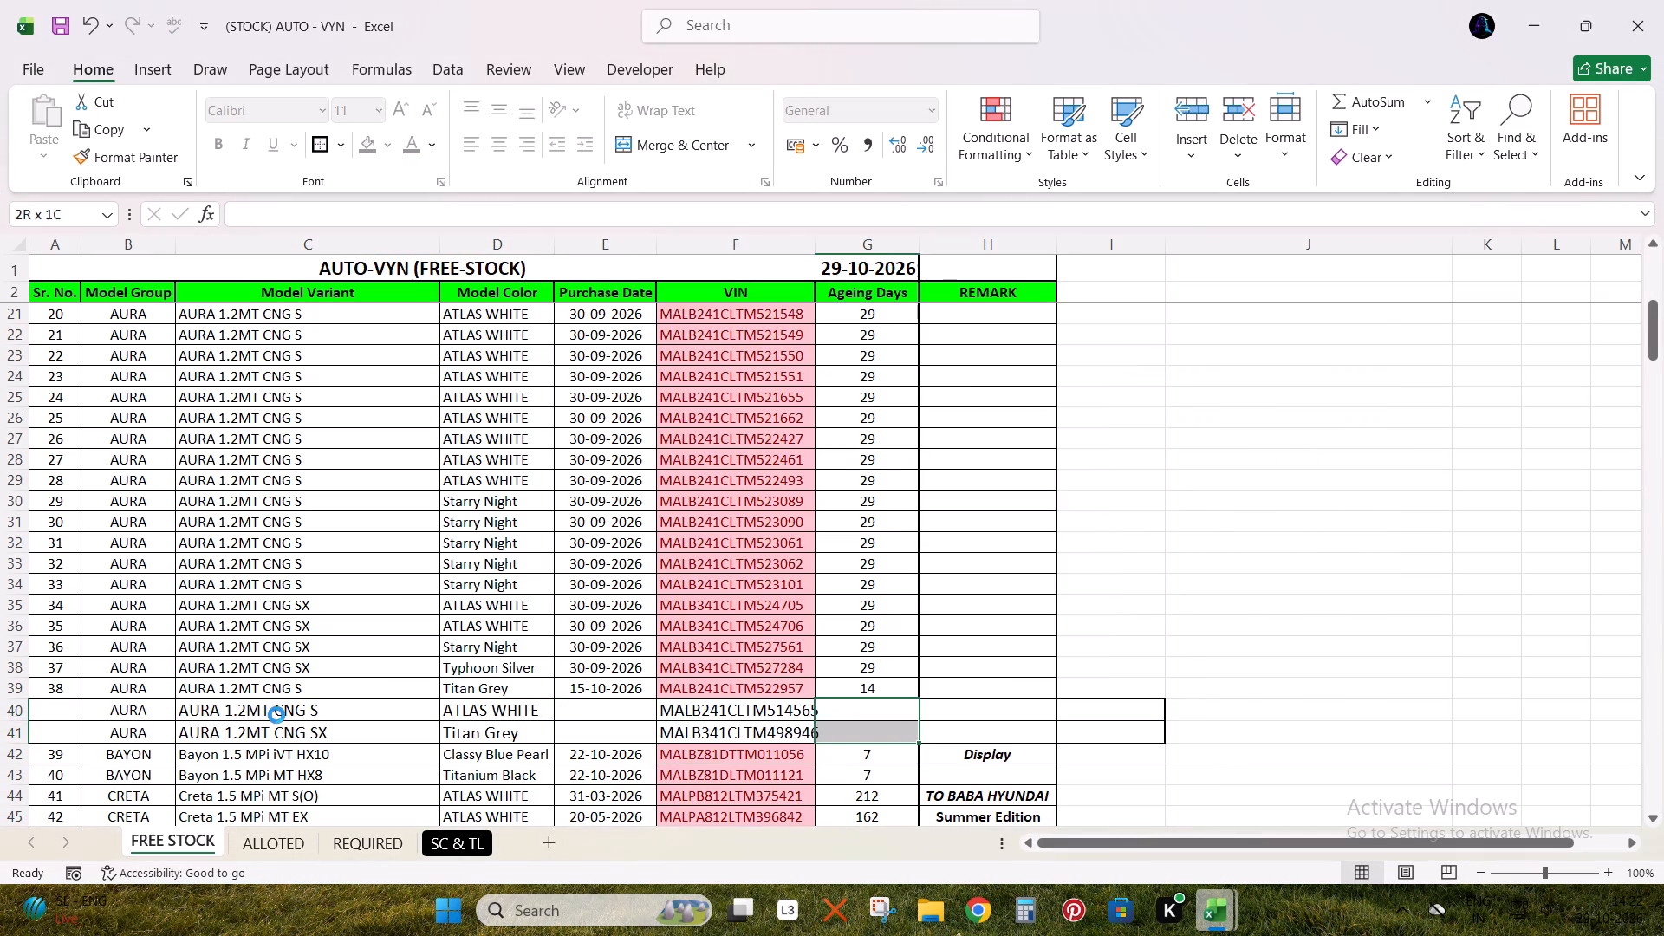
Copy the two AURA vehicles' plant billing dates, 31-08-2026 and 29-07-2026, from STOCK into Purchase Date cells E40:E41.
key(Left)
key(Left)
key(alt+Tab)
key(ctrl+Right)
key(ctrl+Right)
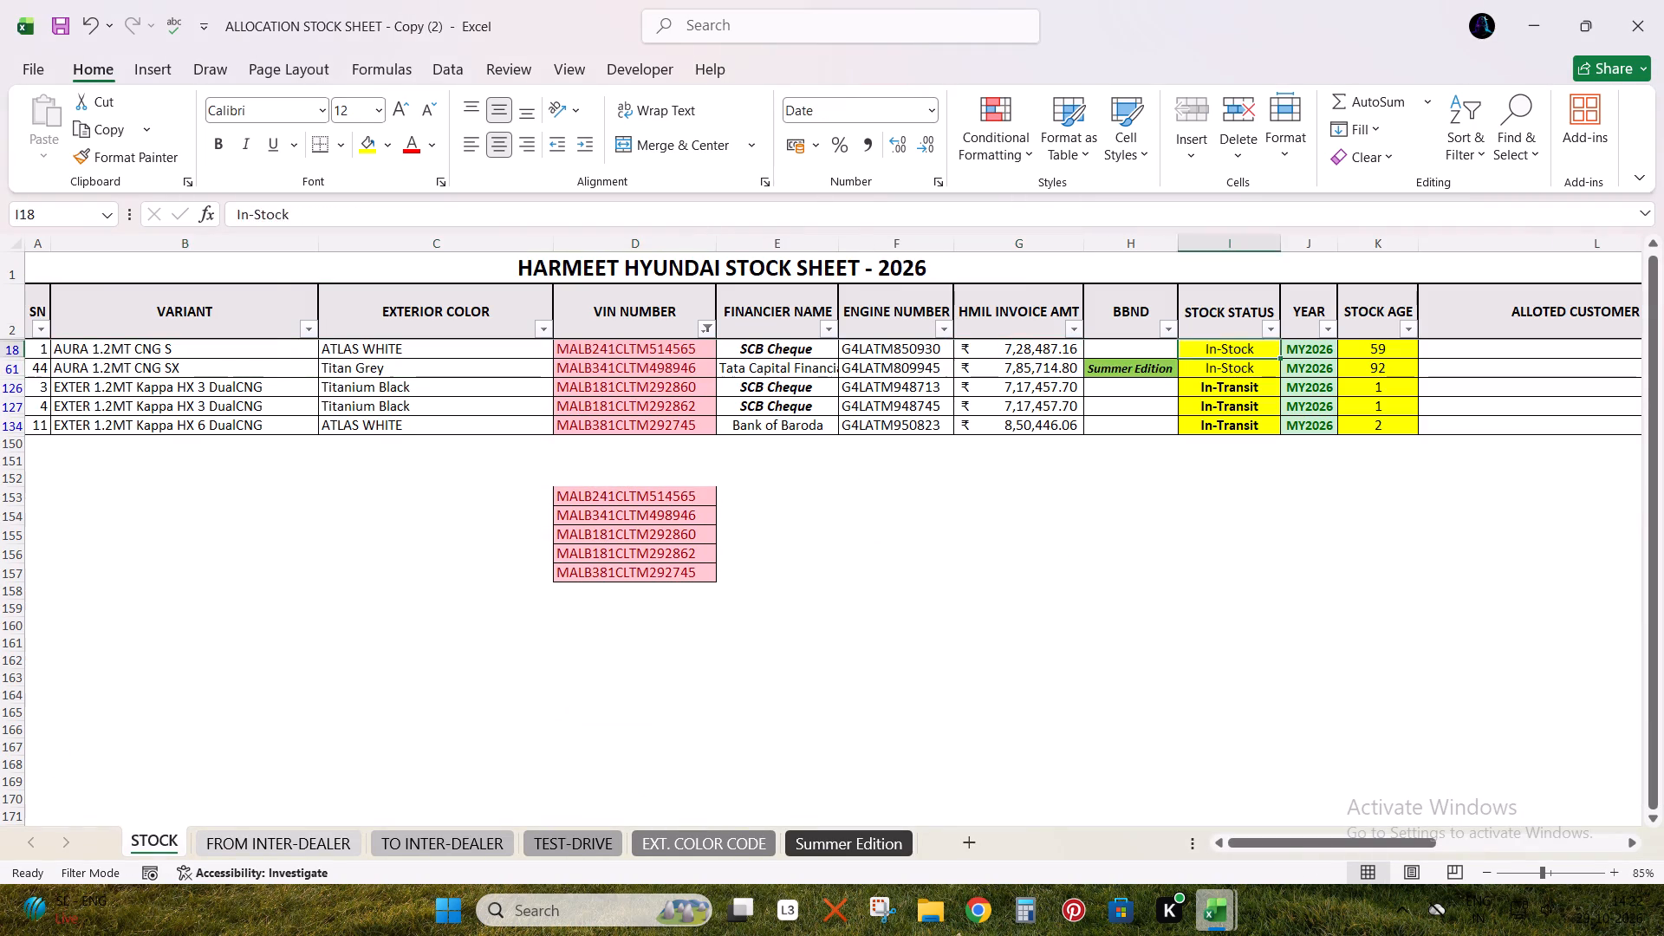
key(ctrl+Right)
key(ctrl+Right)
key(Down)
key(Up)
key(shift+Down)
key(ctrl+c)
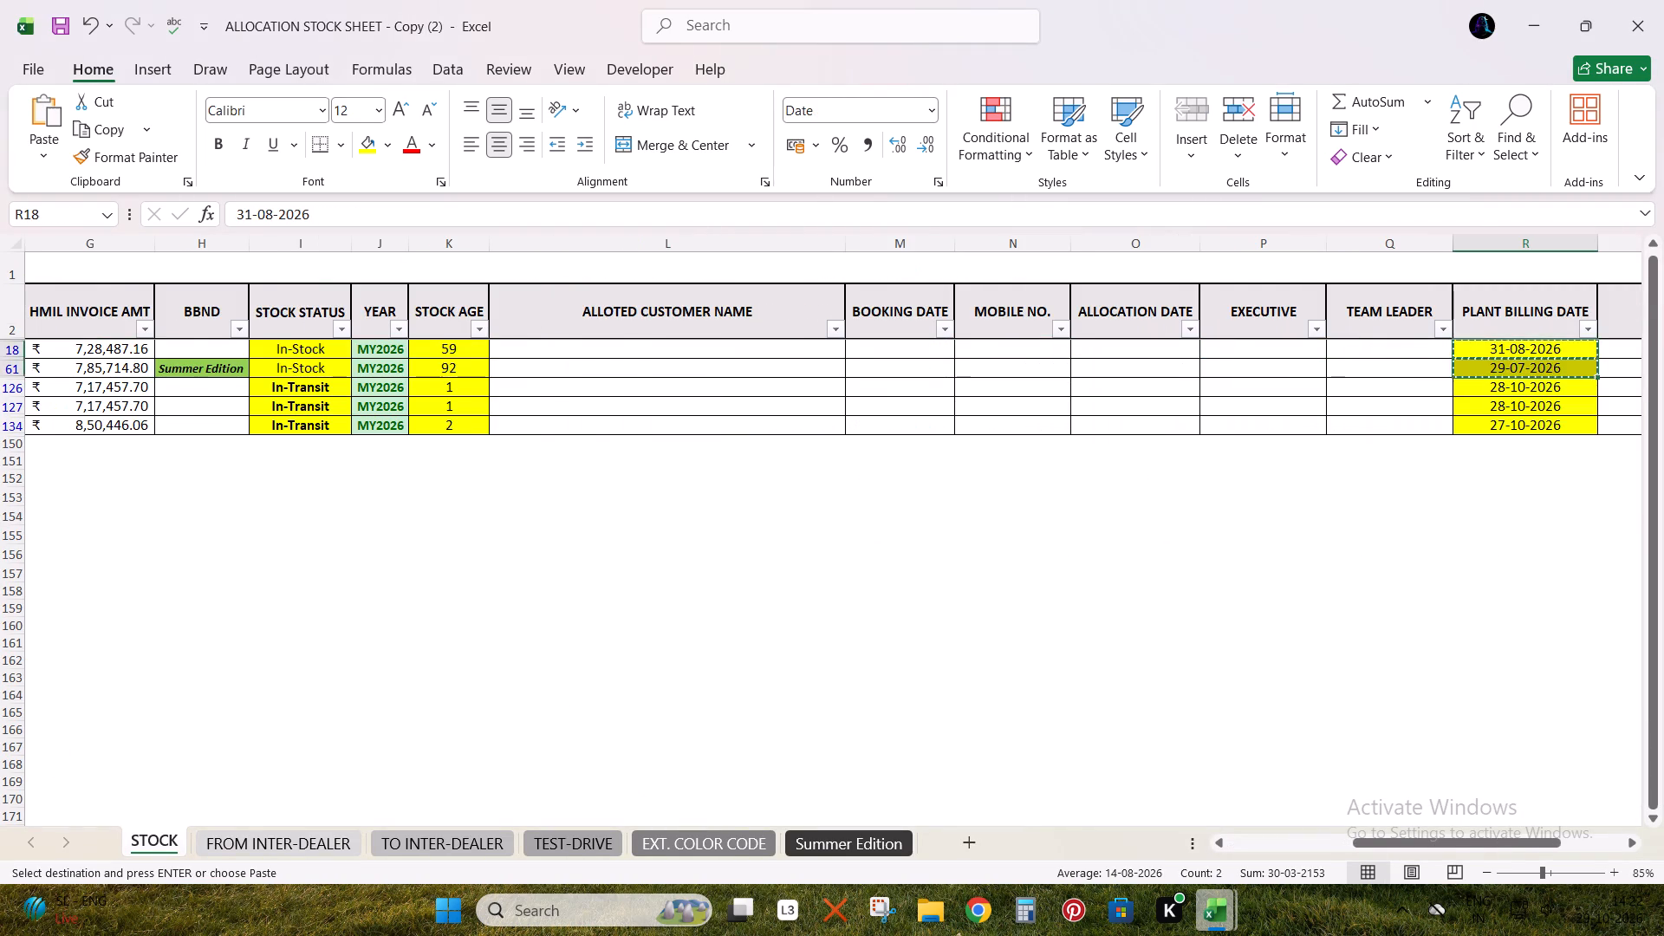
key(alt+Tab)
key(ctrl+v)
Fill the Ageing Days formula down into G40 and G41.
key(Right)
key(Right)
key(ctrl+d)
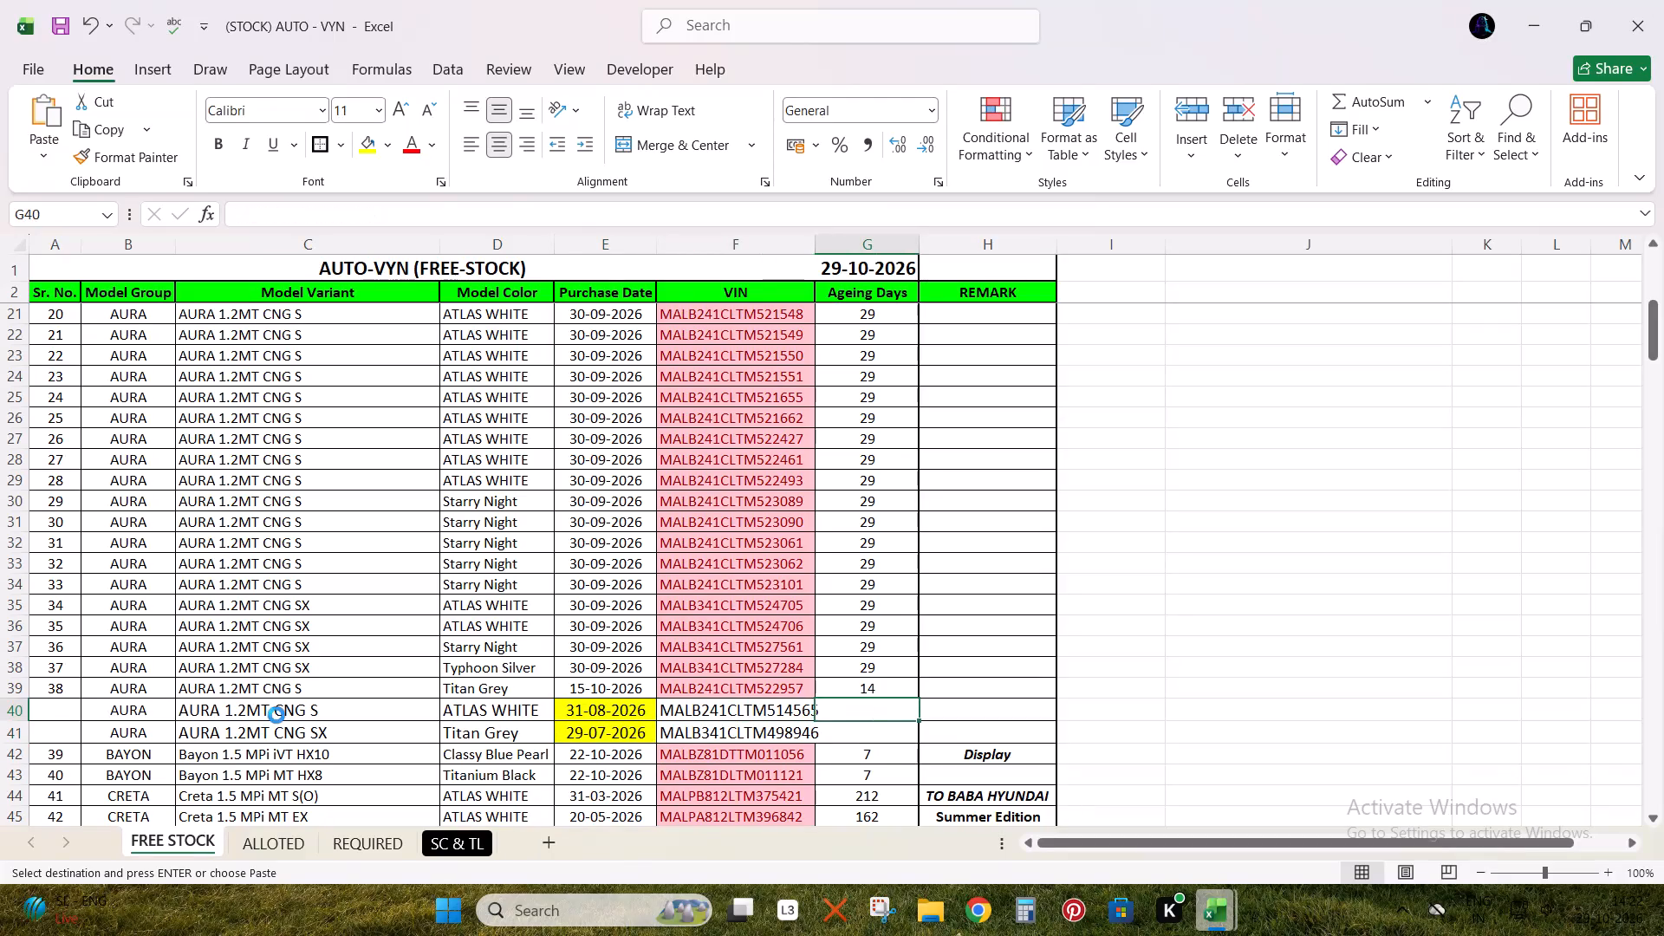
key(Down)
key(ctrl+d)
Enter the remark Summer Edition in H41 for the Titan Grey AURA 1.2MT CNG SX, after checking the STOCK sheet.
key(Right)
key(Up)
key(alt+Tab)
key(shift+space)
key(alt+Tab)
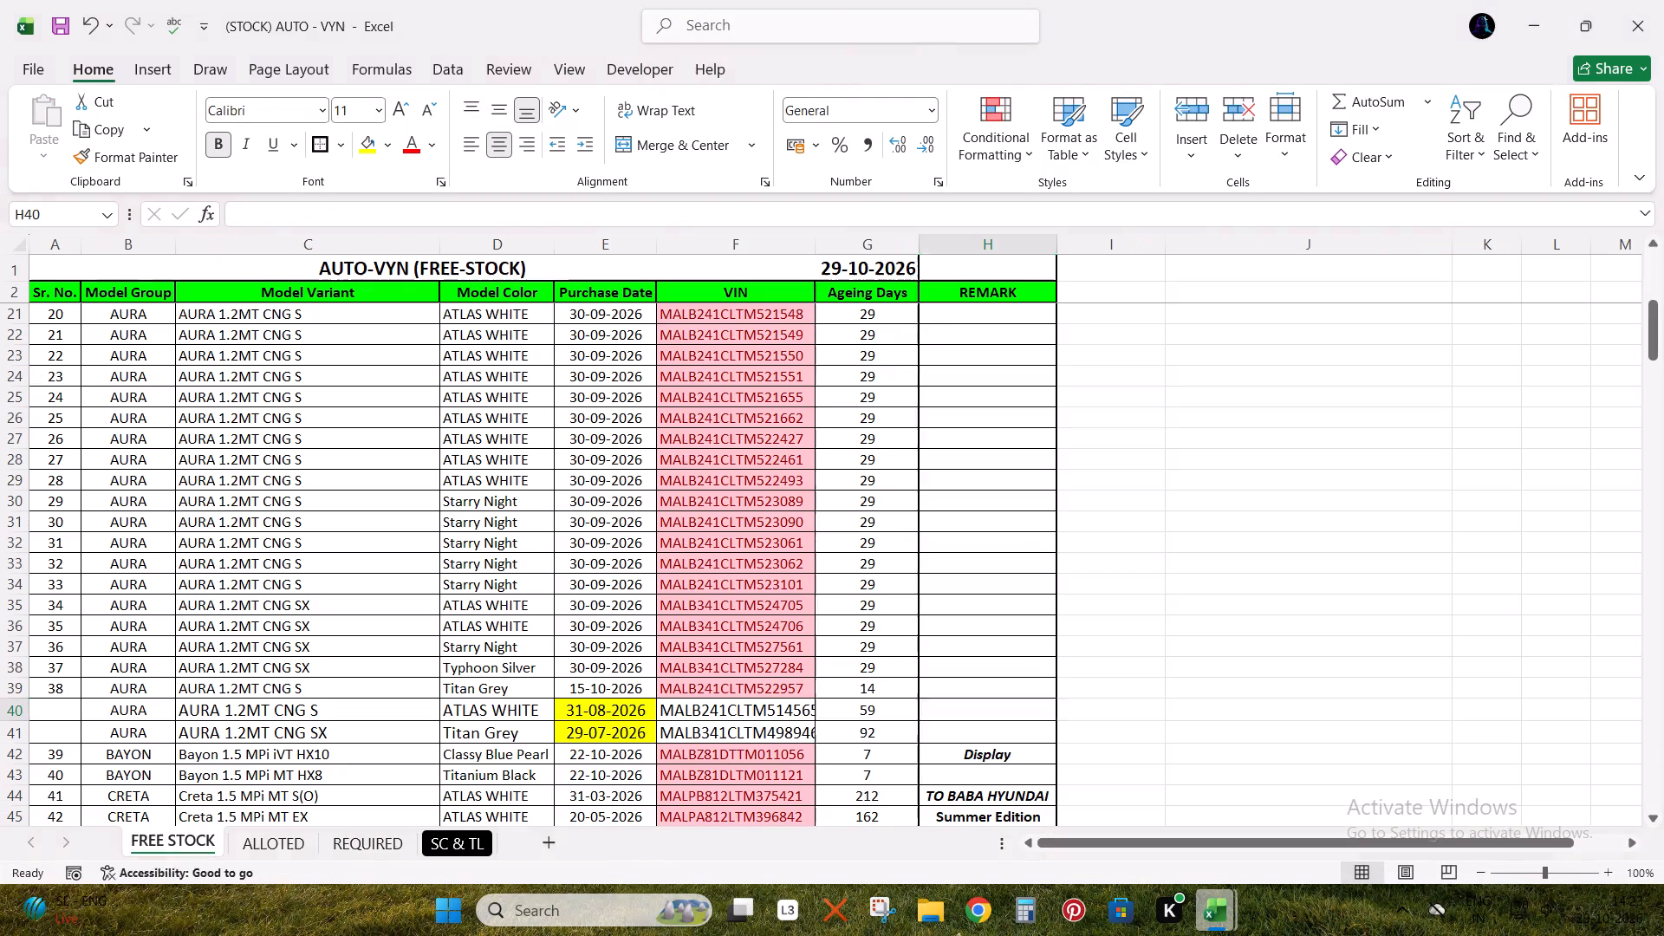
key(Down)
text(SU)
key(Return)
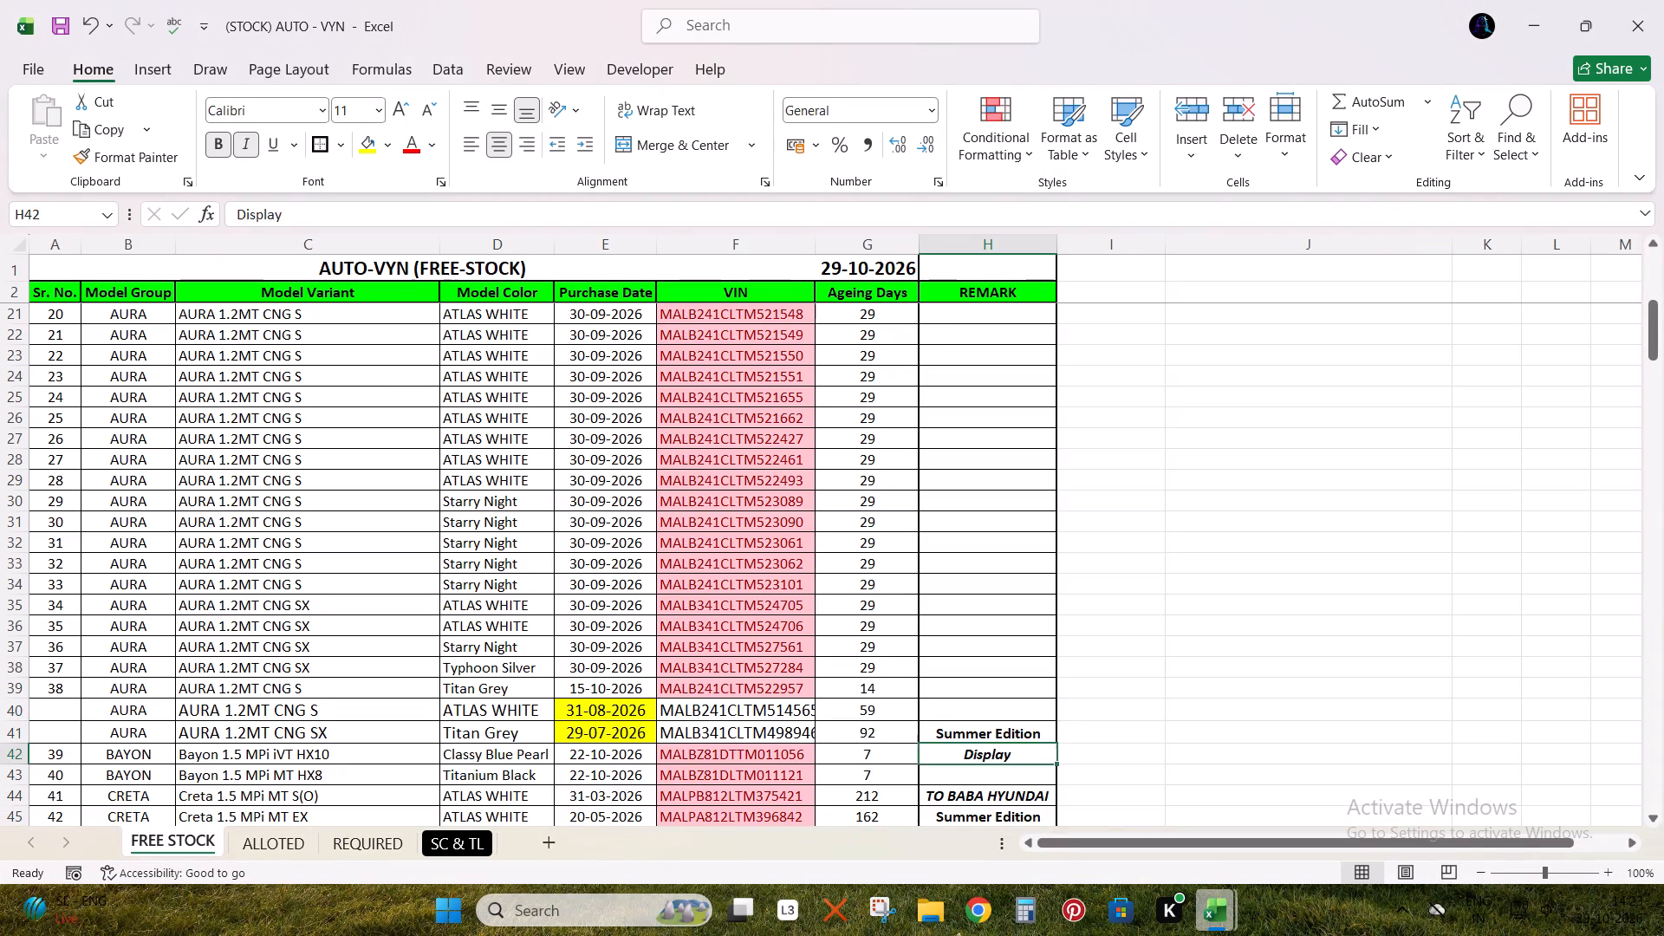
Apply the formatting of row 39 to rows 40 and 41 with Format Painter and save the workbook.
key(Up)
key(Left)
key(Left)
key(Up)
key(Up)
key(Left)
key(shift+space)
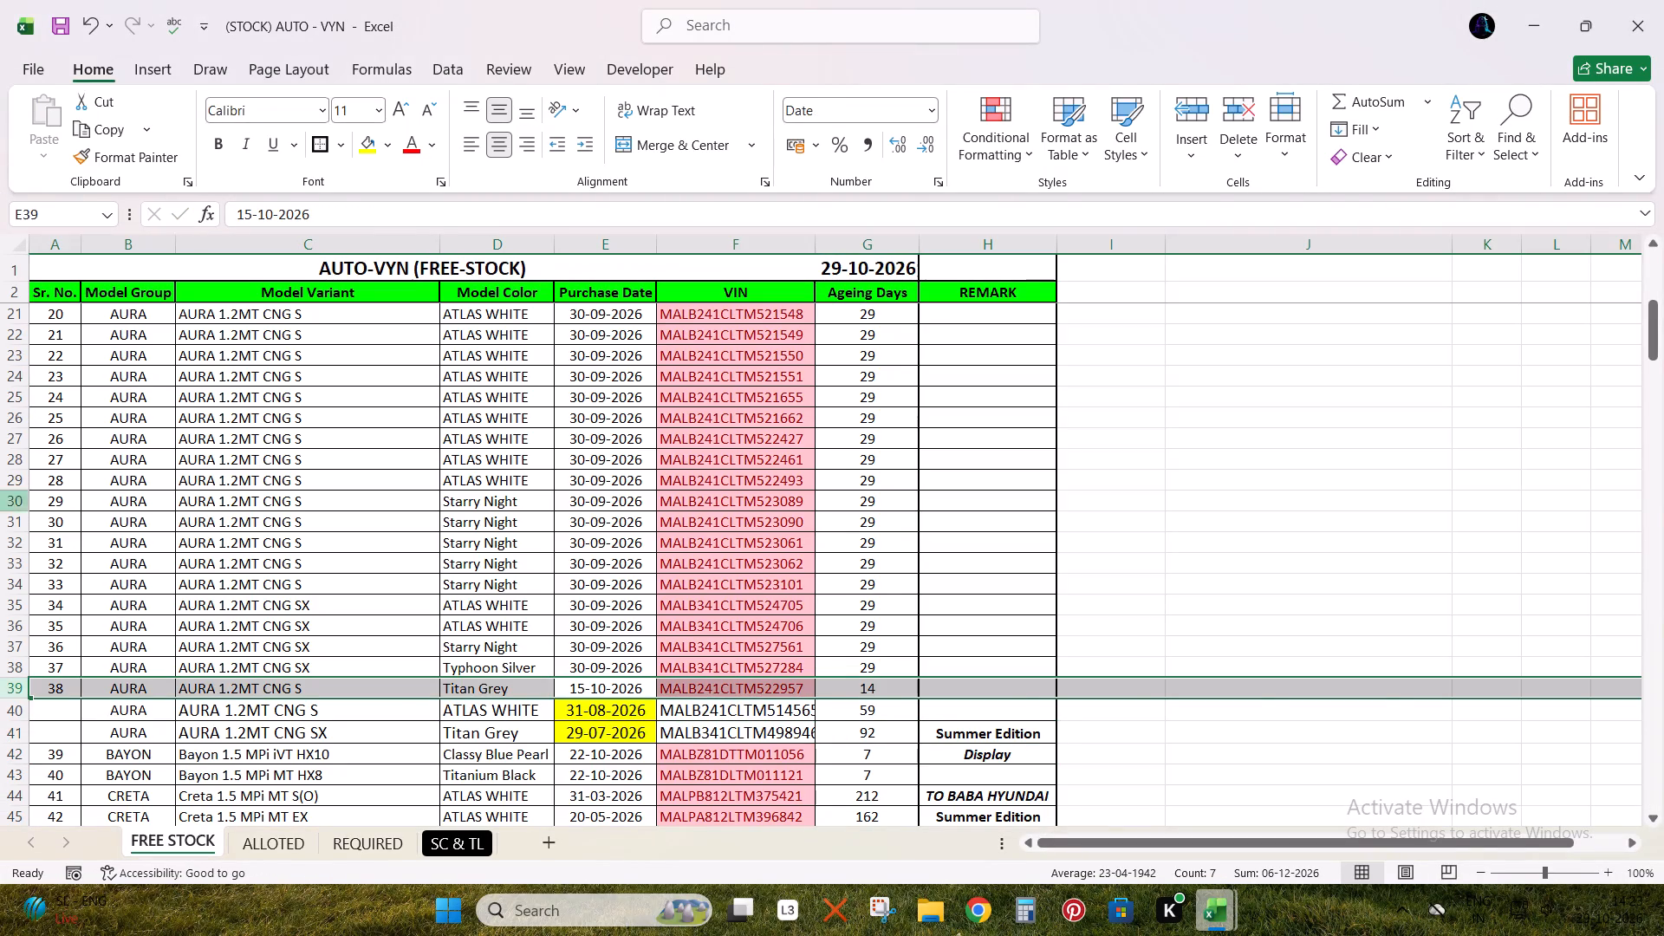
click(133, 163)
drag(17, 709, 16, 734)
key(ctrl+s)
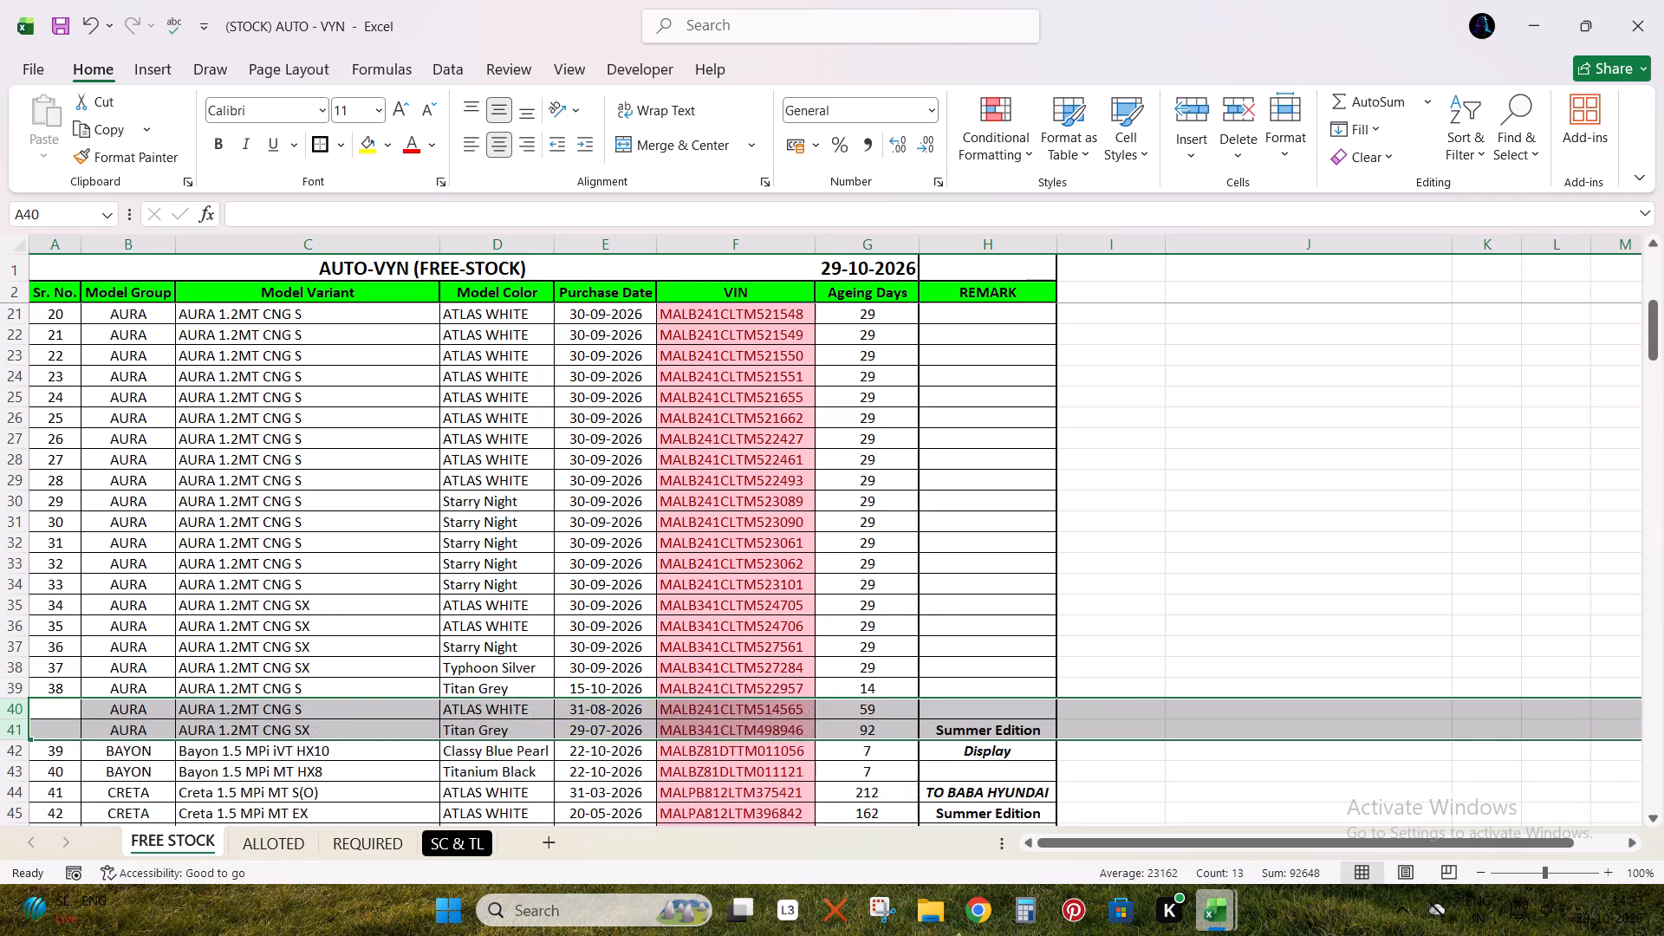
Insert three blank rows above the first GRAND i10 row, at row 77 of FREE STOCK.
scroll(294, 699, down, 13)
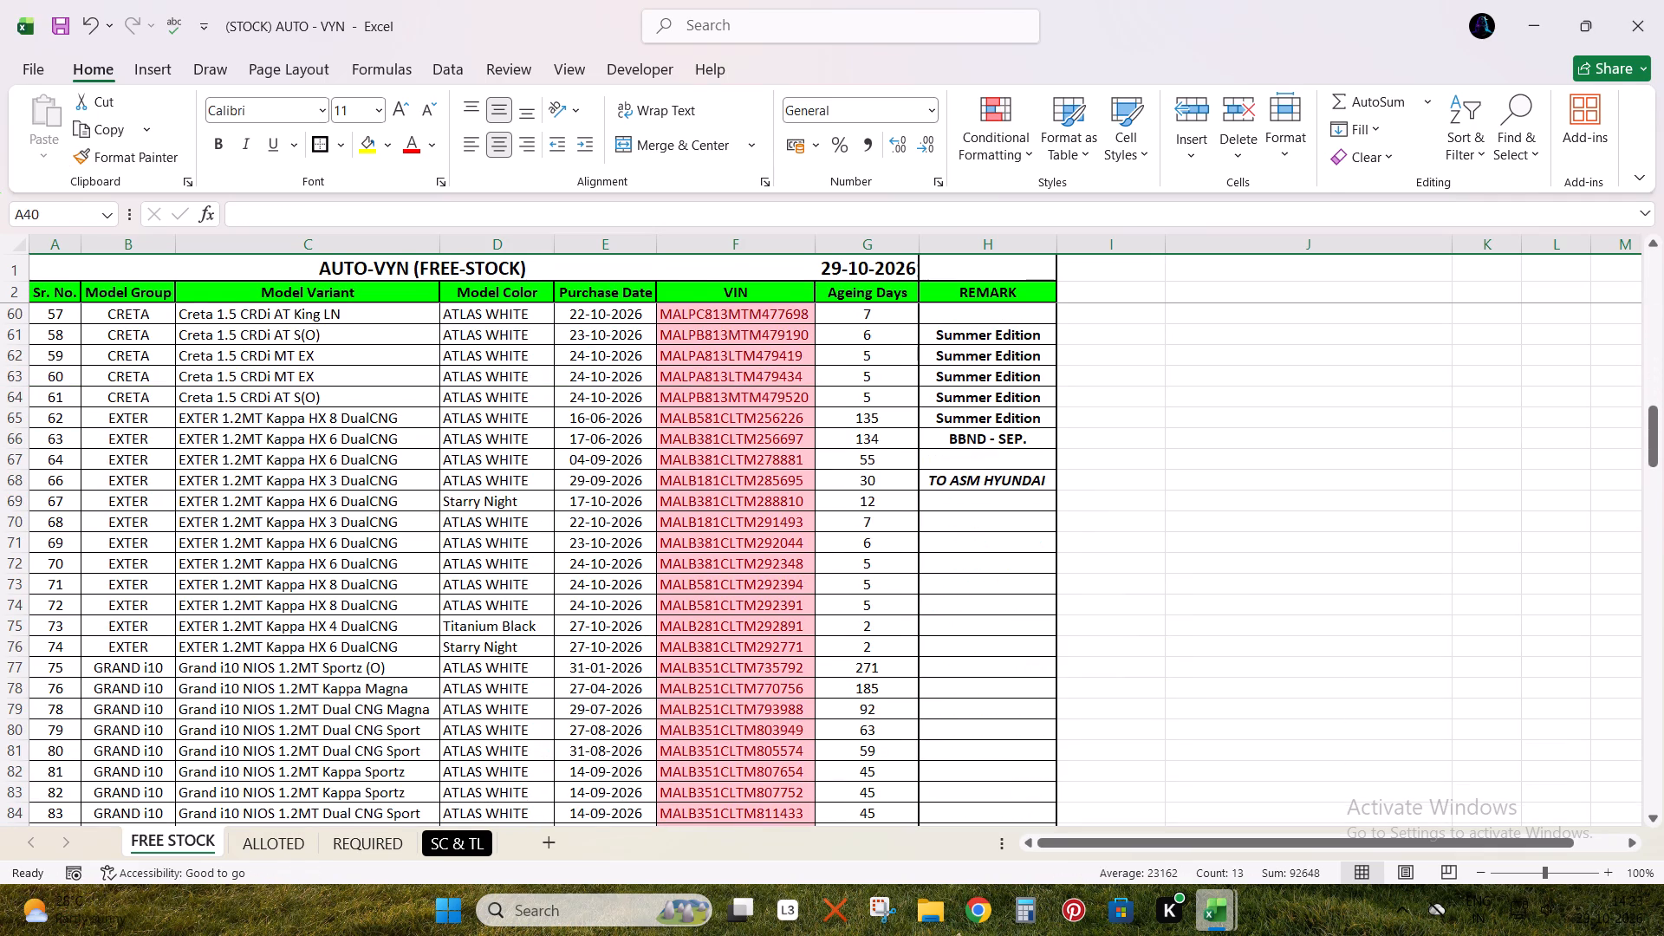
click(222, 667)
key(Escape)
key(Escape)
key(Escape)
key(shift+space)
key(ctrl+plus)
key(ctrl+plus)
key(ctrl+plus)
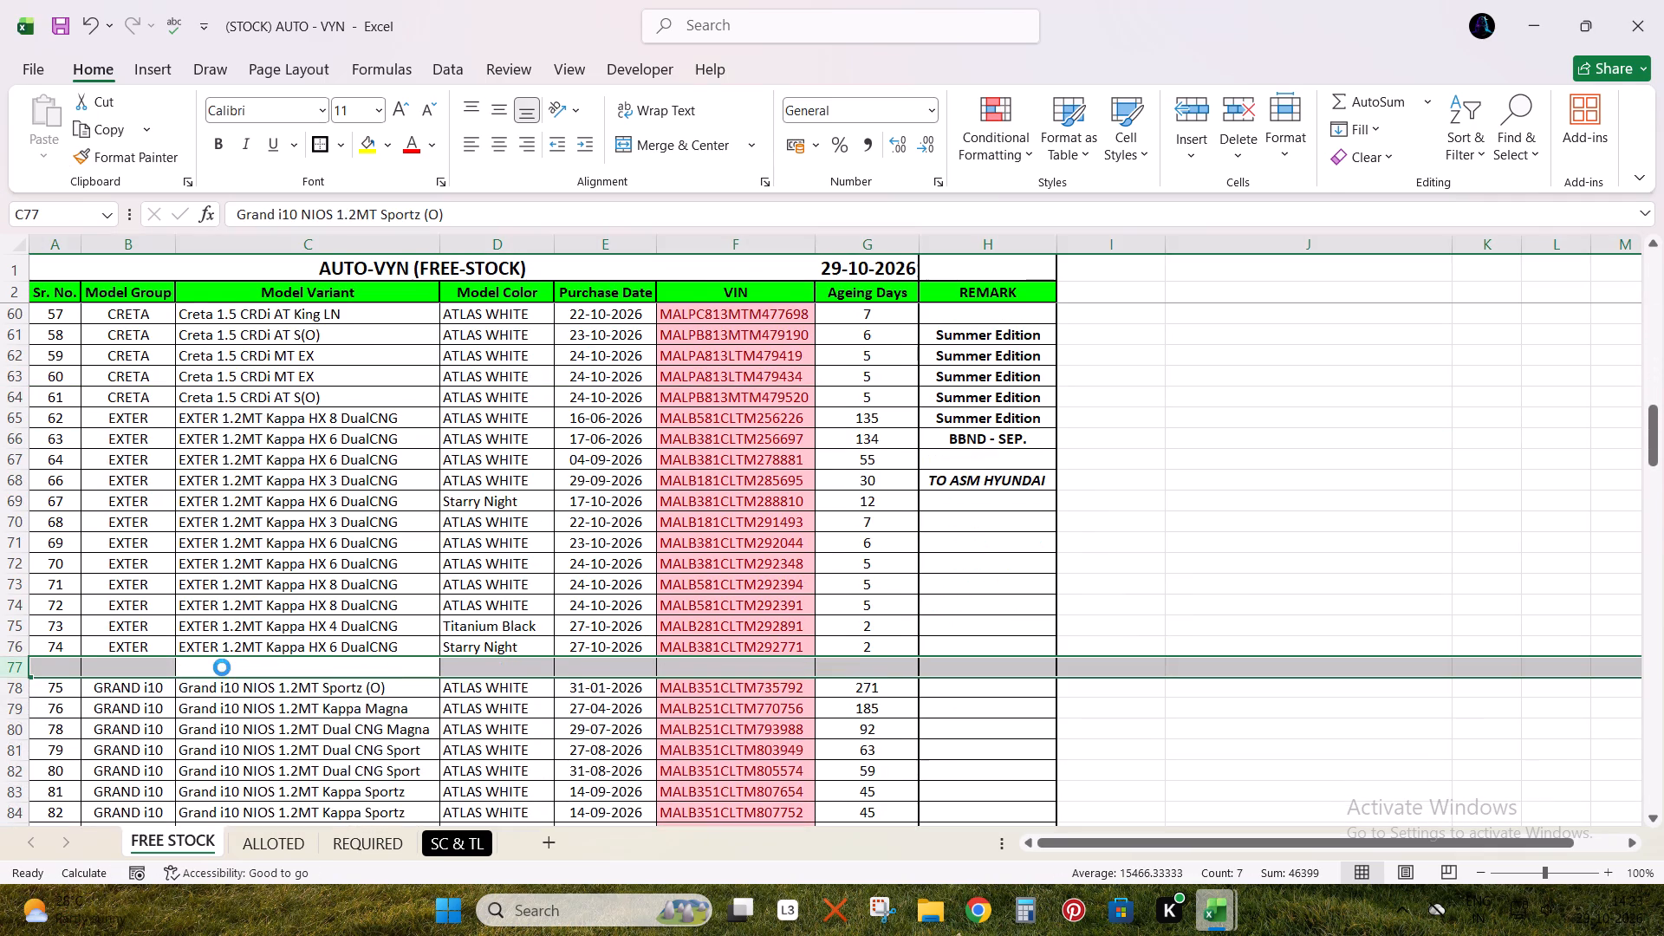
Fill the model group EXTER down into B77, B78 and B79.
key(Down)
key(Left)
key(Up)
key(ctrl+d)
key(Down)
key(ctrl+d)
key(Down)
key(ctrl+d)
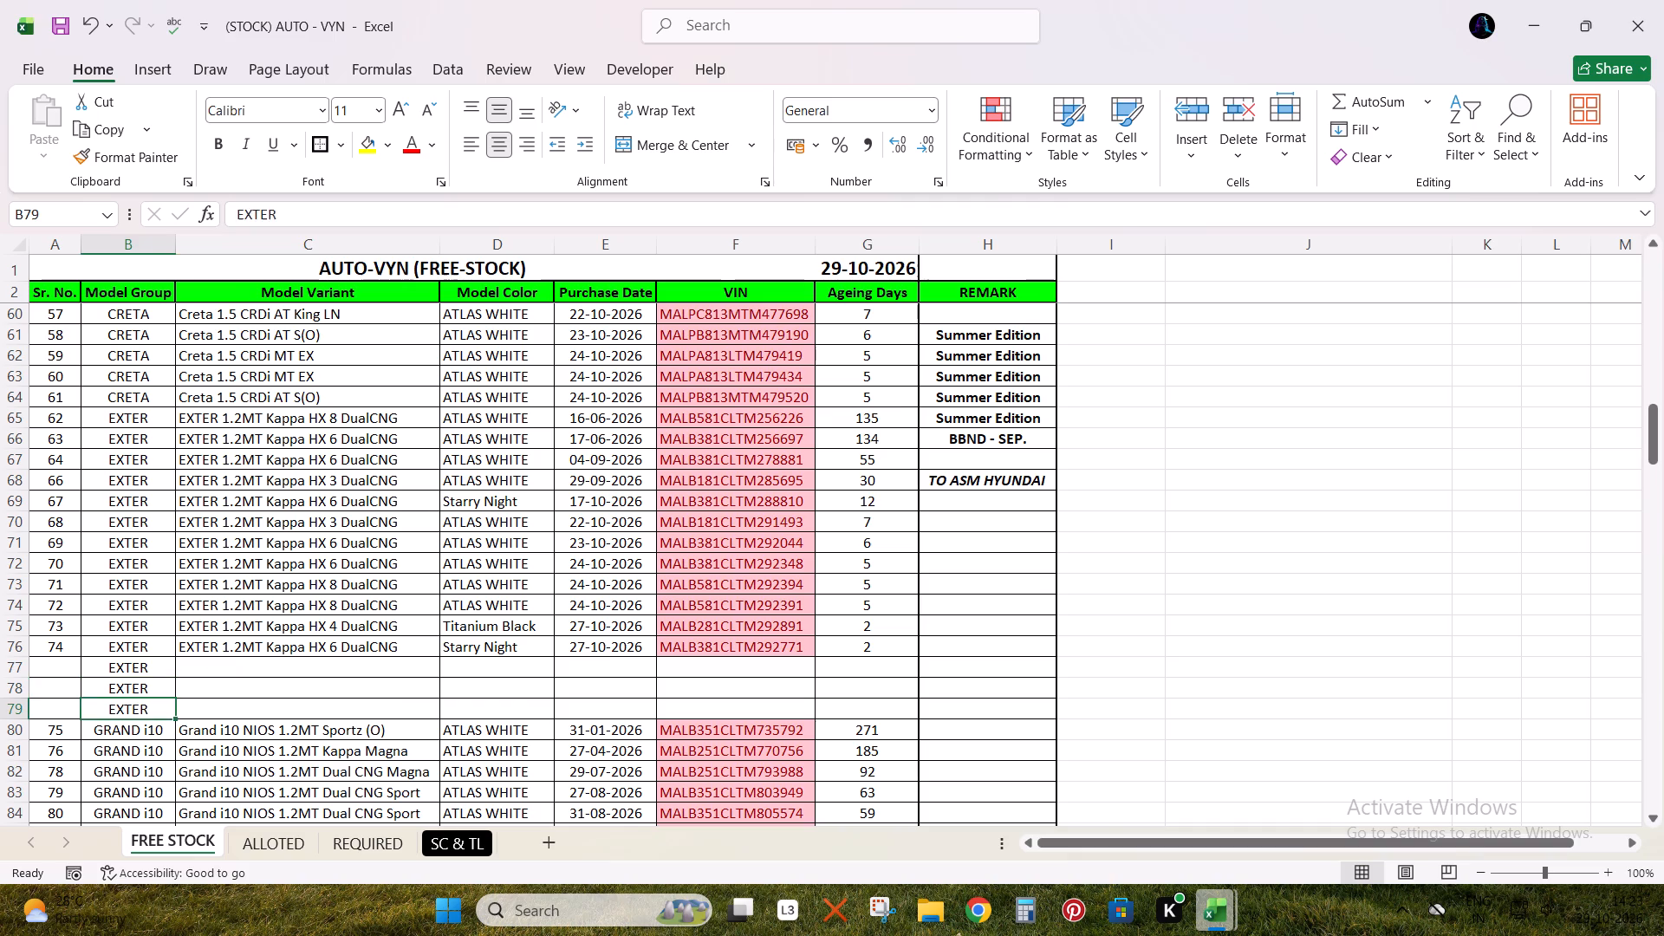
Copy variant, exterior color and VIN of the three EXTER rows from the STOCK sheet and paste them at C77 of FREE STOCK.
key(Right)
key(Up)
key(Up)
key(alt+Tab)
key(ctrl+Left)
key(ctrl+Left)
key(ctrl+Left)
key(ctrl+Left)
key(ctrl+Left)
key(Right)
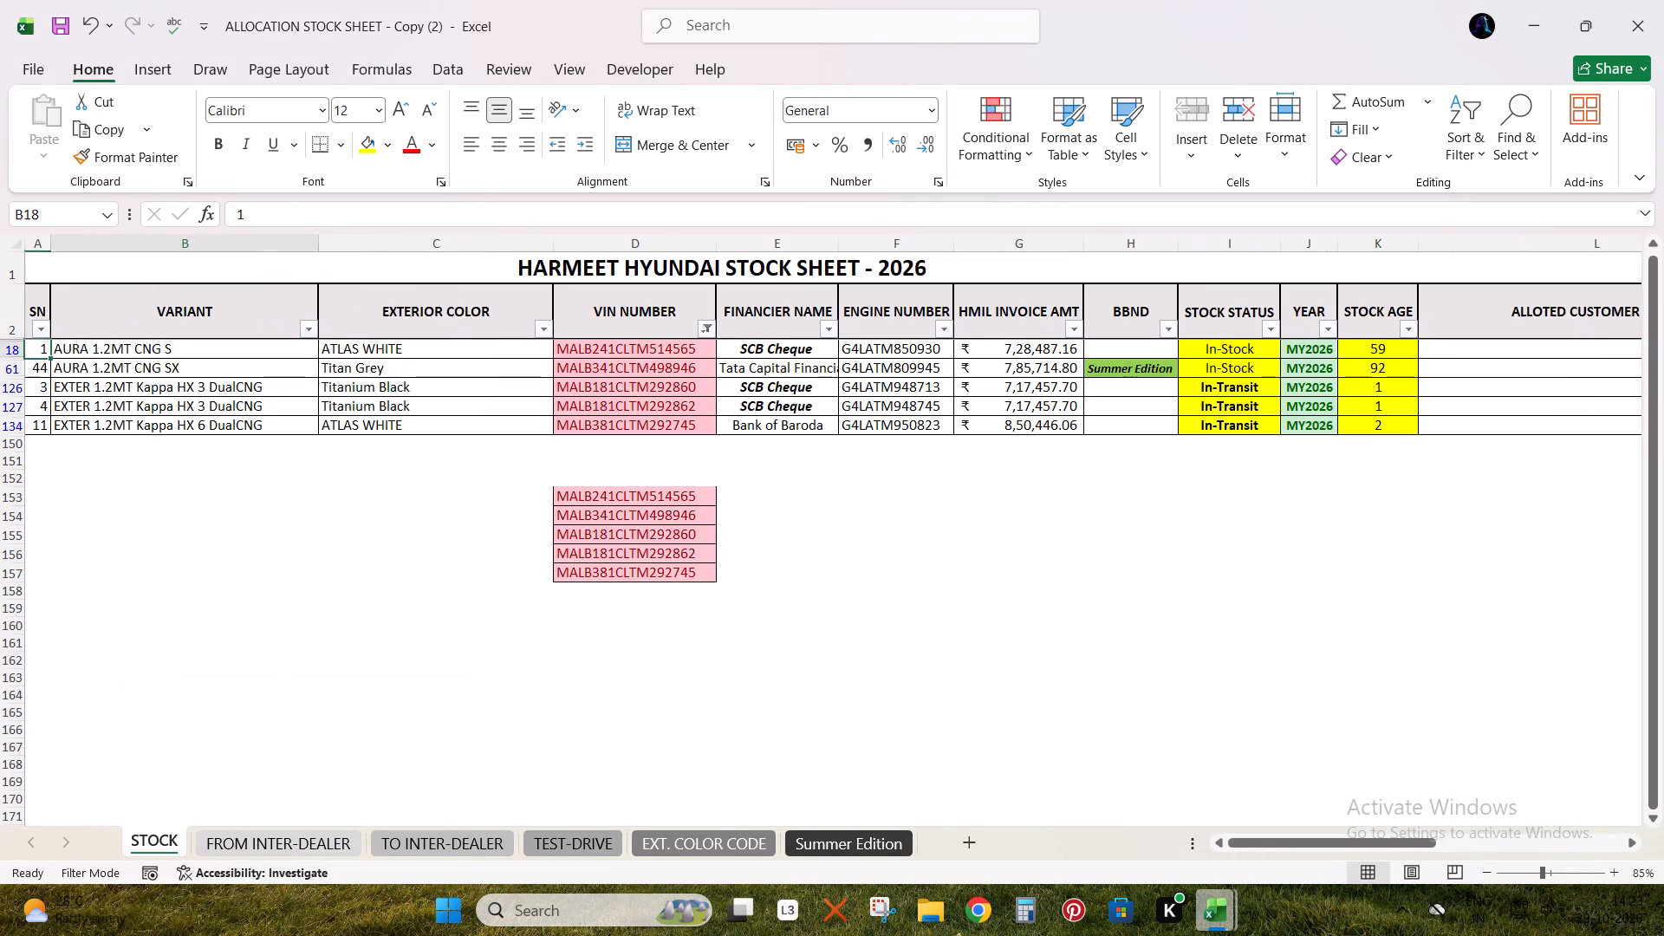
key(Down)
key(Down)
key(Down)
key(shift+Right)
key(Up)
key(shift+Right)
key(shift+Down)
key(shift+Right)
key(shift+Down)
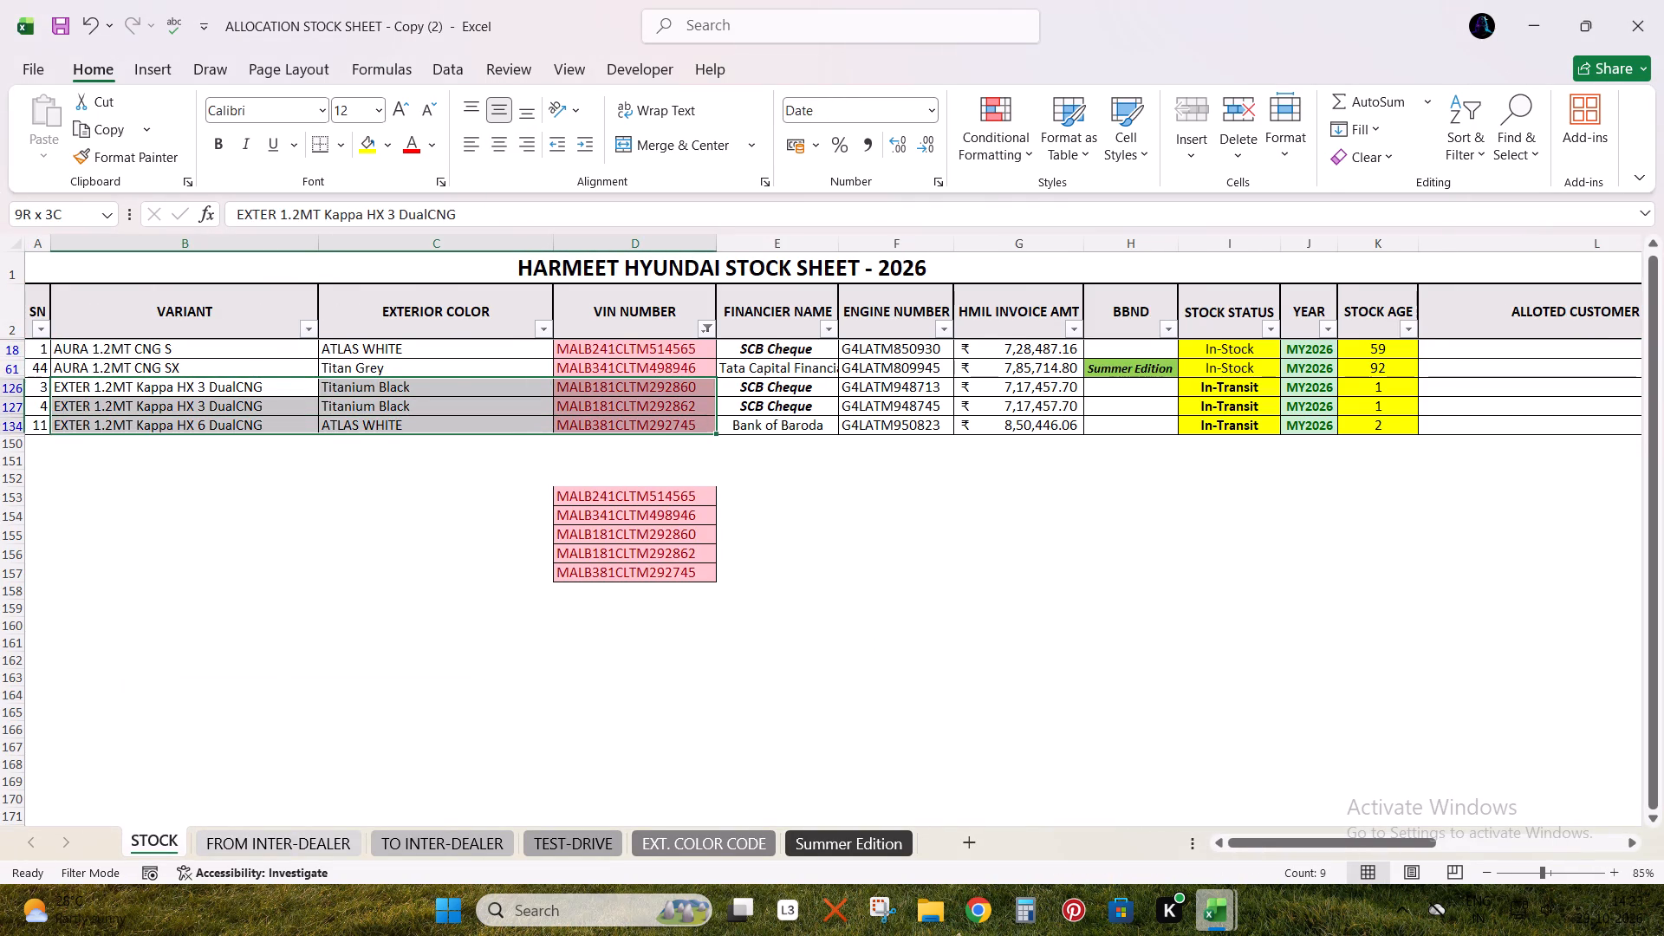
key(ctrl+c)
key(alt+Tab)
key(ctrl+v)
Insert blank cells at E77:E79 to shift the VINs into column F, and delete the surplus cells G77:G79.
key(Right)
key(Right)
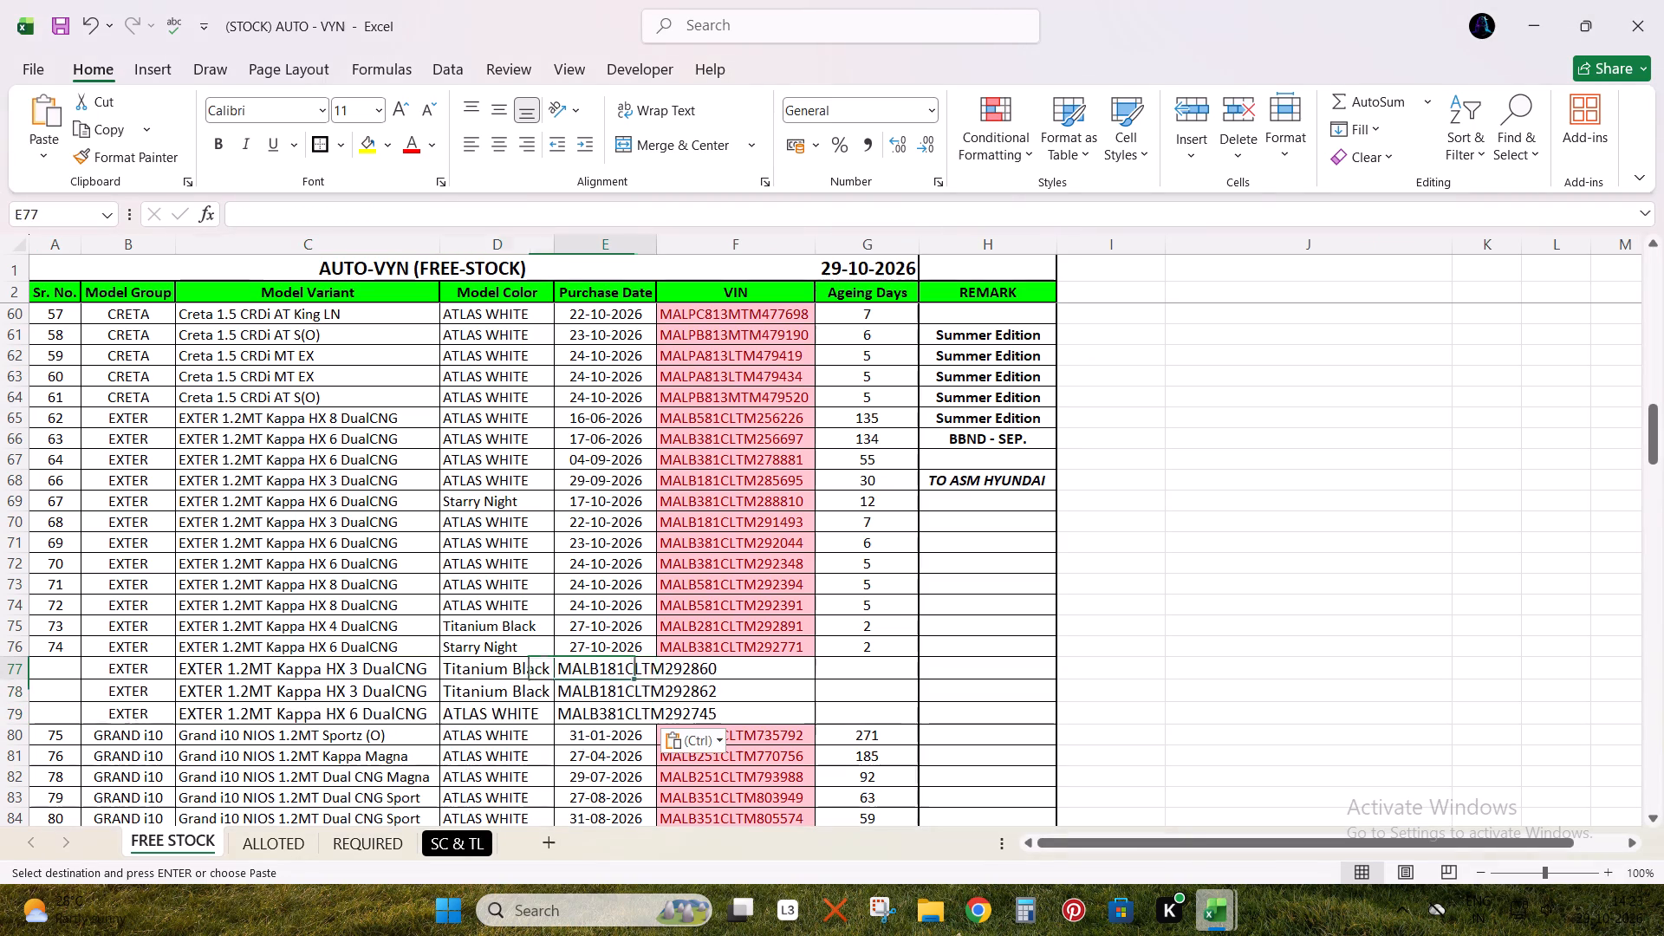
key(shift+Down)
key(shift+Down)
key(ctrl+plus)
key(Return)
key(Right)
key(Right)
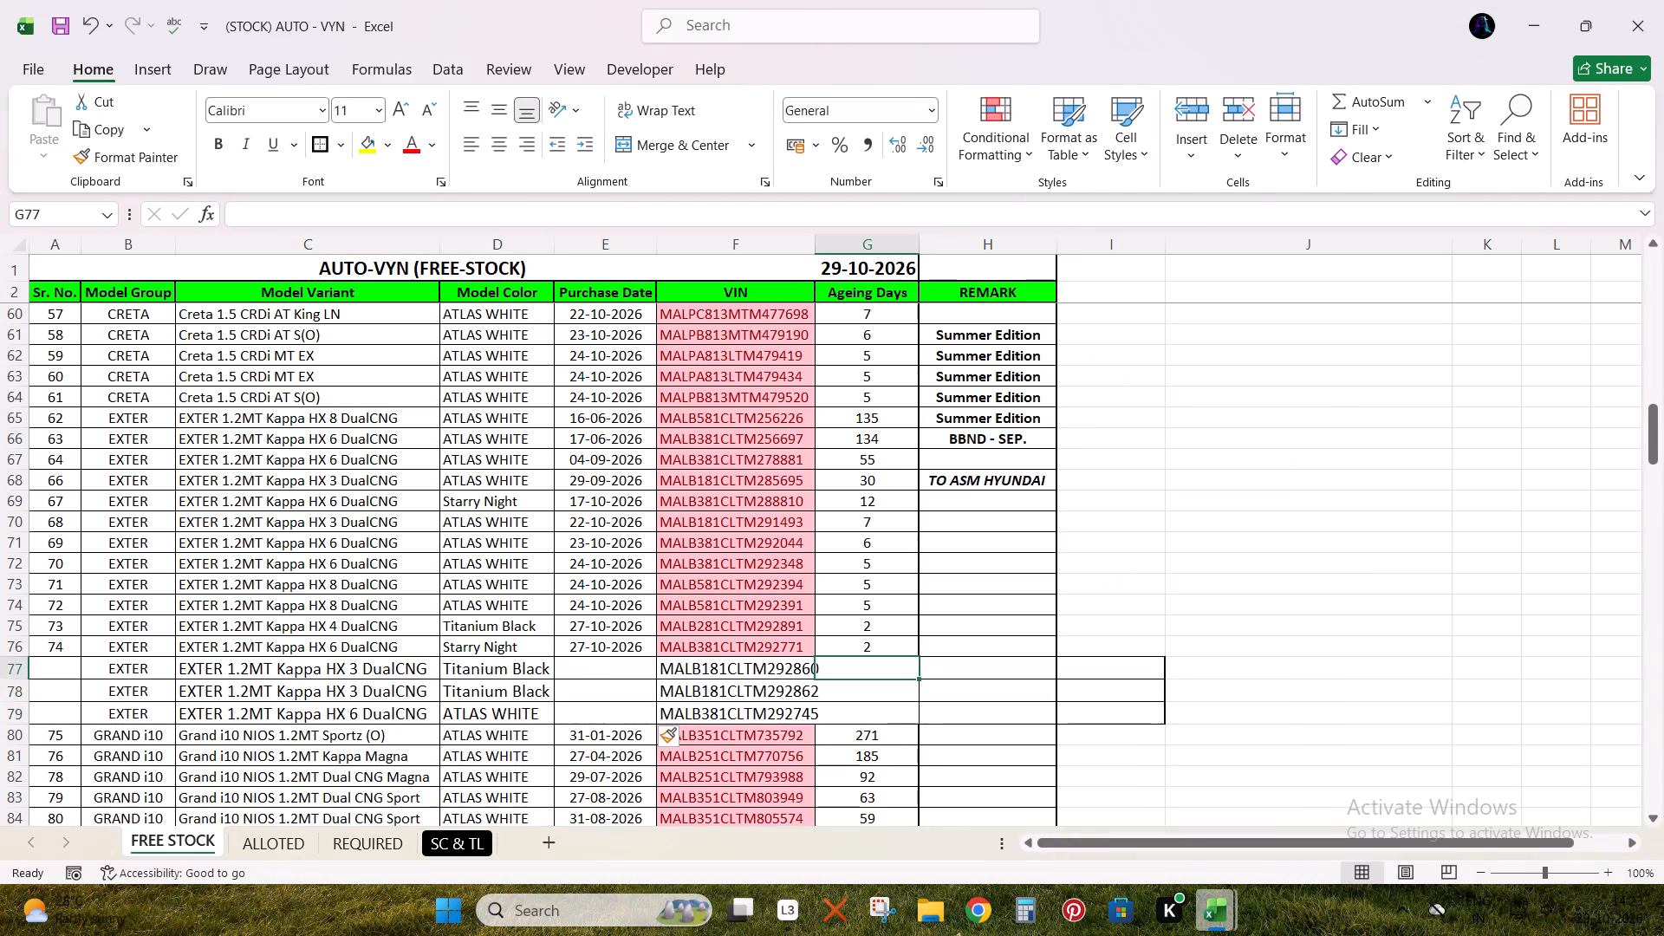
key(shift+Down)
key(shift+Down)
key(ctrl+minus)
key(Return)
Copy the plant billing dates of the three EXTER vehicles from the STOCK sheet into Purchase Date cells E77:E79.
key(Left)
key(Left)
key(Left)
key(Right)
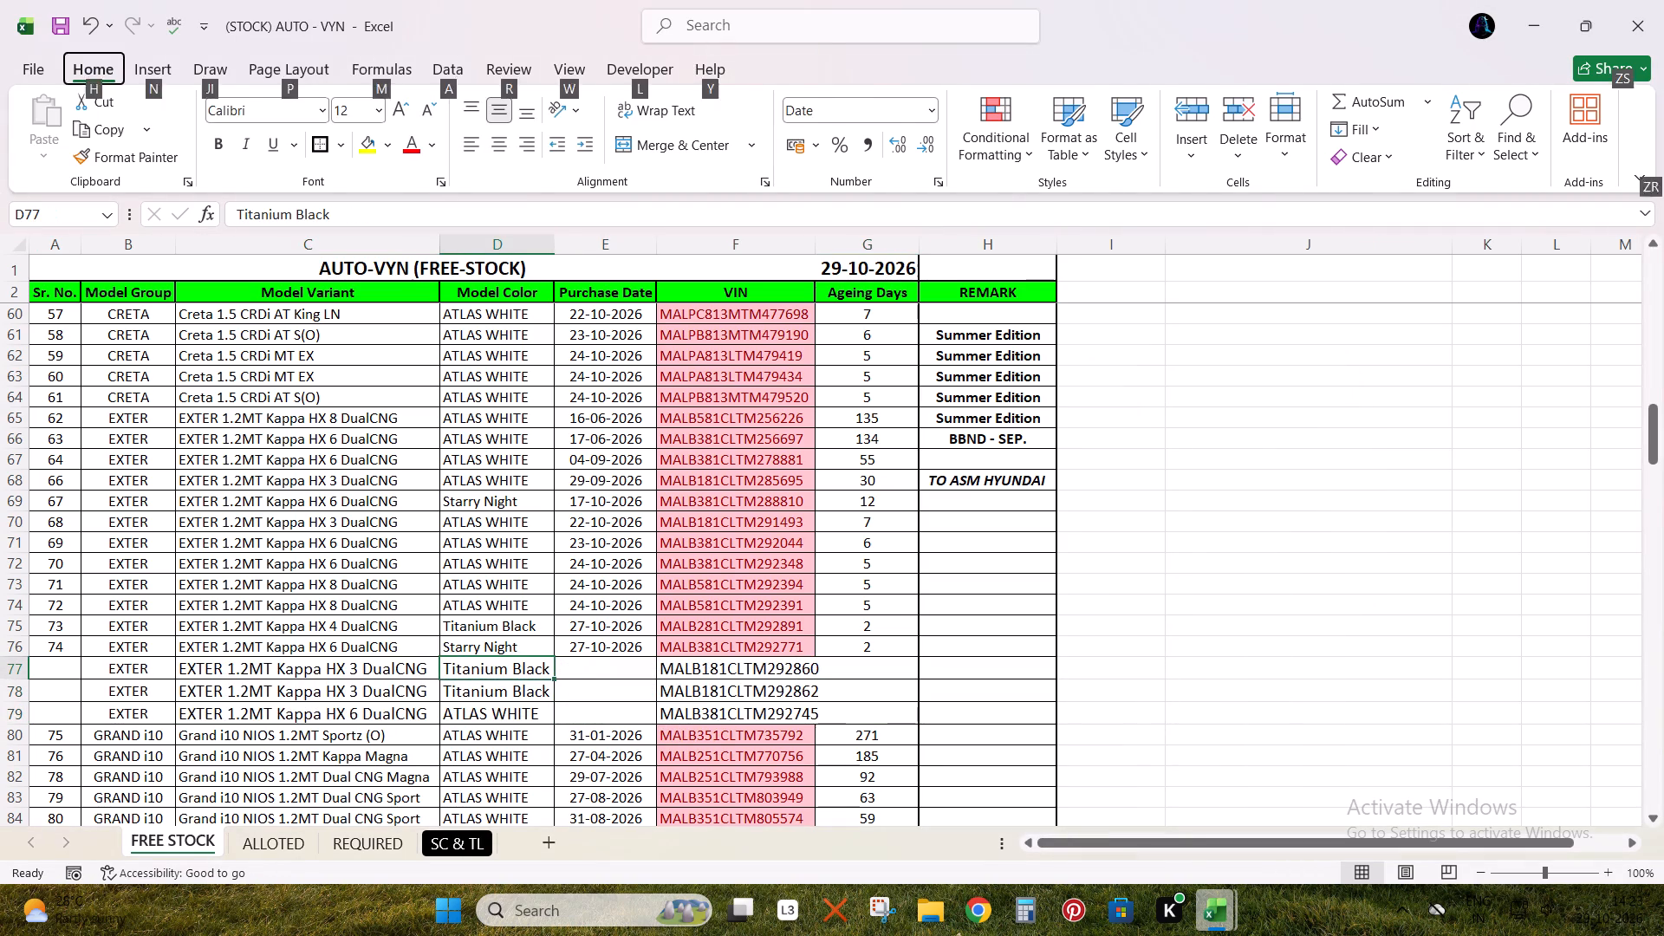
scroll(701, 112, up, 5)
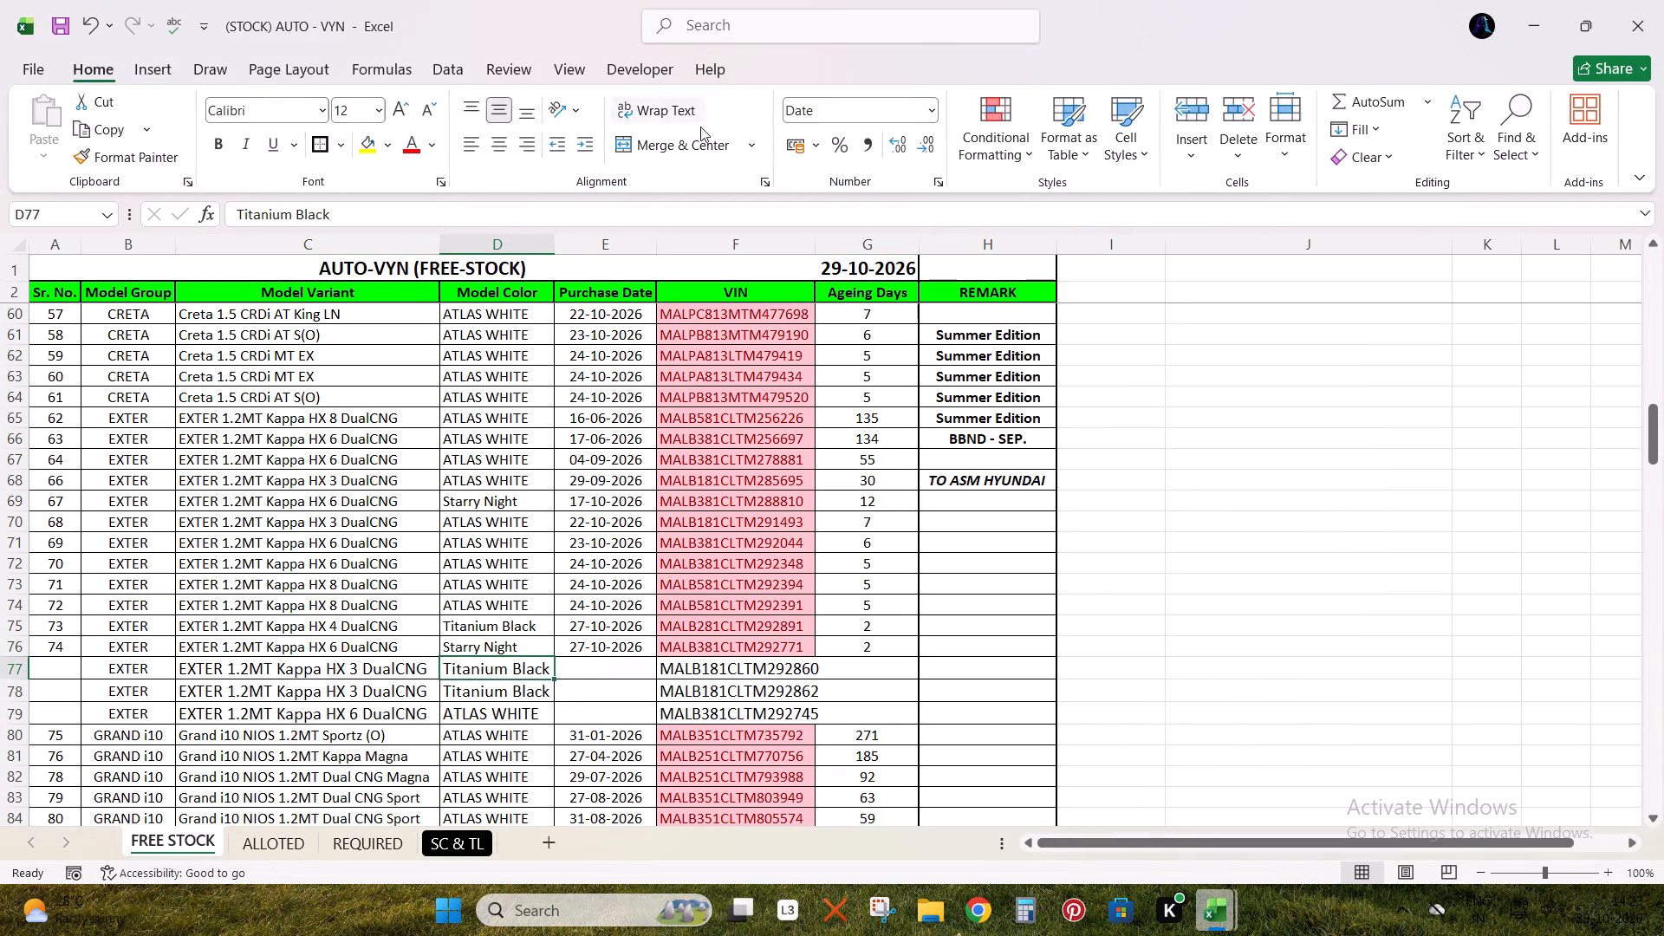
key(Right)
key(alt+Tab)
key(ctrl+Right)
key(ctrl+Right)
key(ctrl+Right)
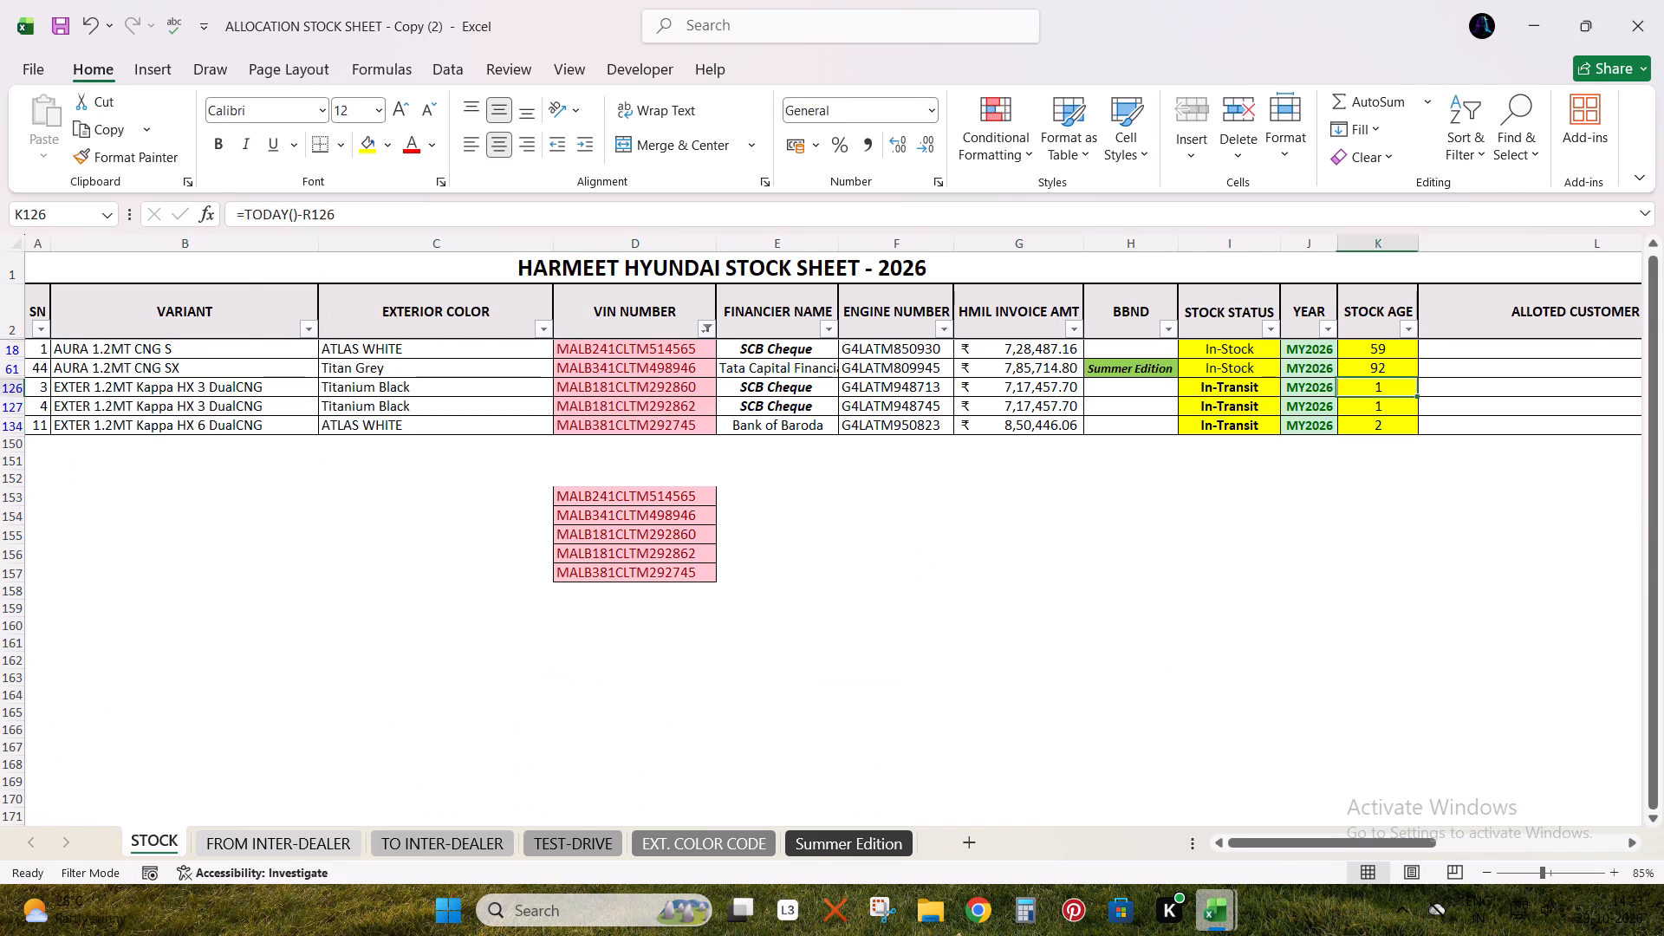
key(ctrl+Right)
key(Down)
key(Up)
key(ctrl+shift+Down)
key(ctrl+c)
key(alt+Tab)
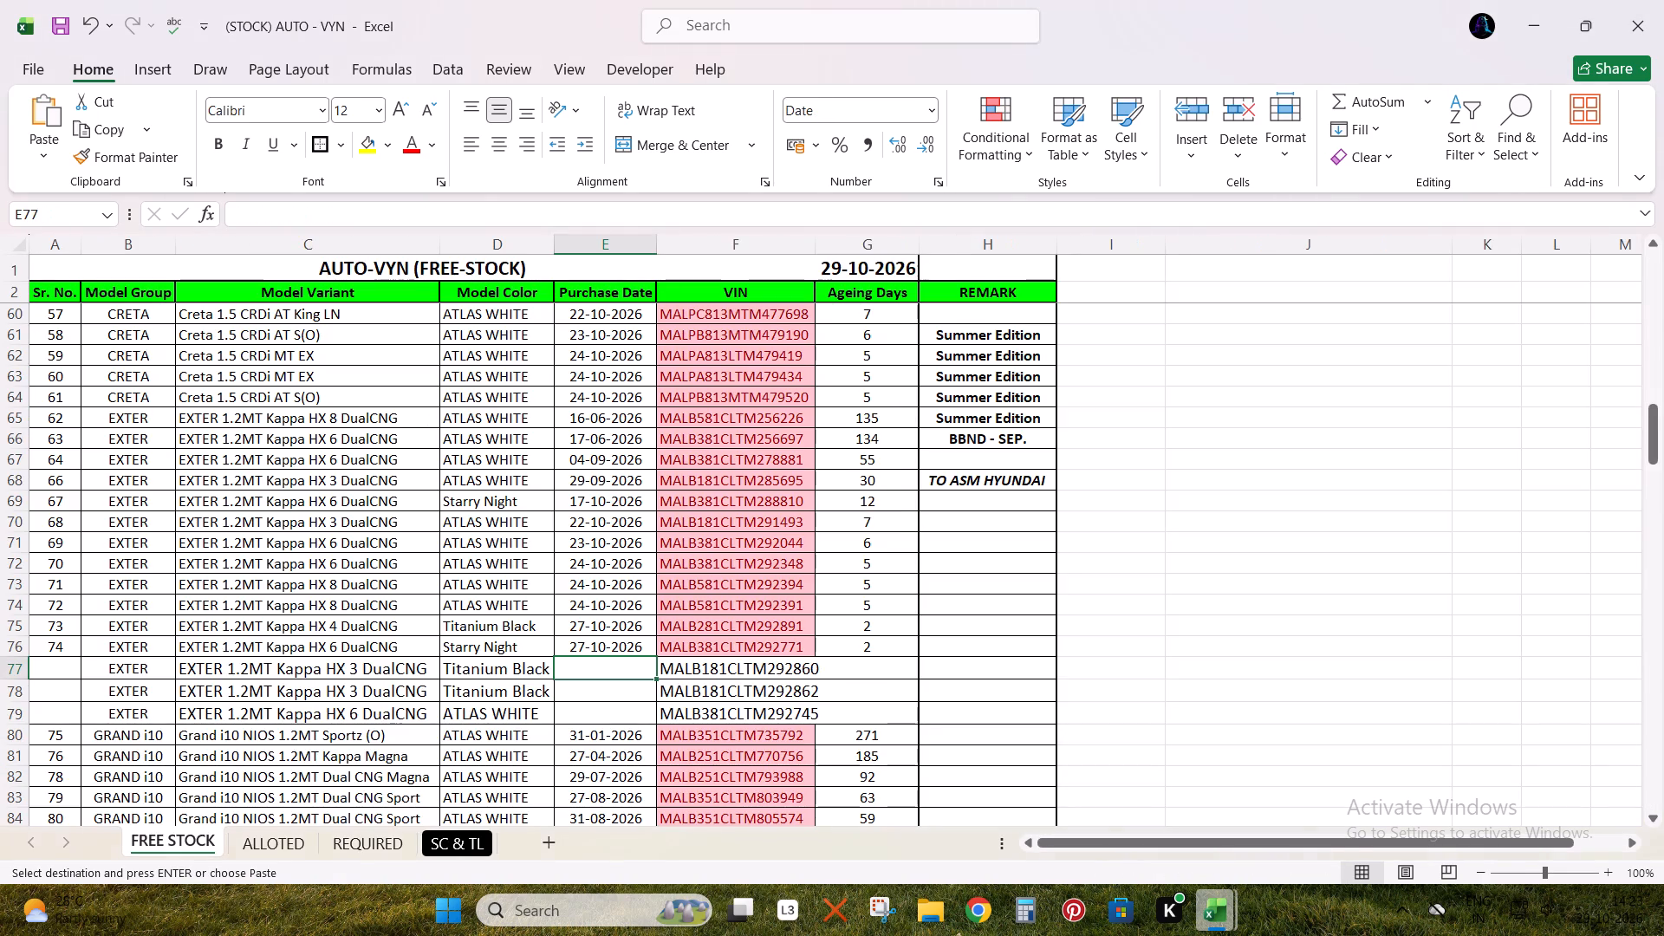
key(ctrl+v)
Fill the Ageing Days formula down into G77, G78 and G79.
key(Right)
key(Right)
key(ctrl+d)
key(Down)
key(ctrl+d)
key(ctrl+Down)
key(ctrl+d)
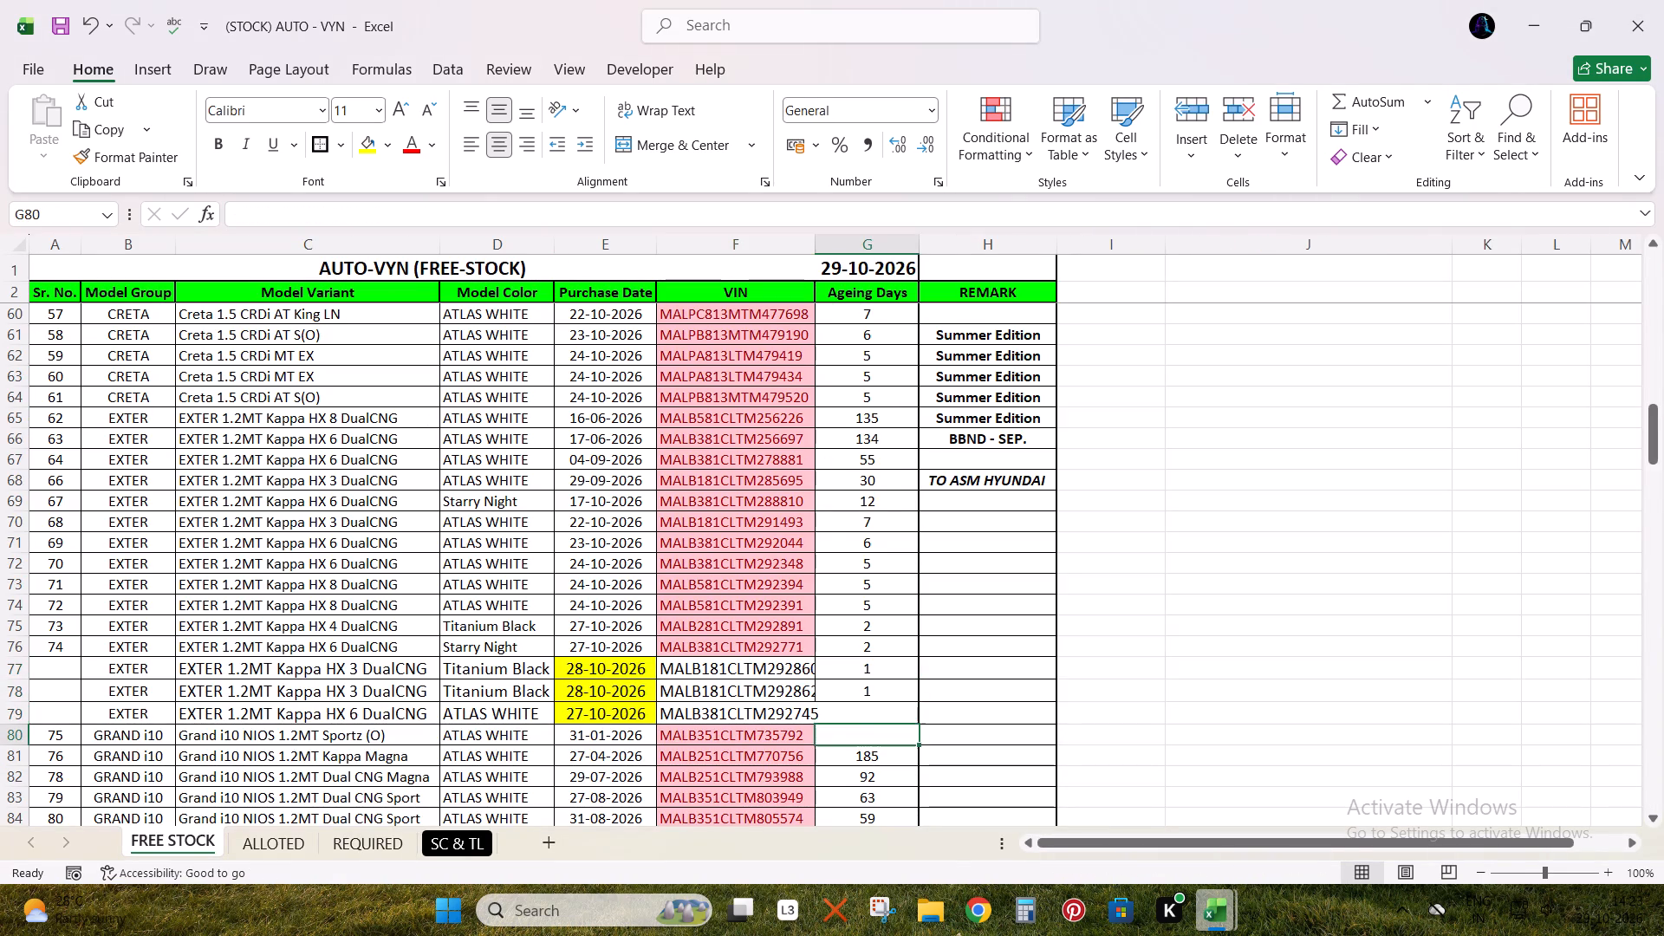
key(ctrl+z)
key(Up)
key(ctrl+d)
Apply the formatting of row 76 to rows 77 to 80 with Format Painter and save the workbook.
key(Right)
key(Up)
key(Up)
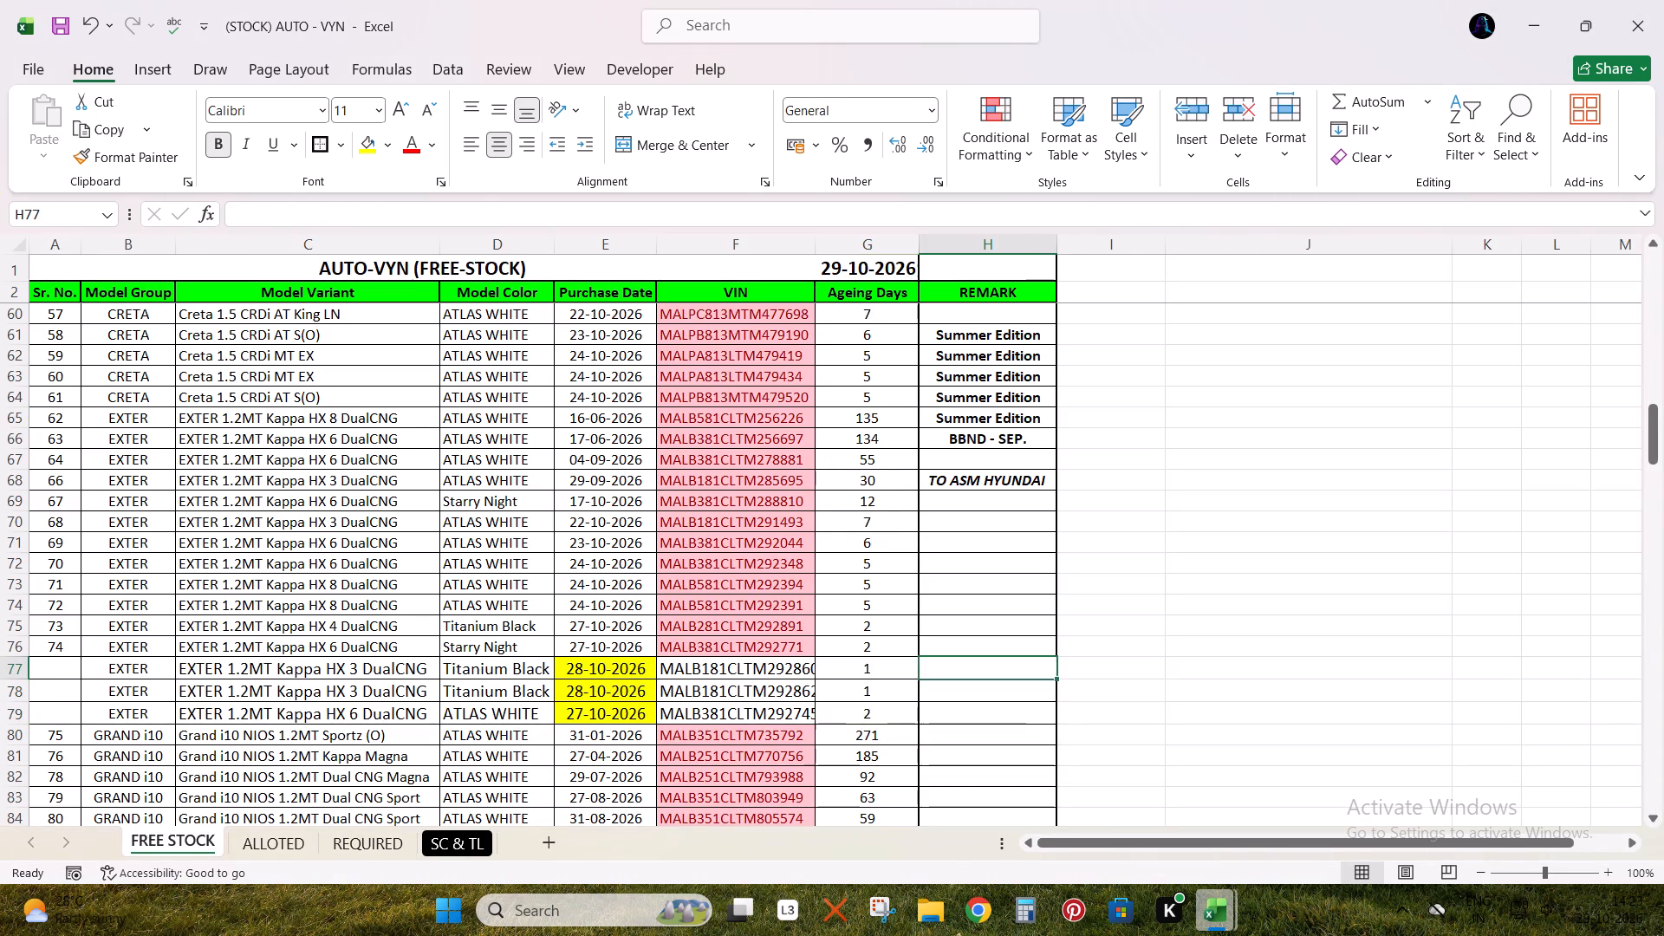
key(ctrl+Left)
key(Left)
key(Up)
key(shift+space)
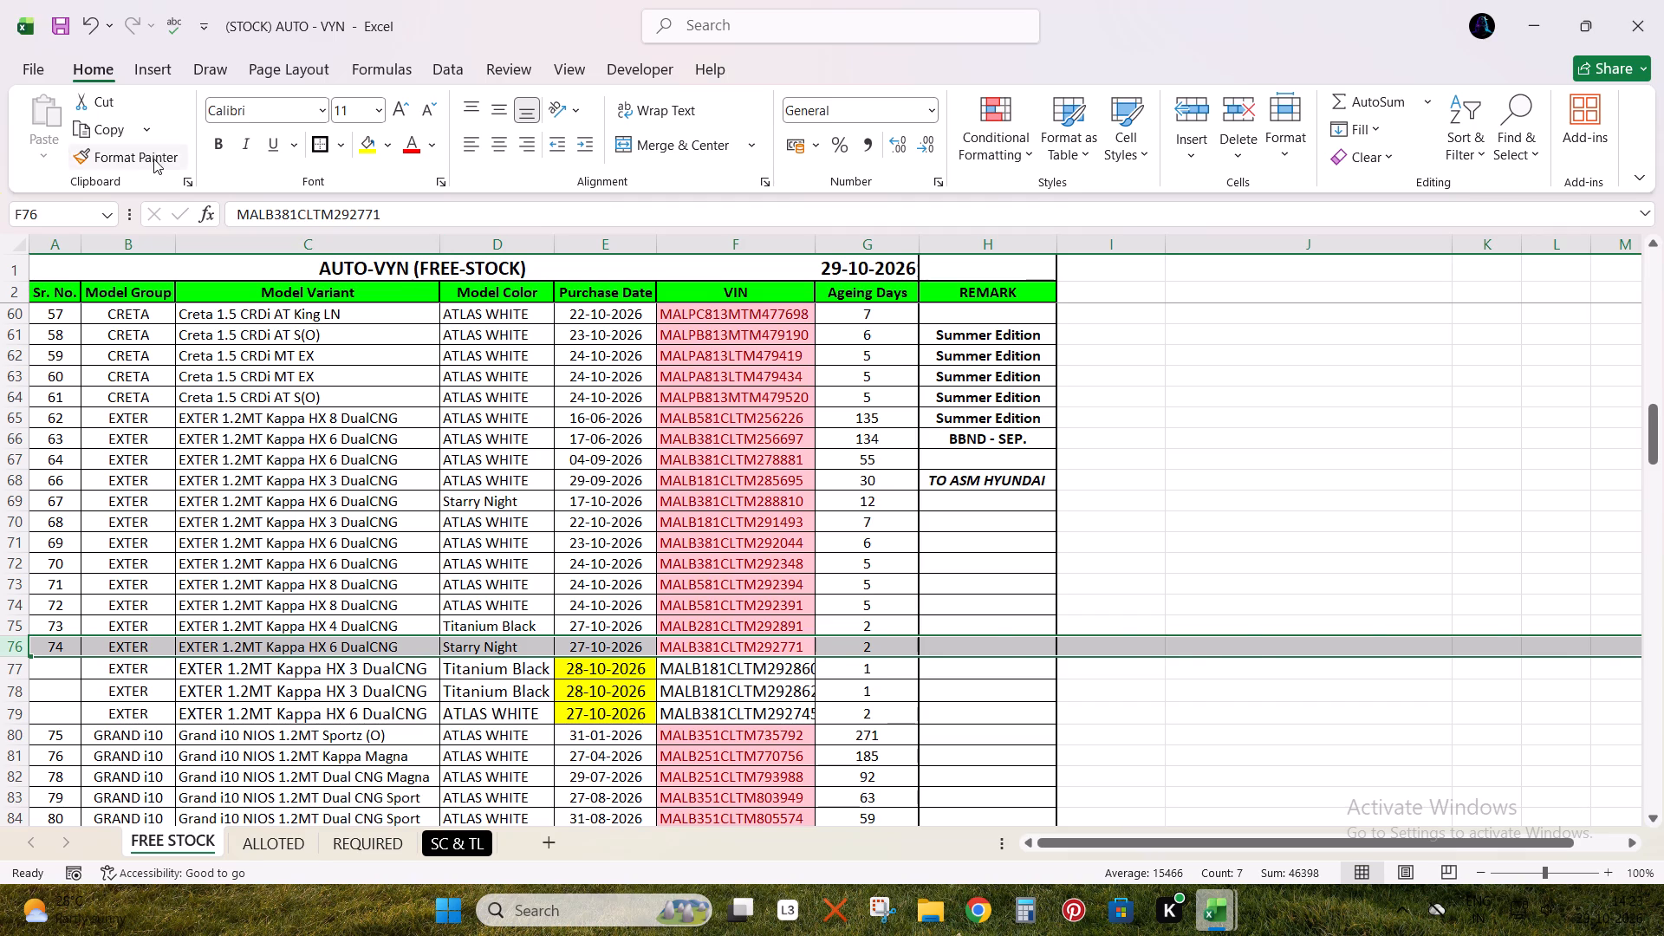
click(153, 159)
drag(9, 666, 10, 725)
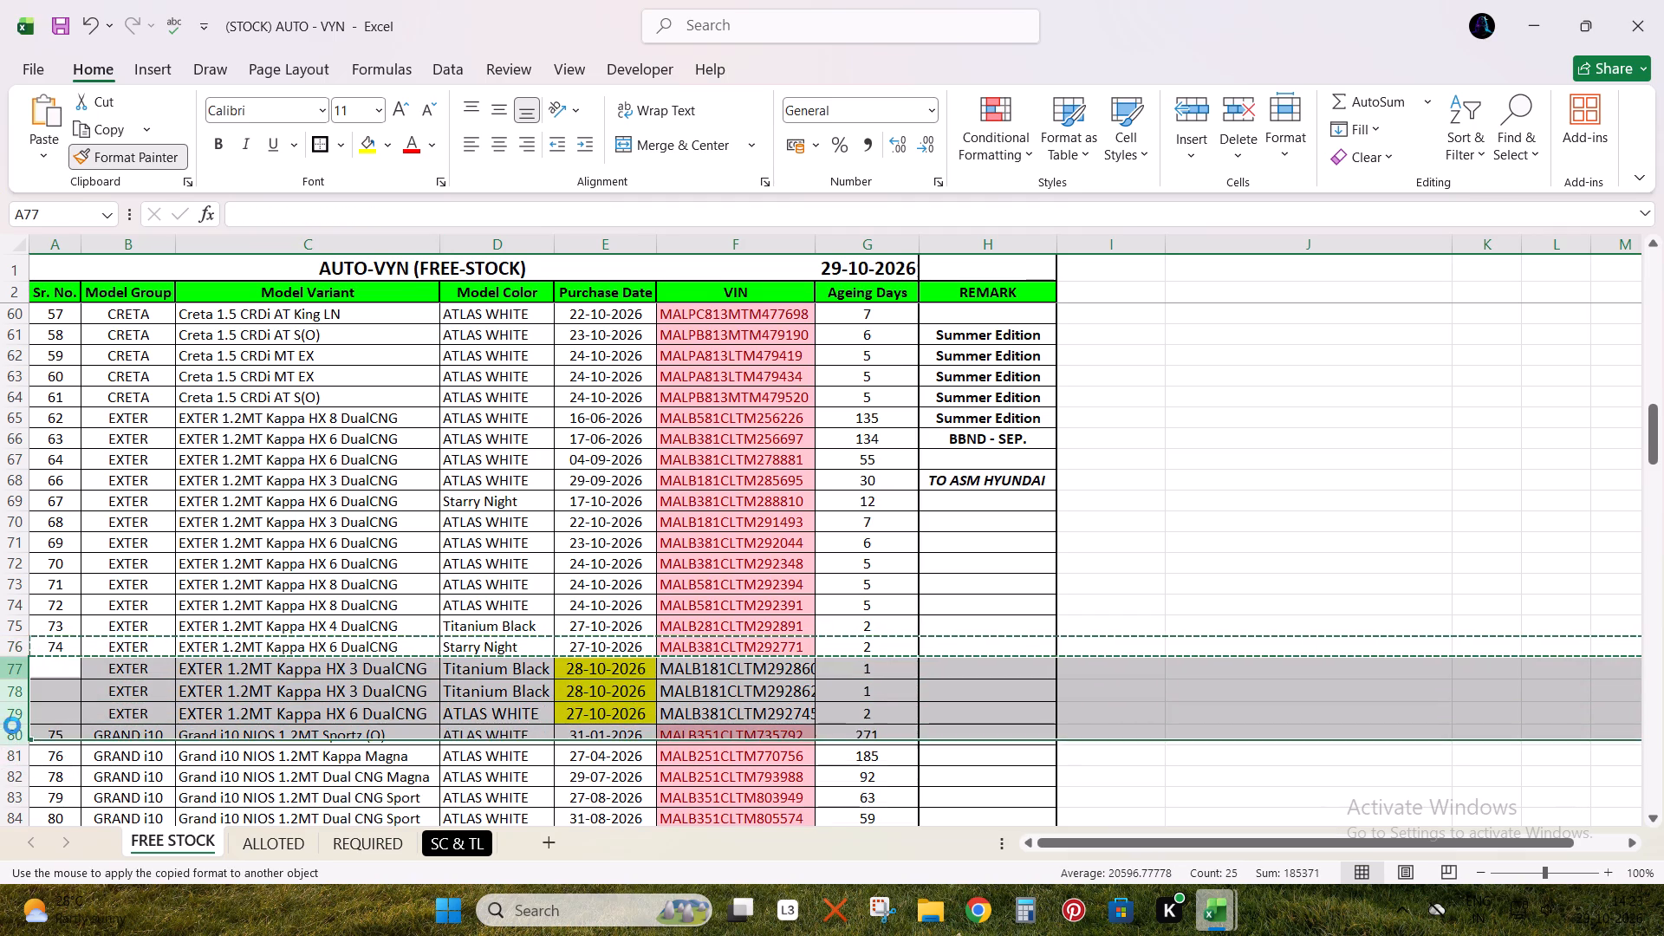
key(ctrl+s)
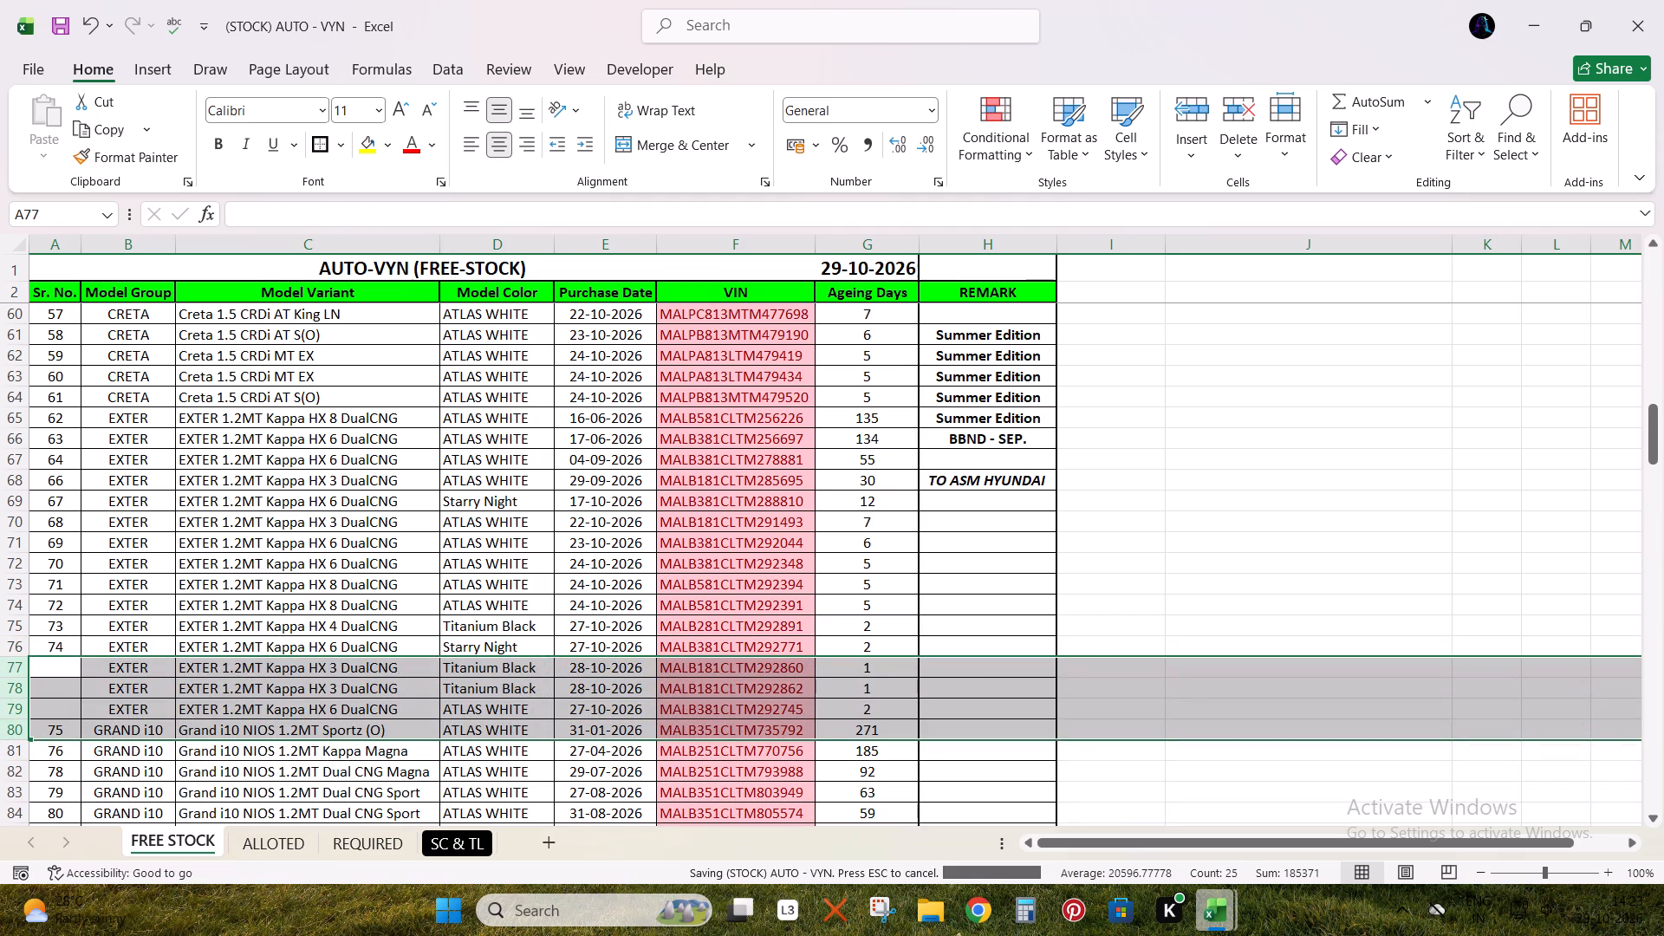
Delete the rows holding the pasted comparison VIN list below the FREE STOCK table and save the workbook.
click(728, 730)
key(ctrl+Up)
key(Down)
key(ctrl+shift+Down)
key(ctrl+Down)
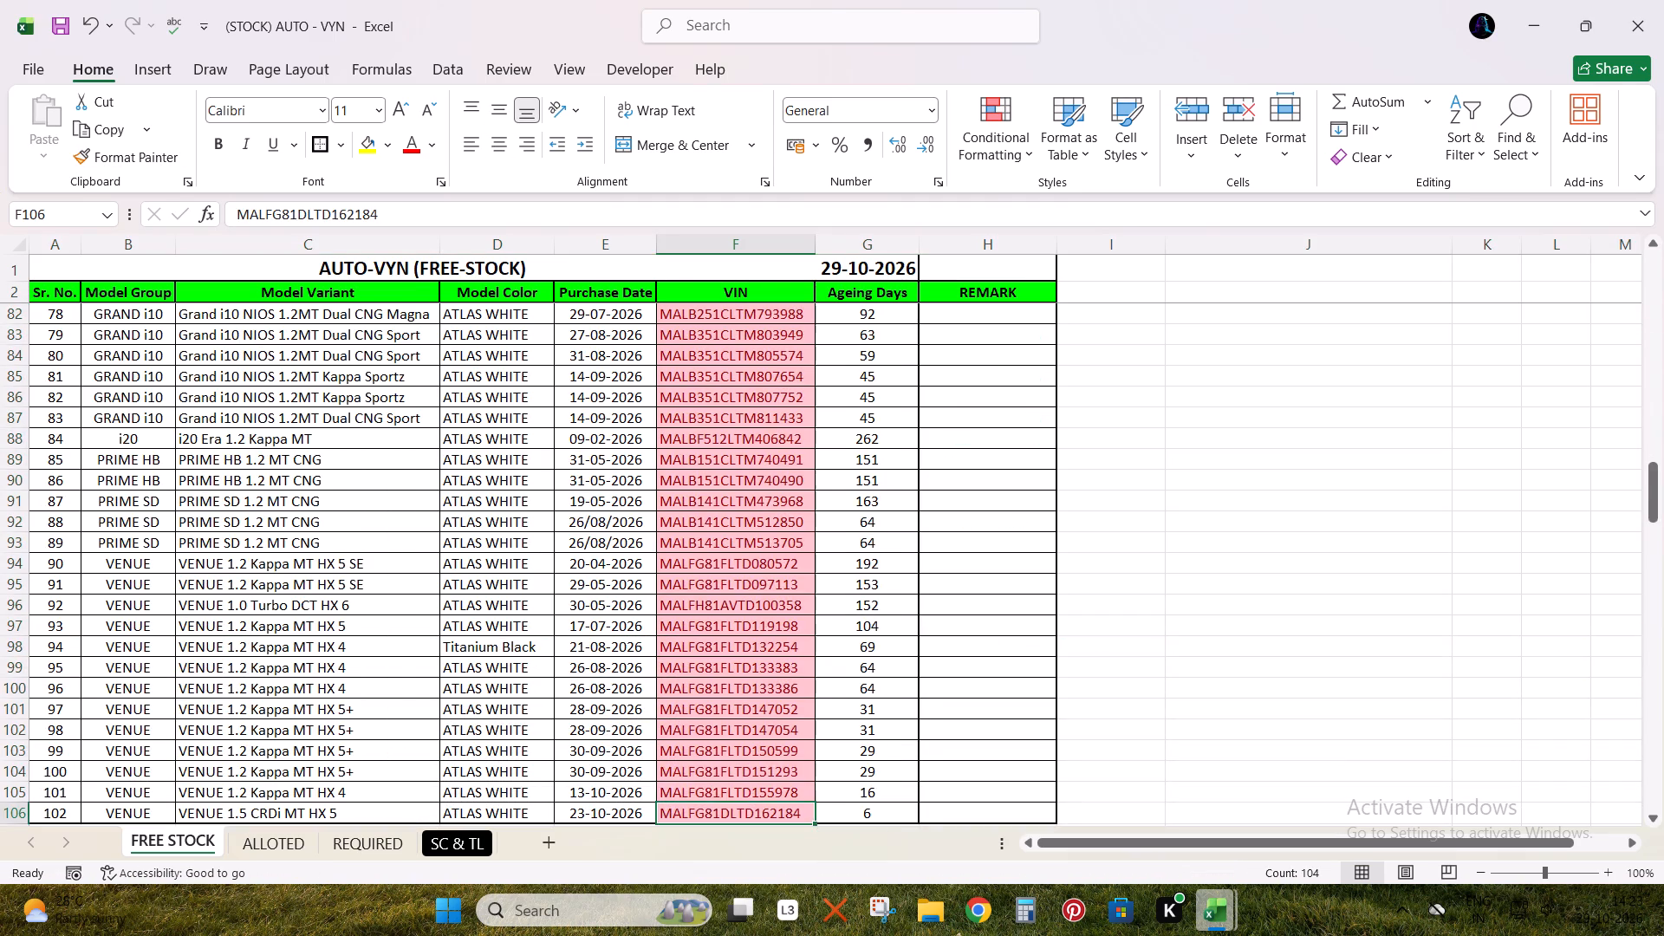
key(ctrl+Down)
key(shift+Down)
key(shift+Down)
key(shift+Down)
key(shift+Down)
key(shift+Down)
key(shift+Down)
key(shift+Down)
key(shift+Down)
key(shift+Down)
key(shift+Down)
key(shift+Down)
key(shift+Down)
key(shift+Down)
key(shift+Down)
key(shift+Down)
key(shift+Down)
key(shift+Down)
key(shift+Down)
key(shift+Down)
key(shift+Down)
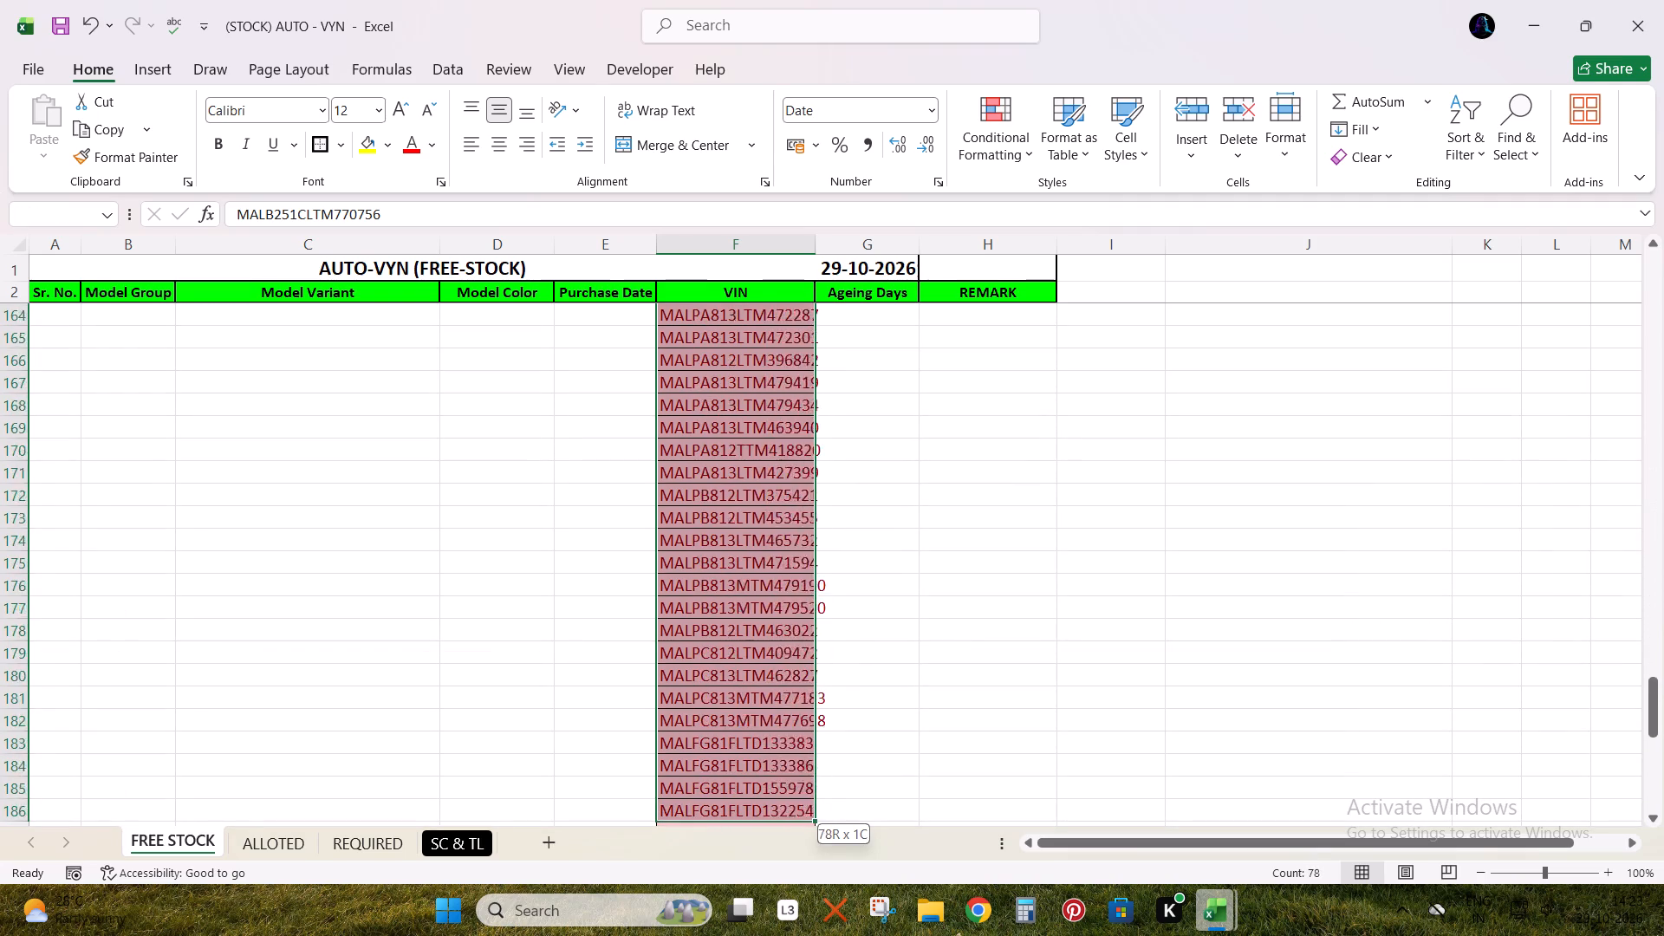
key(shift+Up)
key(ctrl+shift+Up)
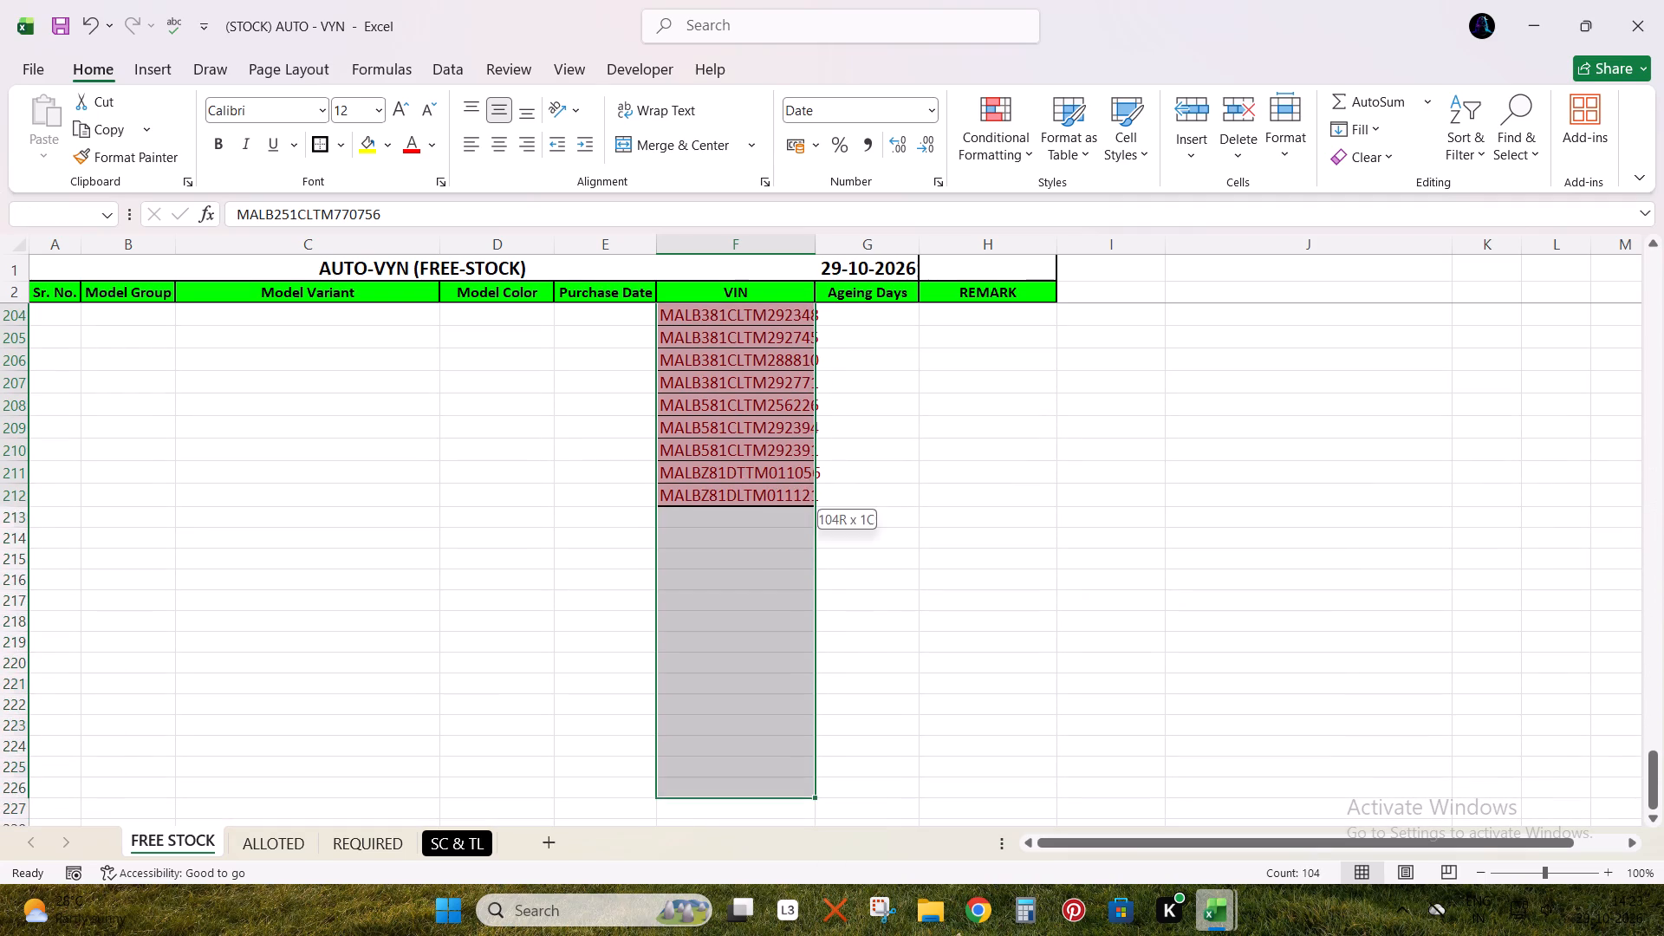
key(shift+space)
key(ctrl+minus)
key(ctrl+Up)
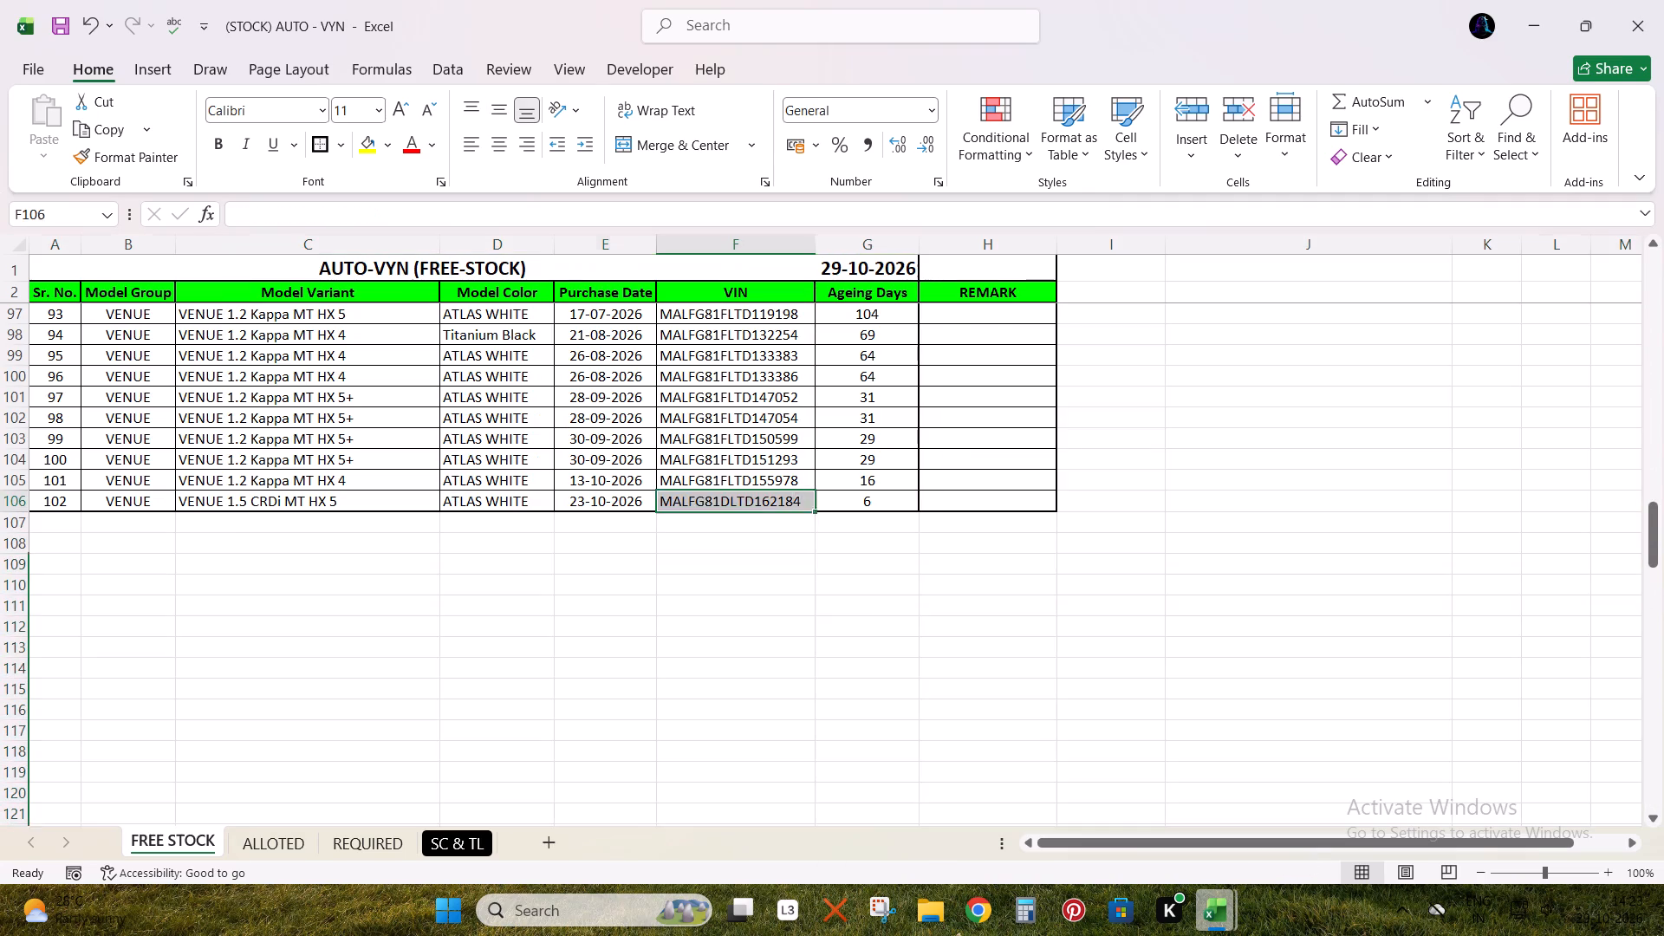
key(ctrl+Up)
key(Down)
key(ctrl+s)
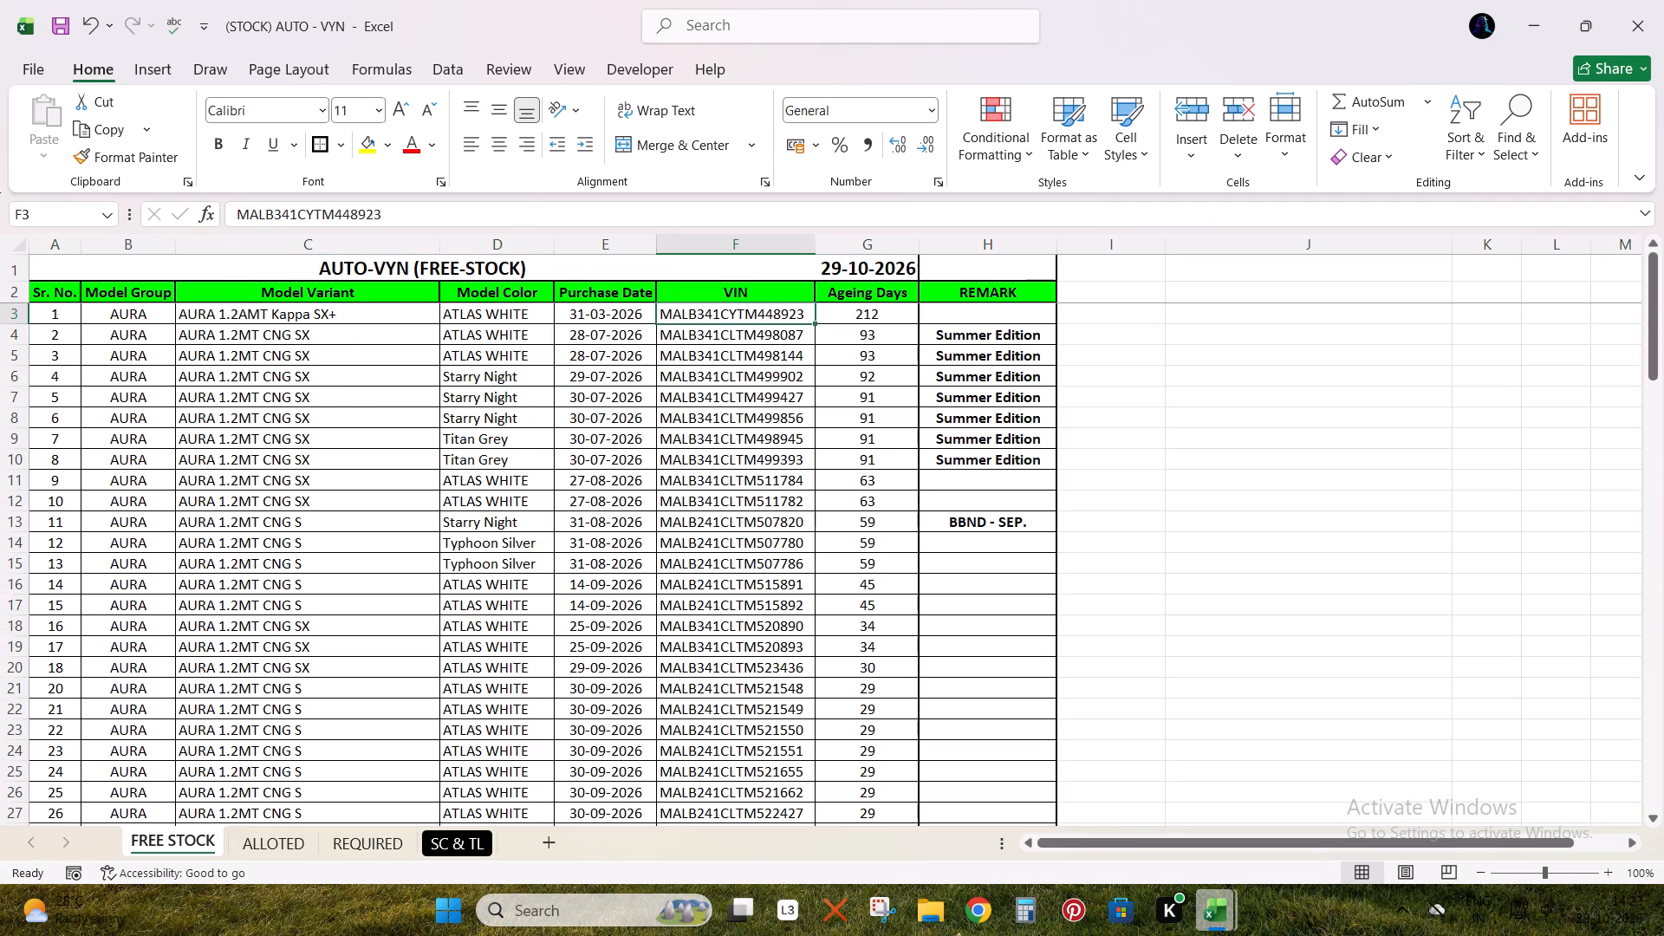
Look over the filtered STOCK sheet and the October Free Stock list on Sheet3 in the other open workbooks.
key(Right)
key(Up)
key(Right)
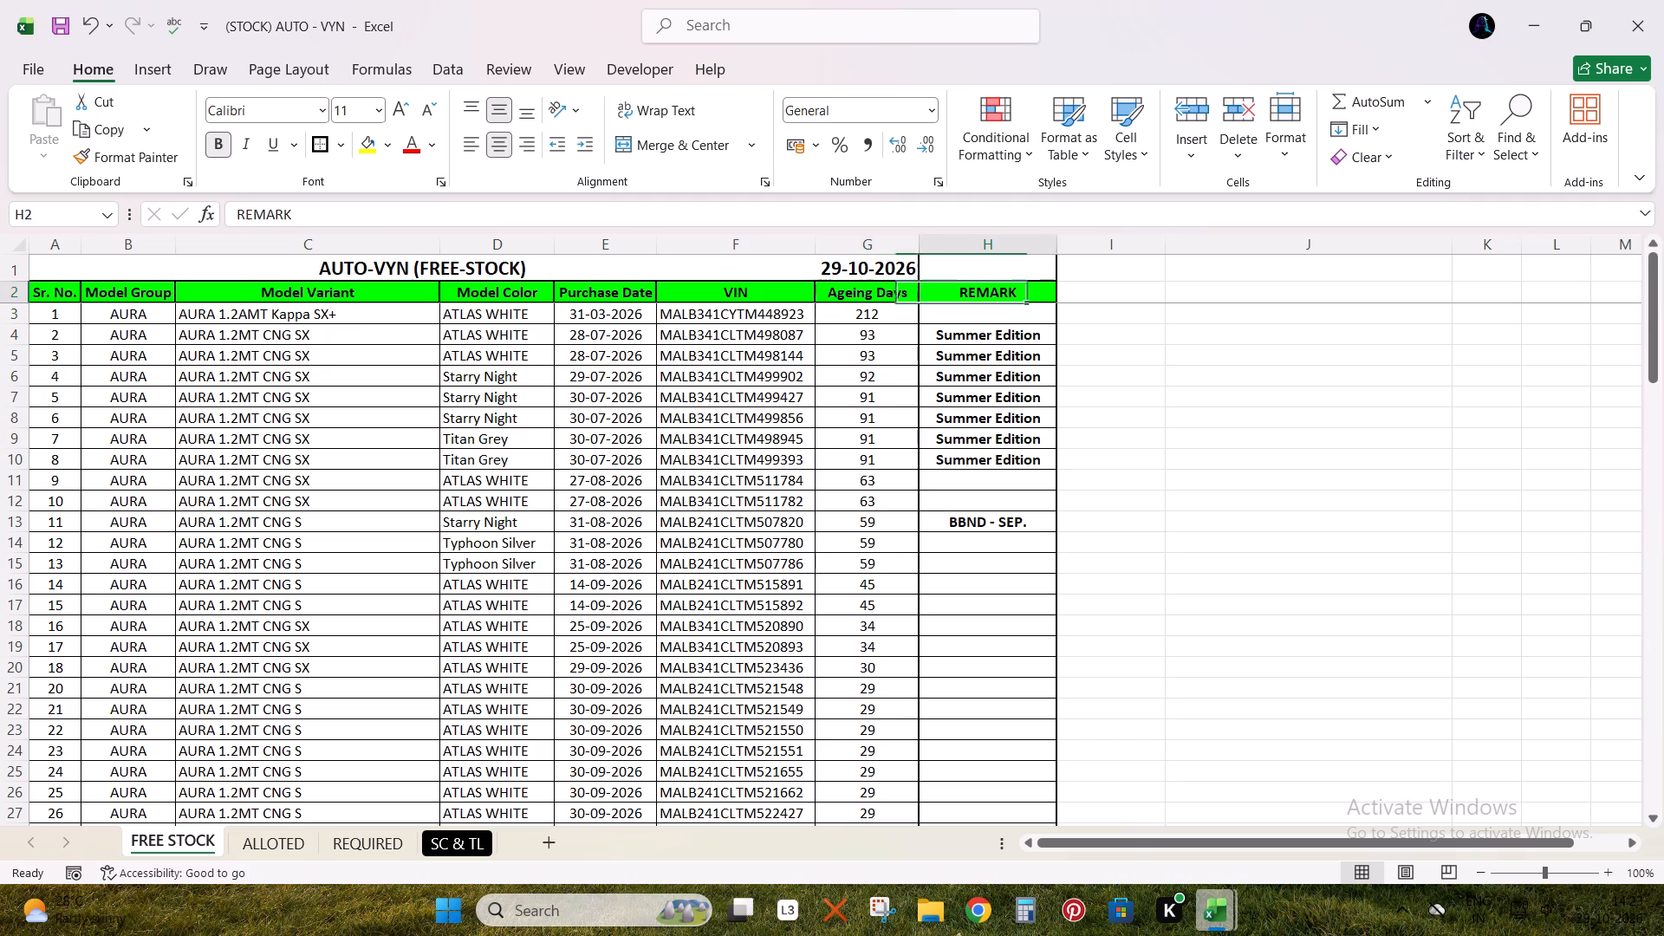
key(Right)
key(Down)
key(Up)
key(alt+Tab)
key(Up)
key(Left)
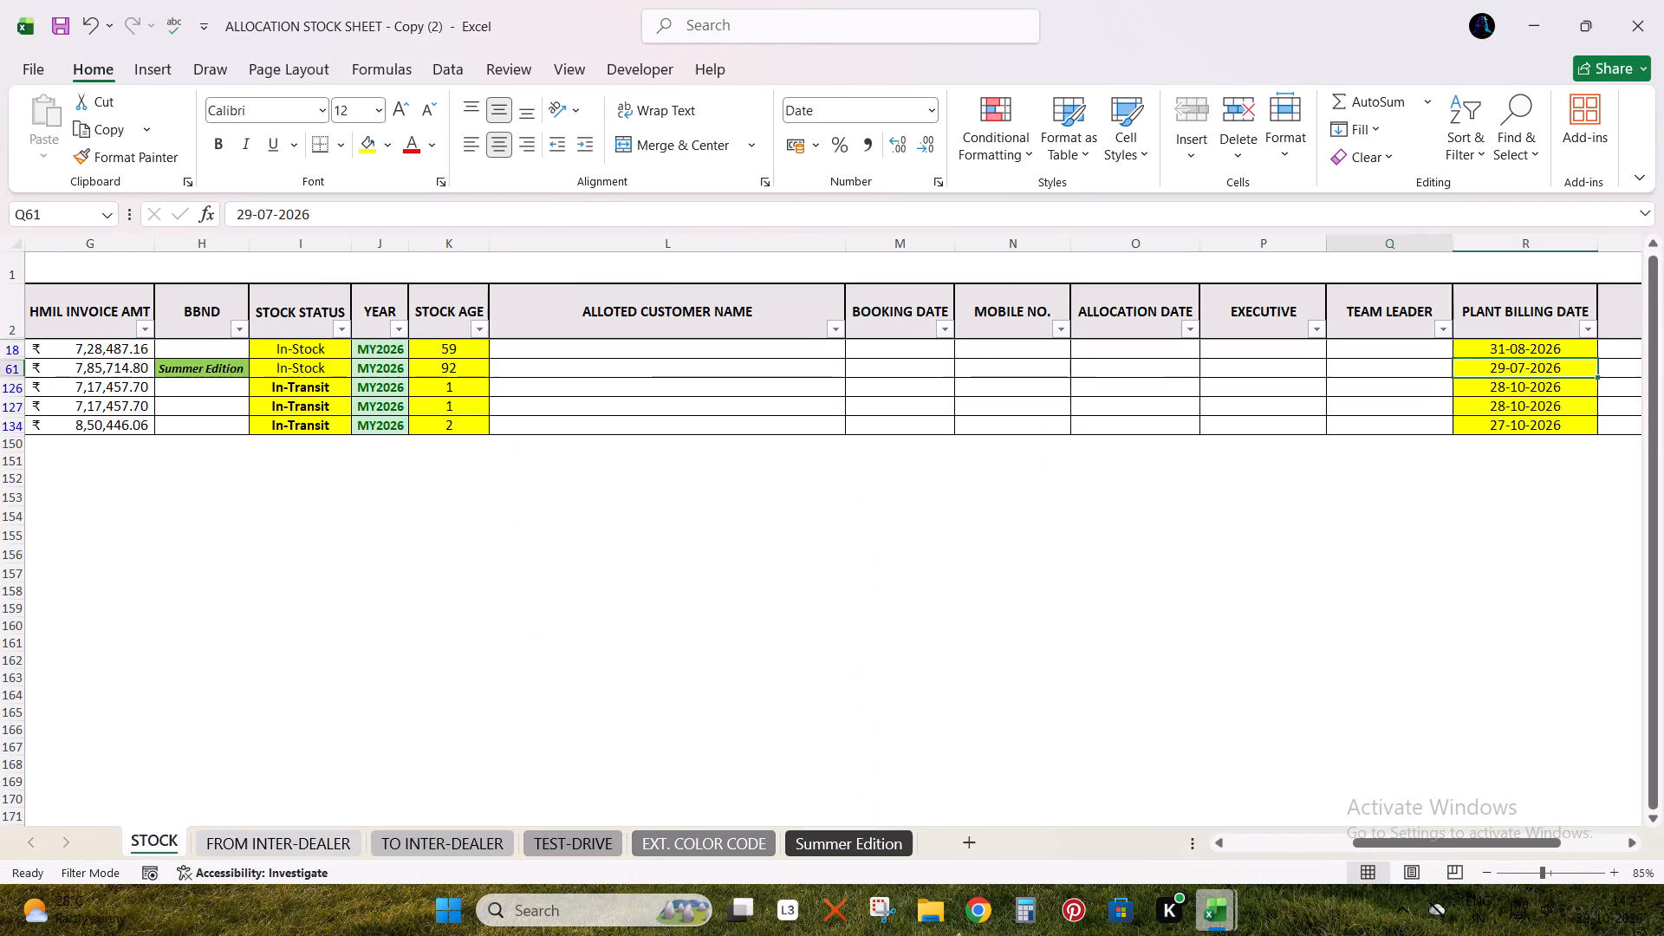
key(ctrl+Up)
key(alt+Tab)
key(alt+Tab)
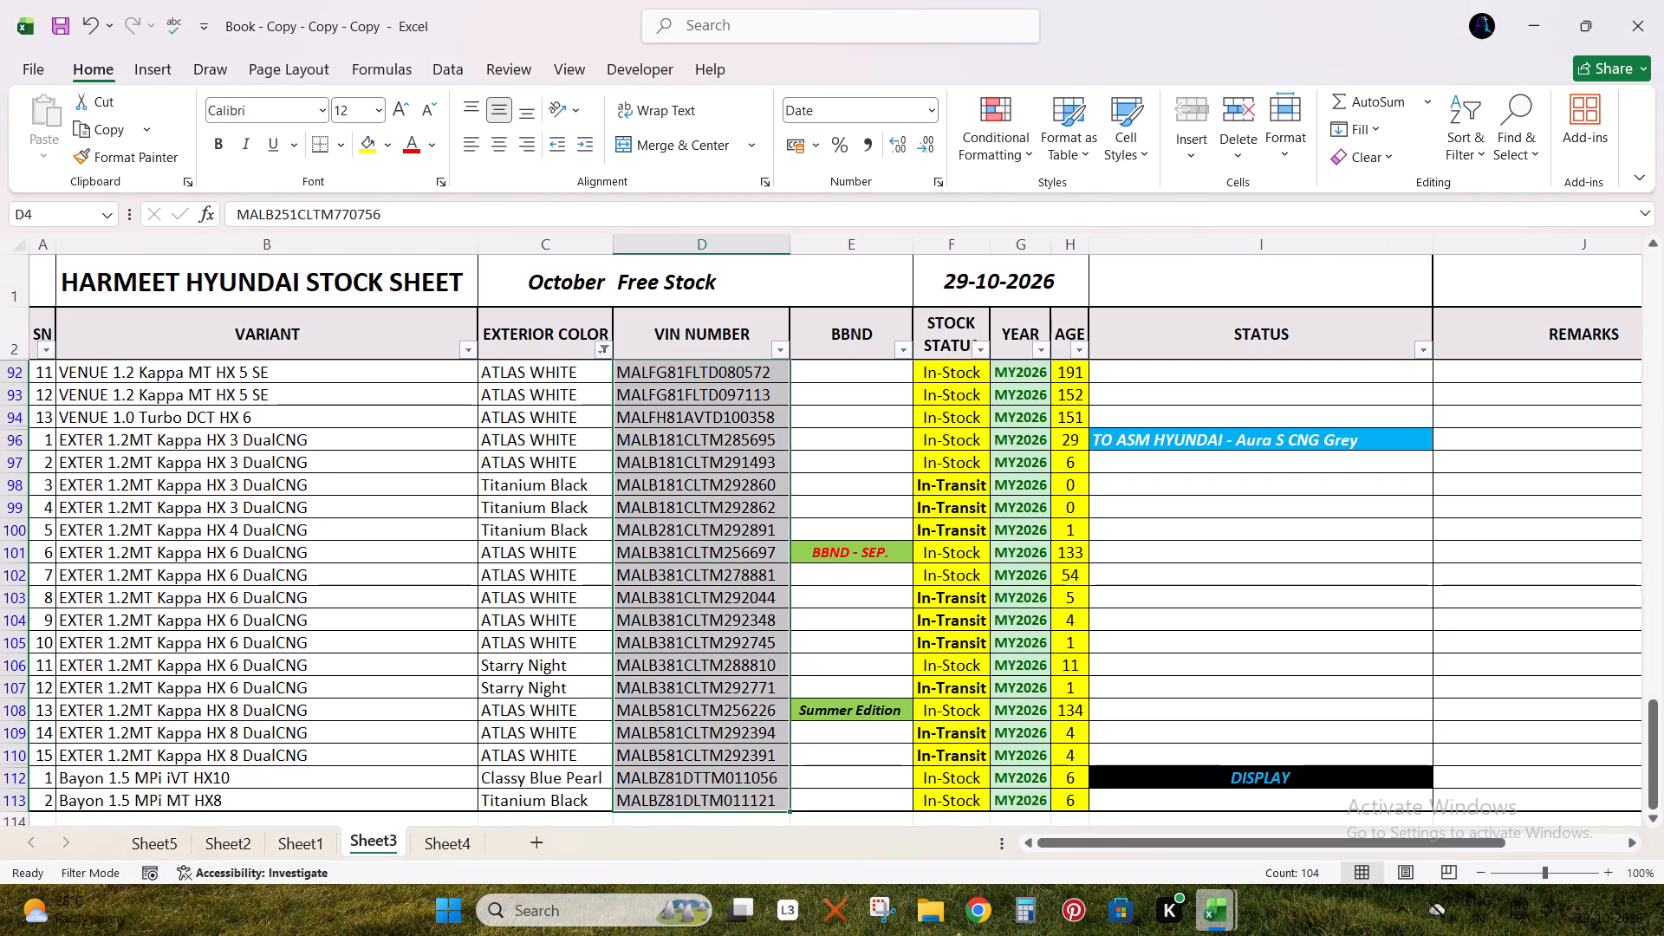
key(Right)
key(Up)
key(Down)
key(alt+Tab)
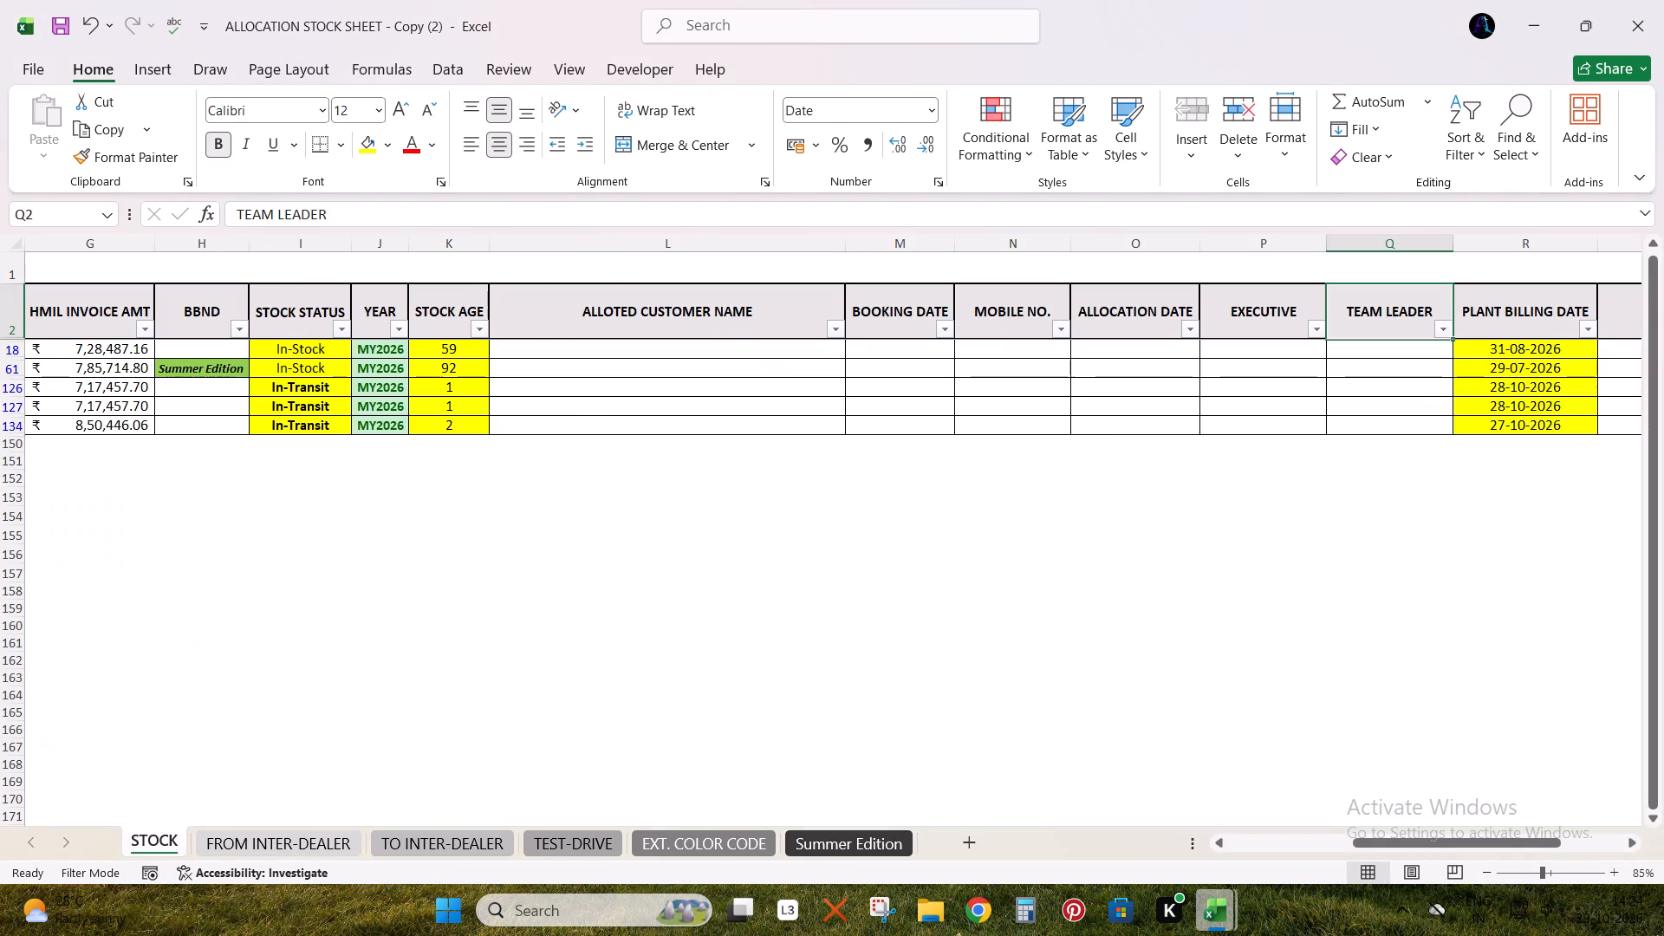
key(Down)
key(Up)
key(Left)
key(alt+Tab)
key(Right)
key(alt+Tab)
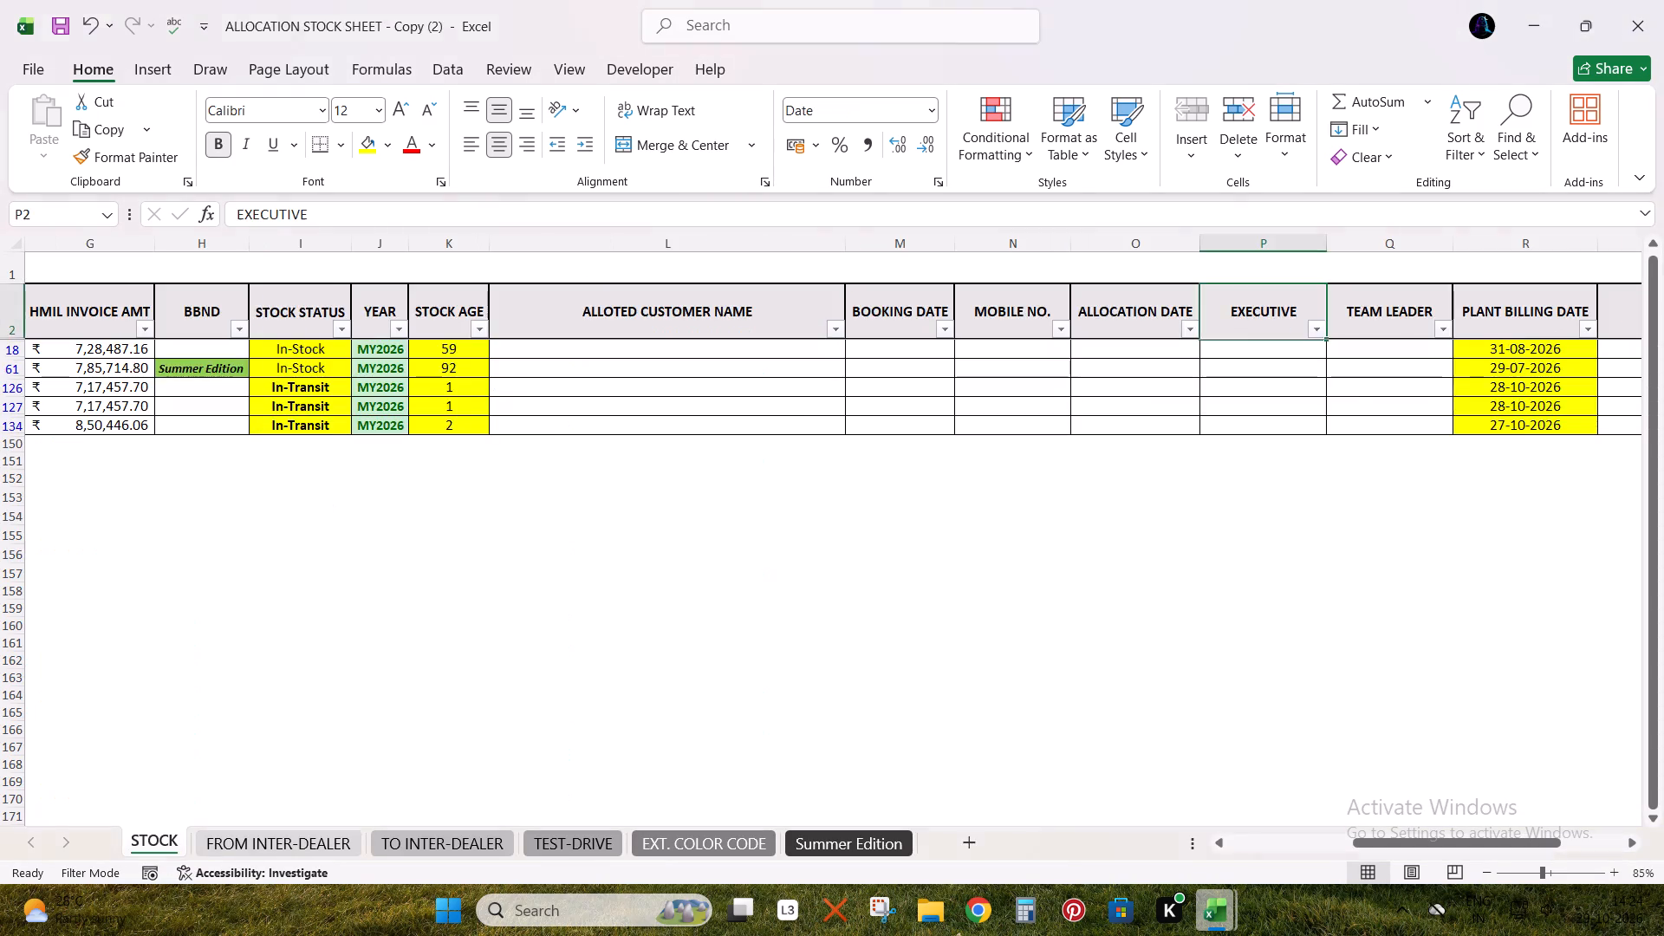
key(alt+Tab)
key(alt+Tab)
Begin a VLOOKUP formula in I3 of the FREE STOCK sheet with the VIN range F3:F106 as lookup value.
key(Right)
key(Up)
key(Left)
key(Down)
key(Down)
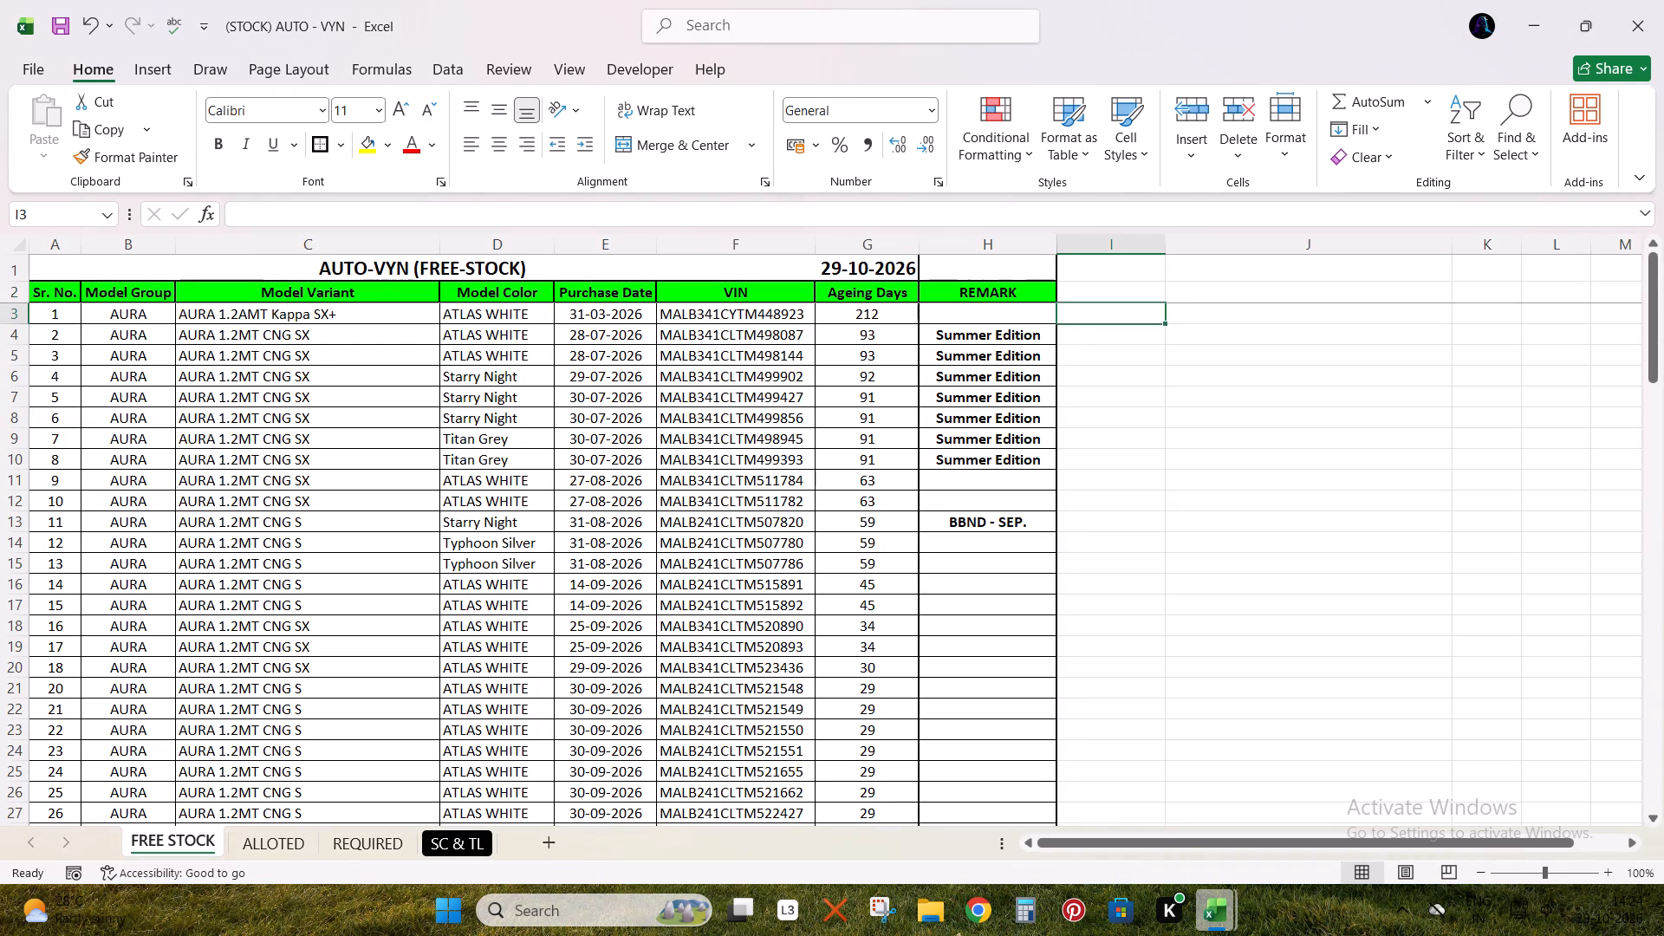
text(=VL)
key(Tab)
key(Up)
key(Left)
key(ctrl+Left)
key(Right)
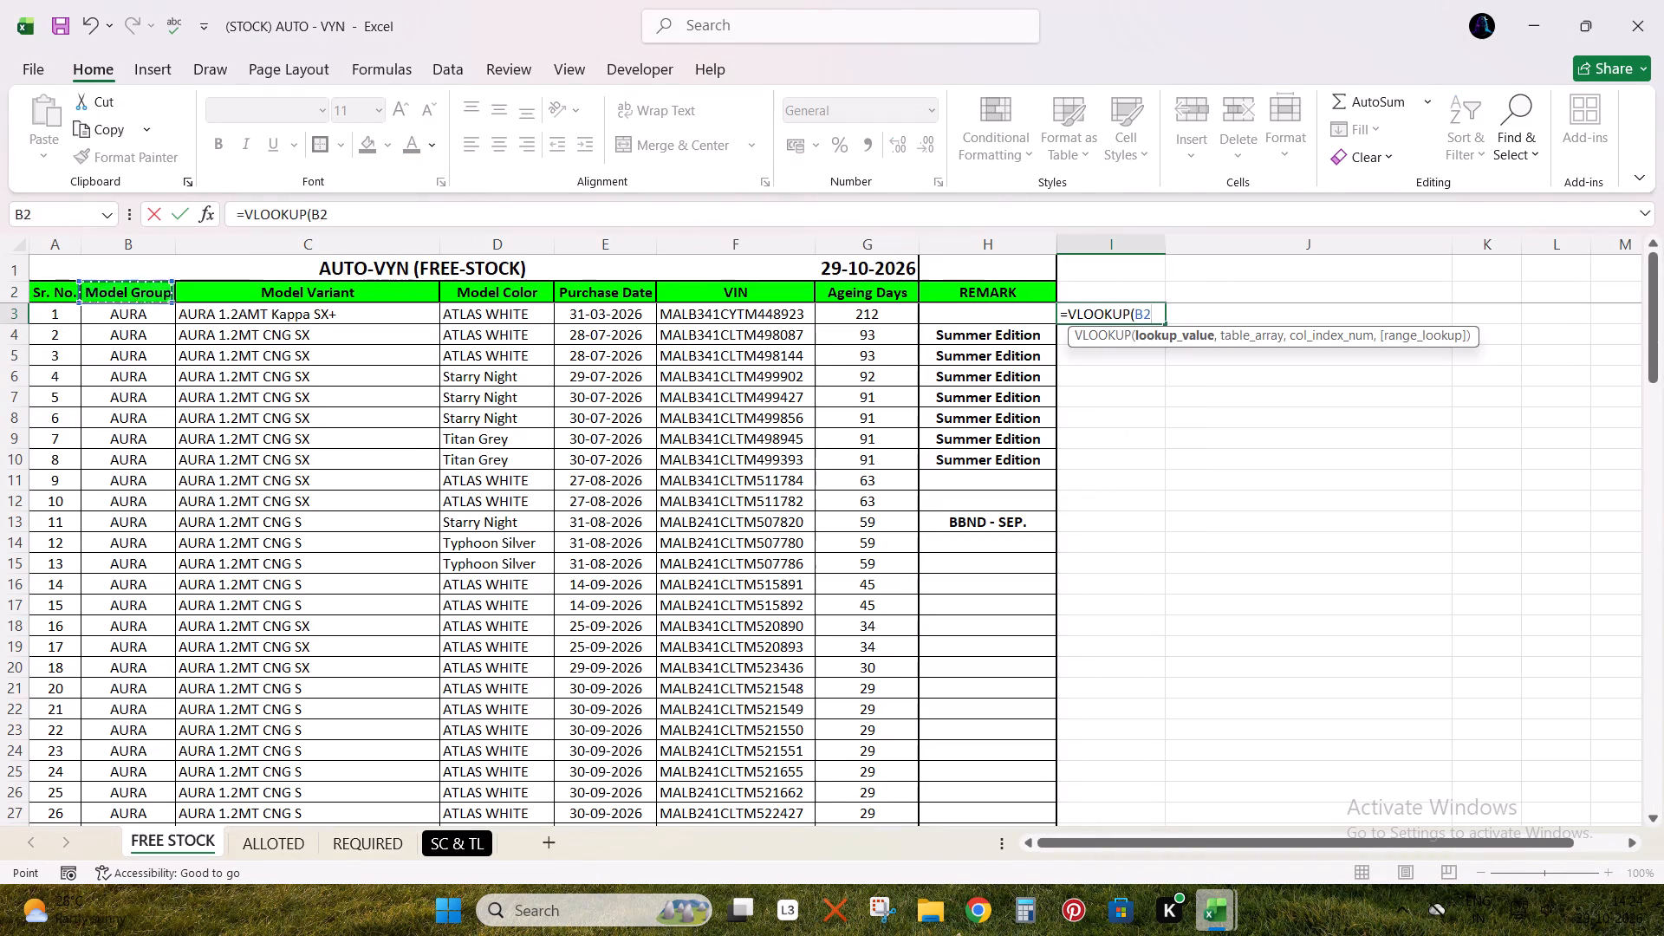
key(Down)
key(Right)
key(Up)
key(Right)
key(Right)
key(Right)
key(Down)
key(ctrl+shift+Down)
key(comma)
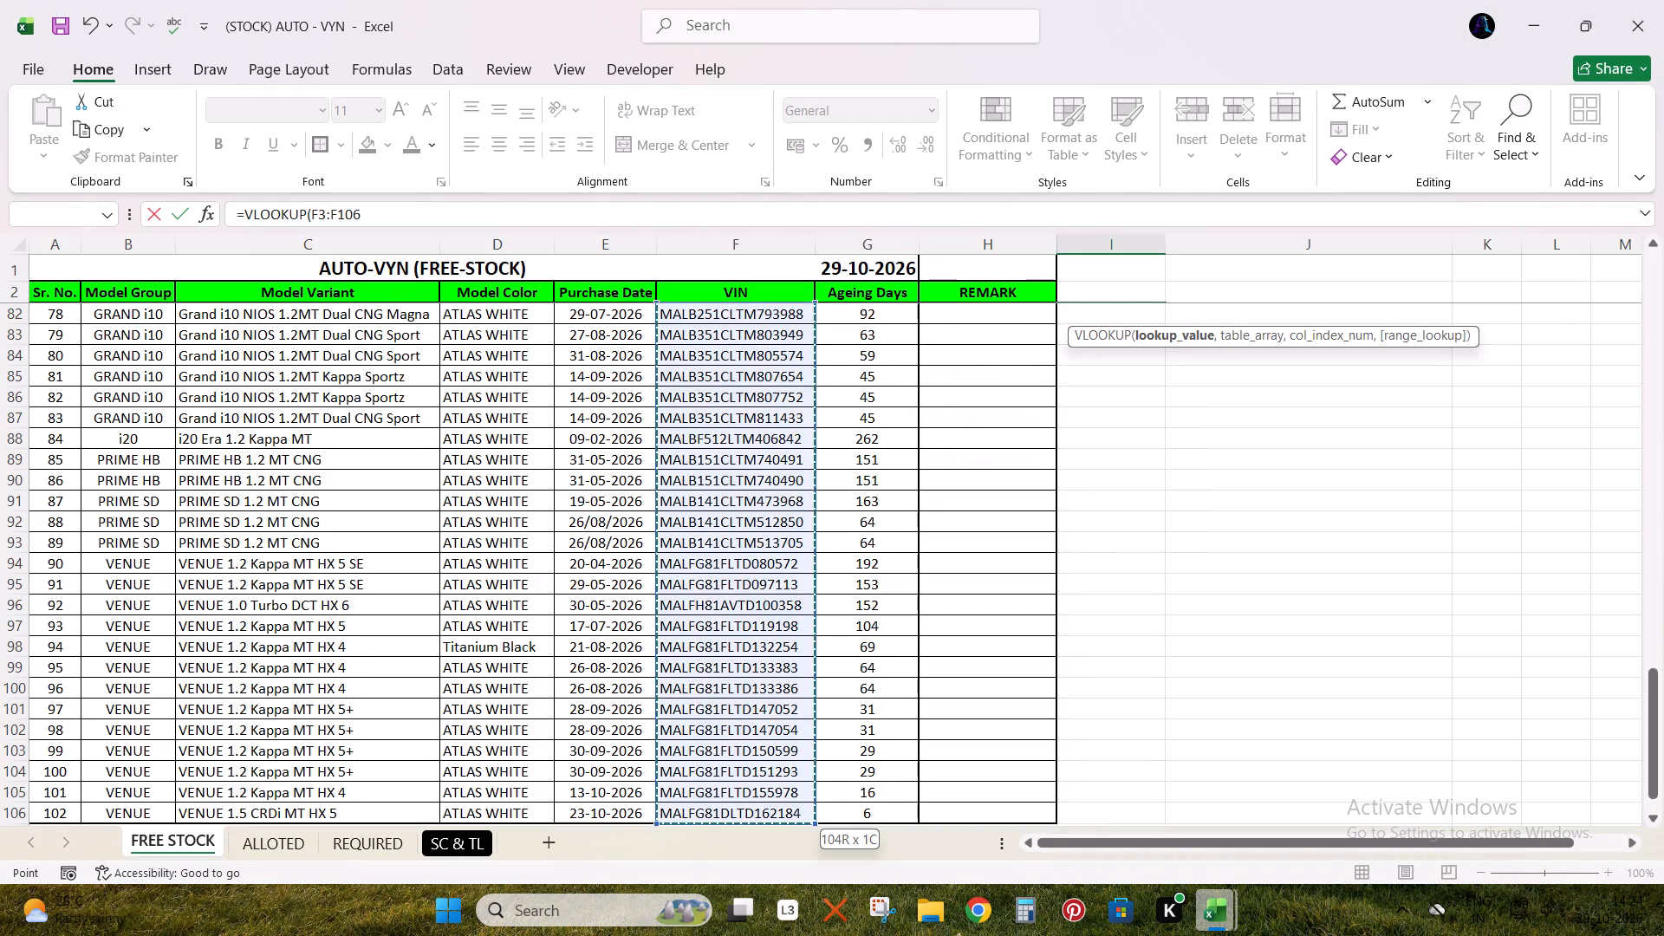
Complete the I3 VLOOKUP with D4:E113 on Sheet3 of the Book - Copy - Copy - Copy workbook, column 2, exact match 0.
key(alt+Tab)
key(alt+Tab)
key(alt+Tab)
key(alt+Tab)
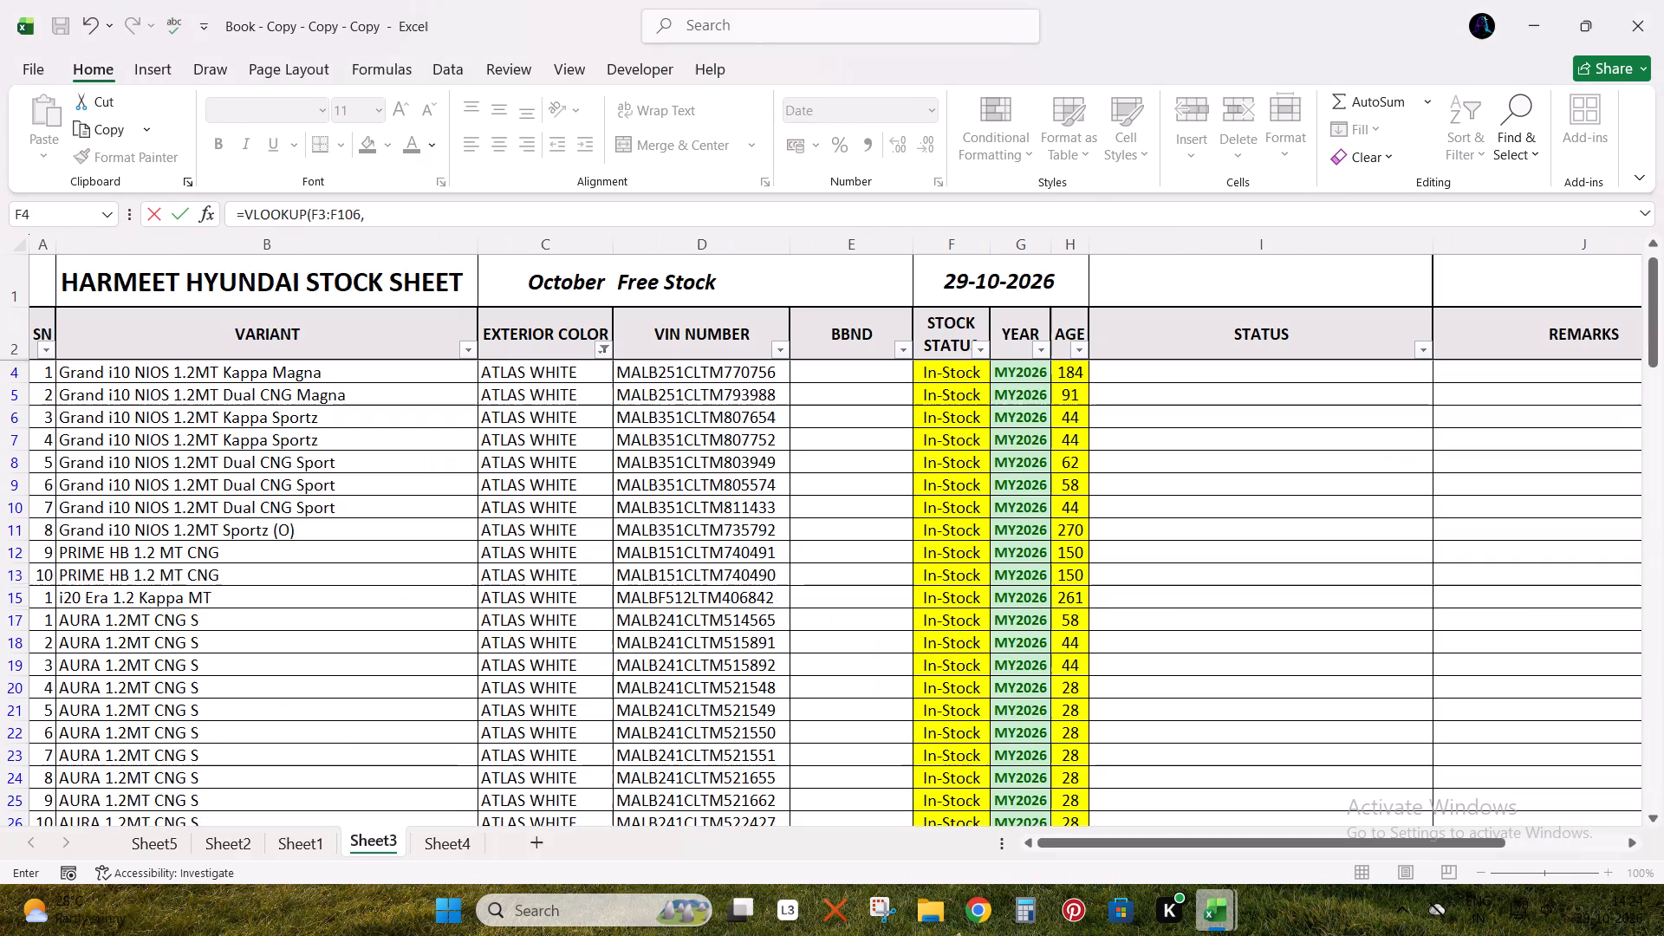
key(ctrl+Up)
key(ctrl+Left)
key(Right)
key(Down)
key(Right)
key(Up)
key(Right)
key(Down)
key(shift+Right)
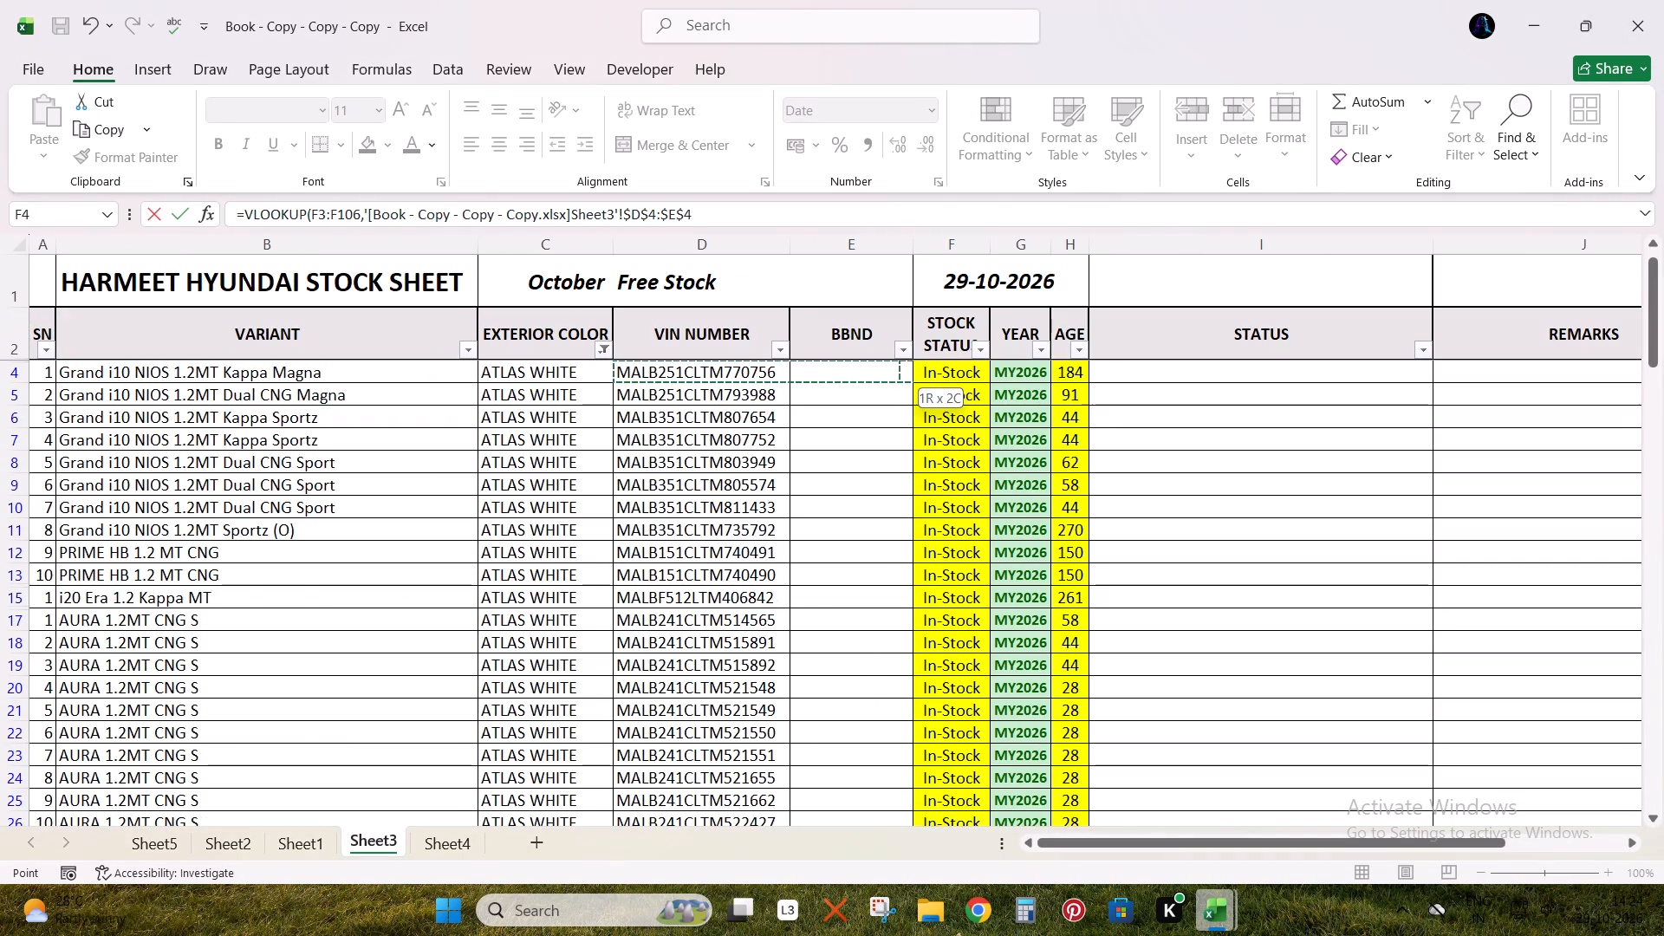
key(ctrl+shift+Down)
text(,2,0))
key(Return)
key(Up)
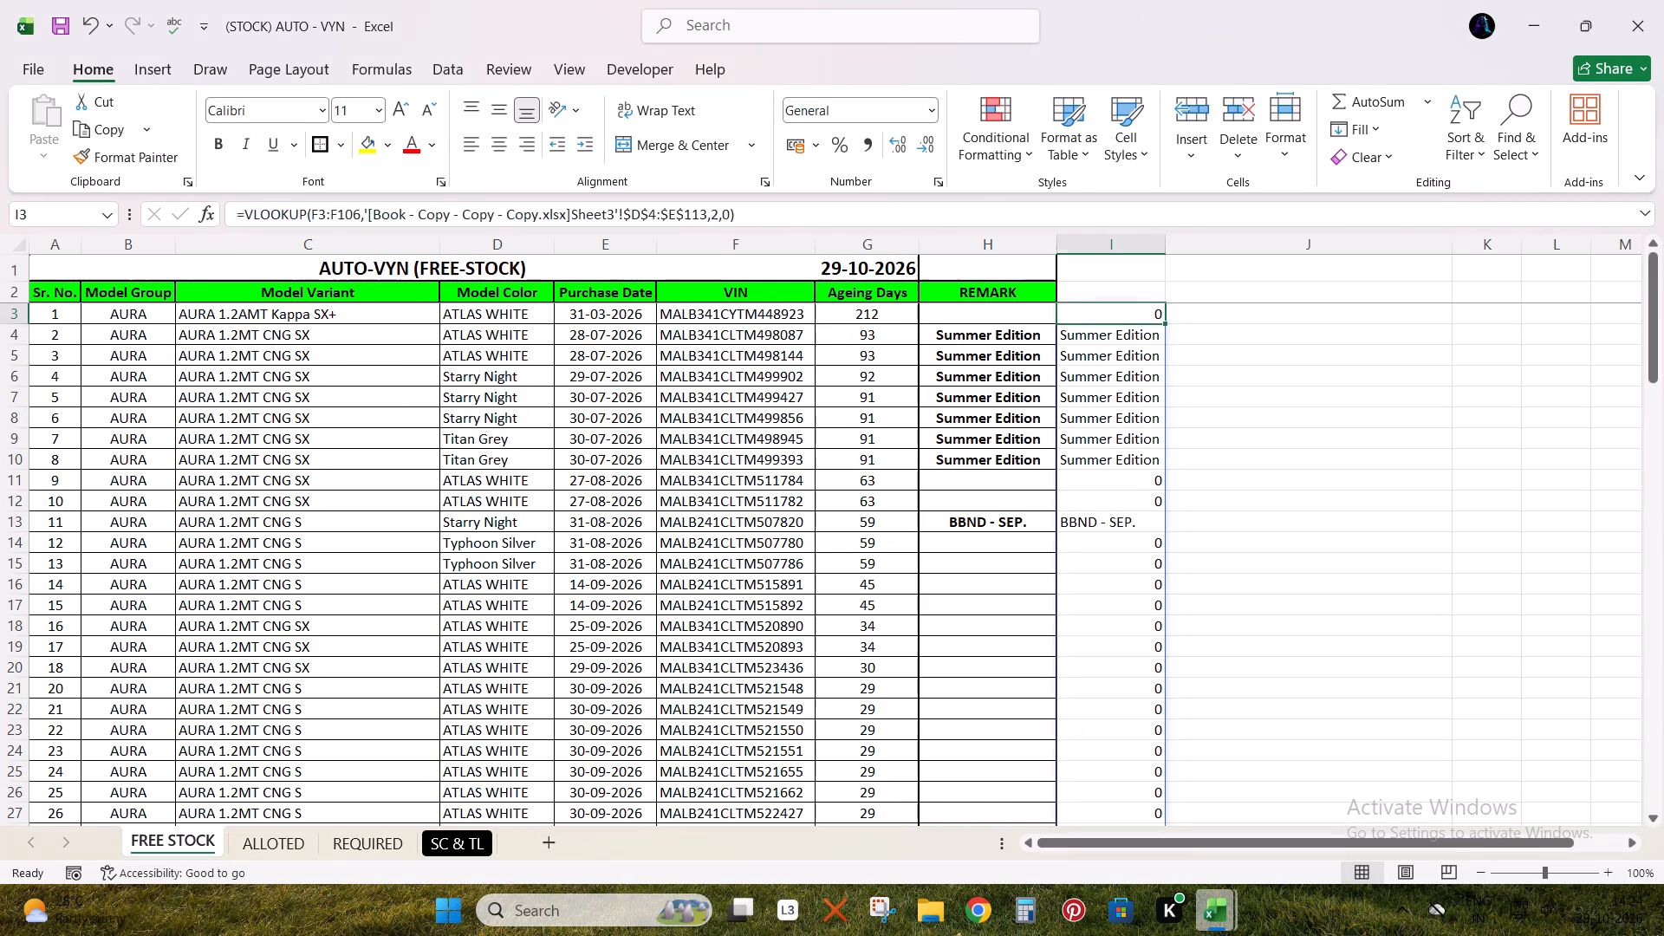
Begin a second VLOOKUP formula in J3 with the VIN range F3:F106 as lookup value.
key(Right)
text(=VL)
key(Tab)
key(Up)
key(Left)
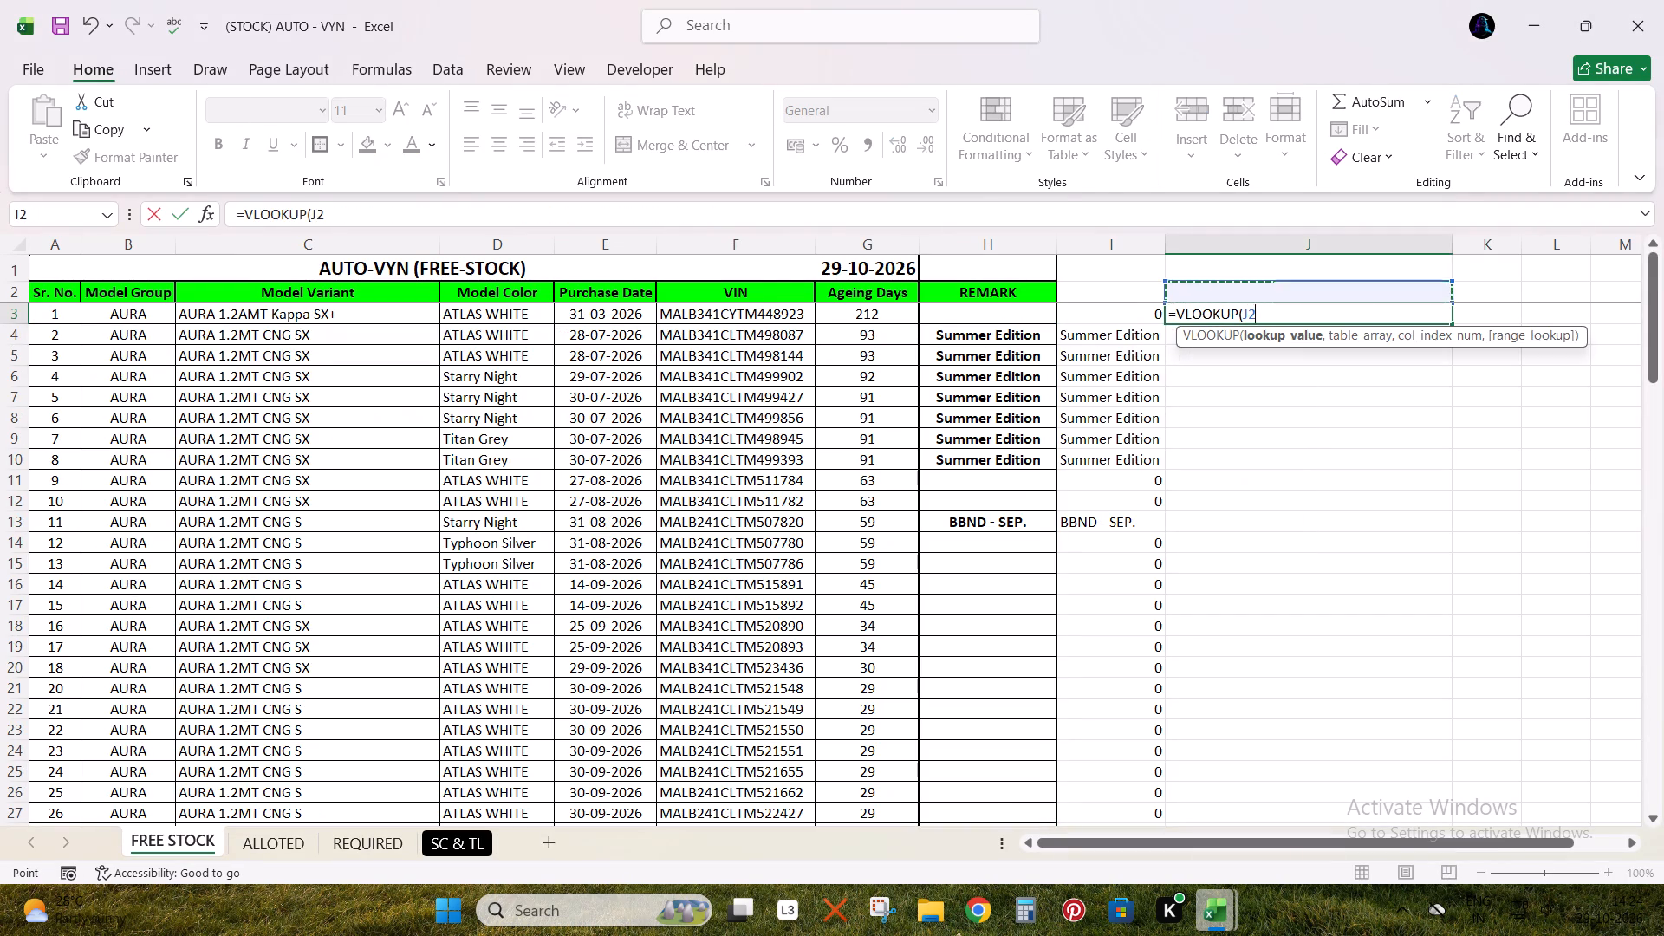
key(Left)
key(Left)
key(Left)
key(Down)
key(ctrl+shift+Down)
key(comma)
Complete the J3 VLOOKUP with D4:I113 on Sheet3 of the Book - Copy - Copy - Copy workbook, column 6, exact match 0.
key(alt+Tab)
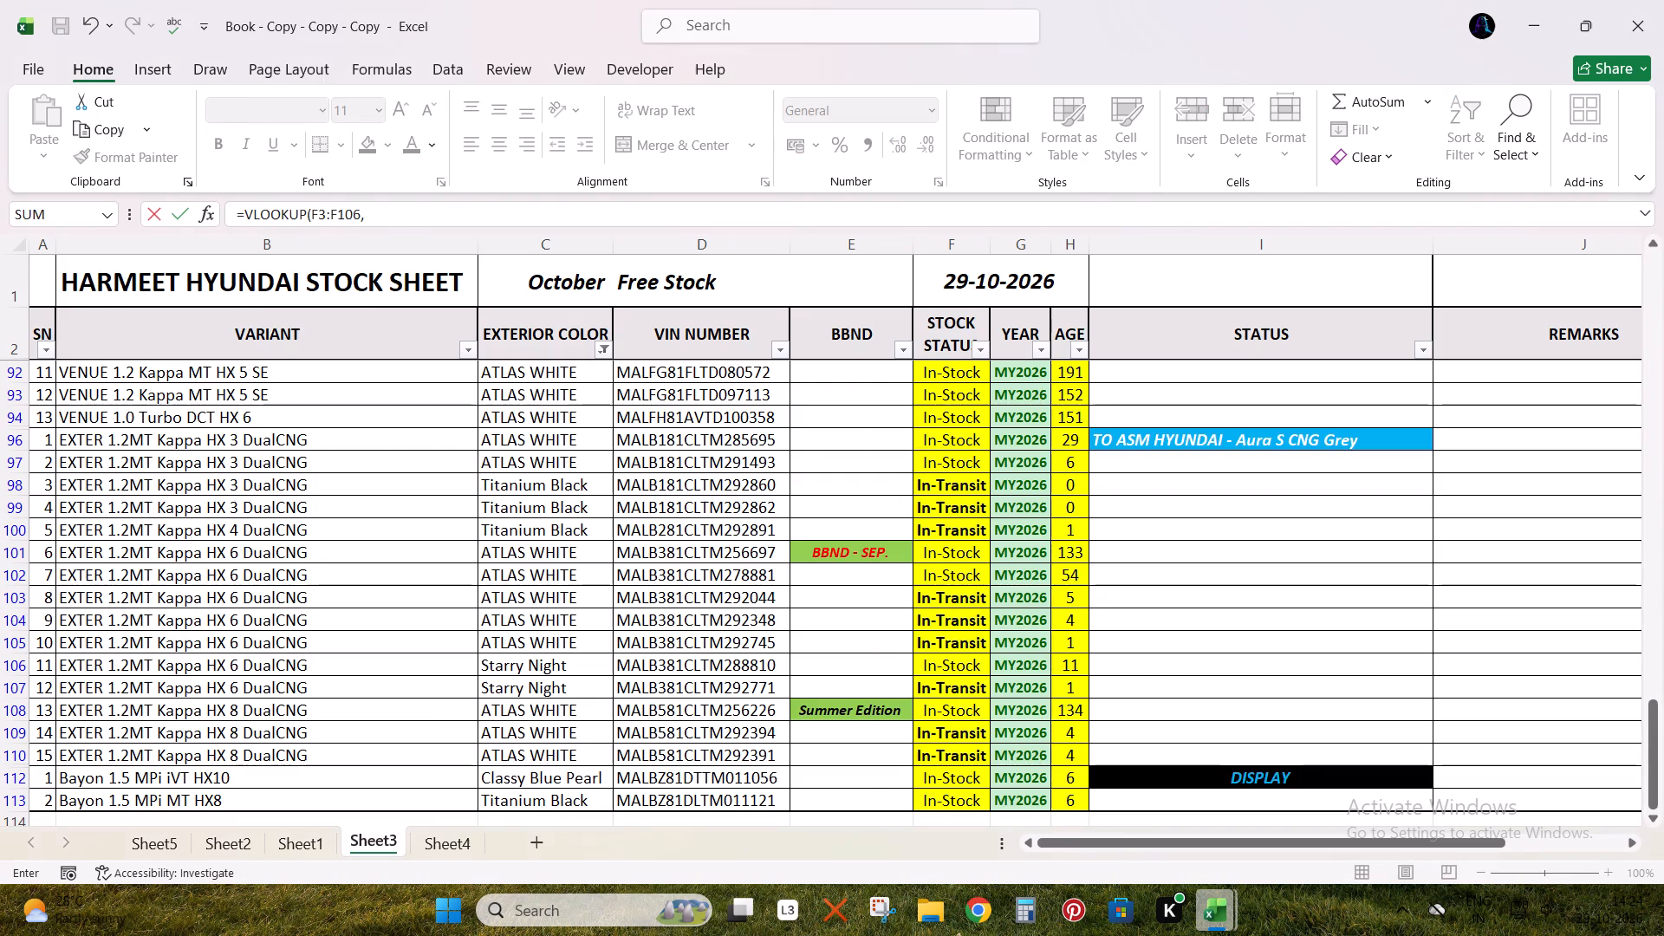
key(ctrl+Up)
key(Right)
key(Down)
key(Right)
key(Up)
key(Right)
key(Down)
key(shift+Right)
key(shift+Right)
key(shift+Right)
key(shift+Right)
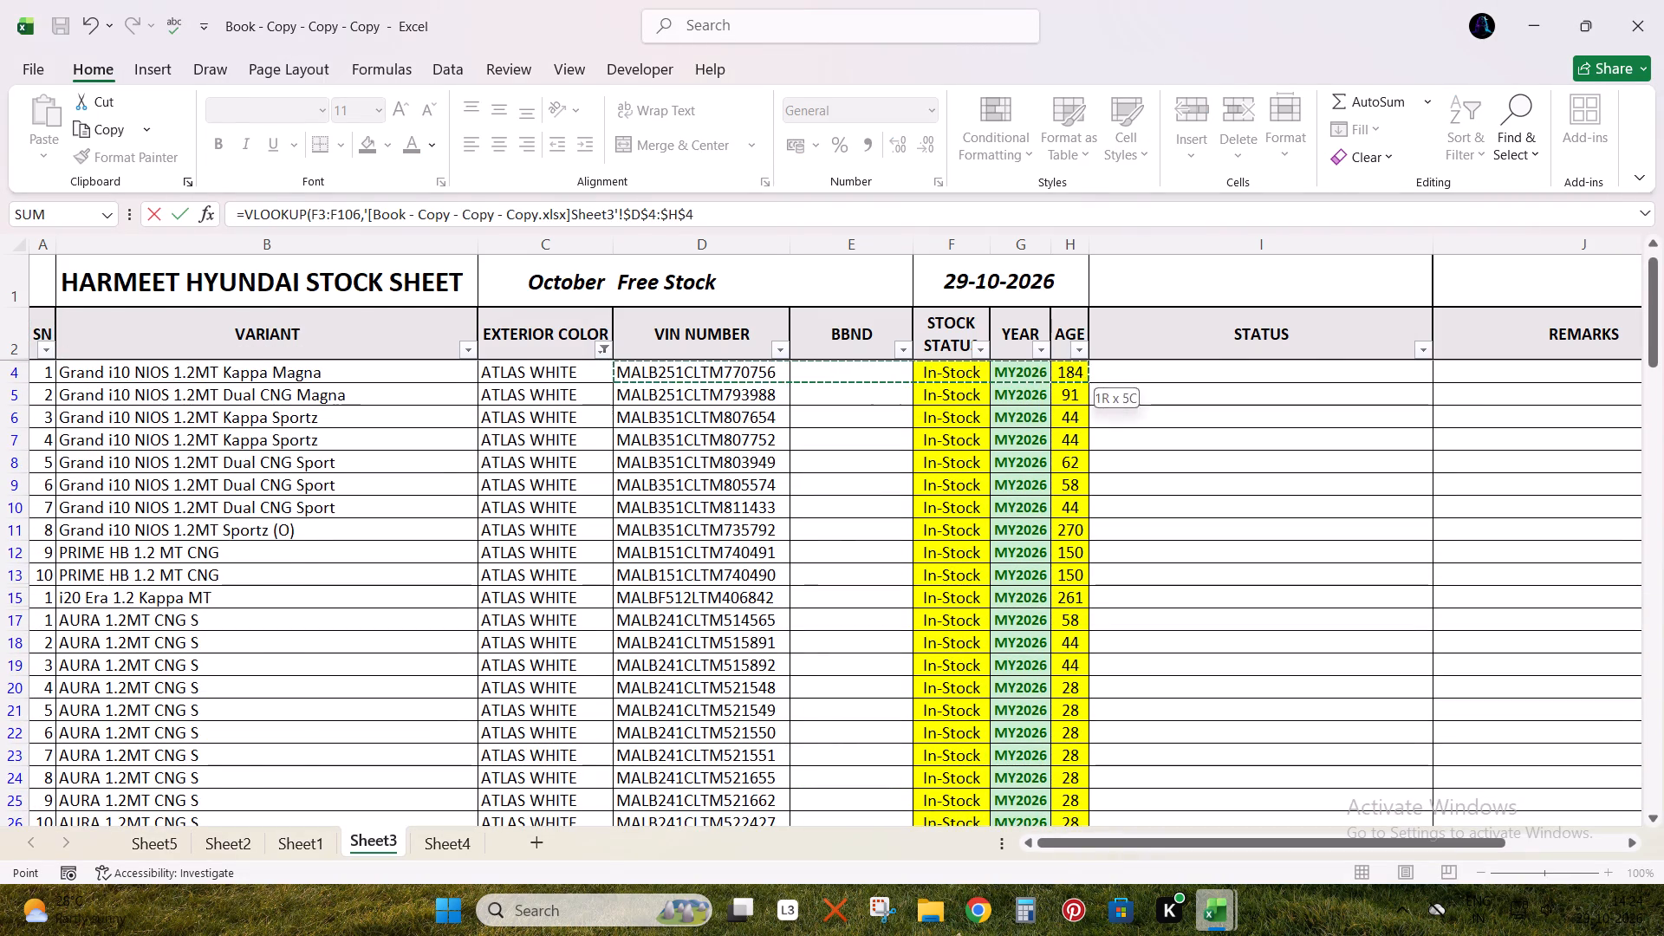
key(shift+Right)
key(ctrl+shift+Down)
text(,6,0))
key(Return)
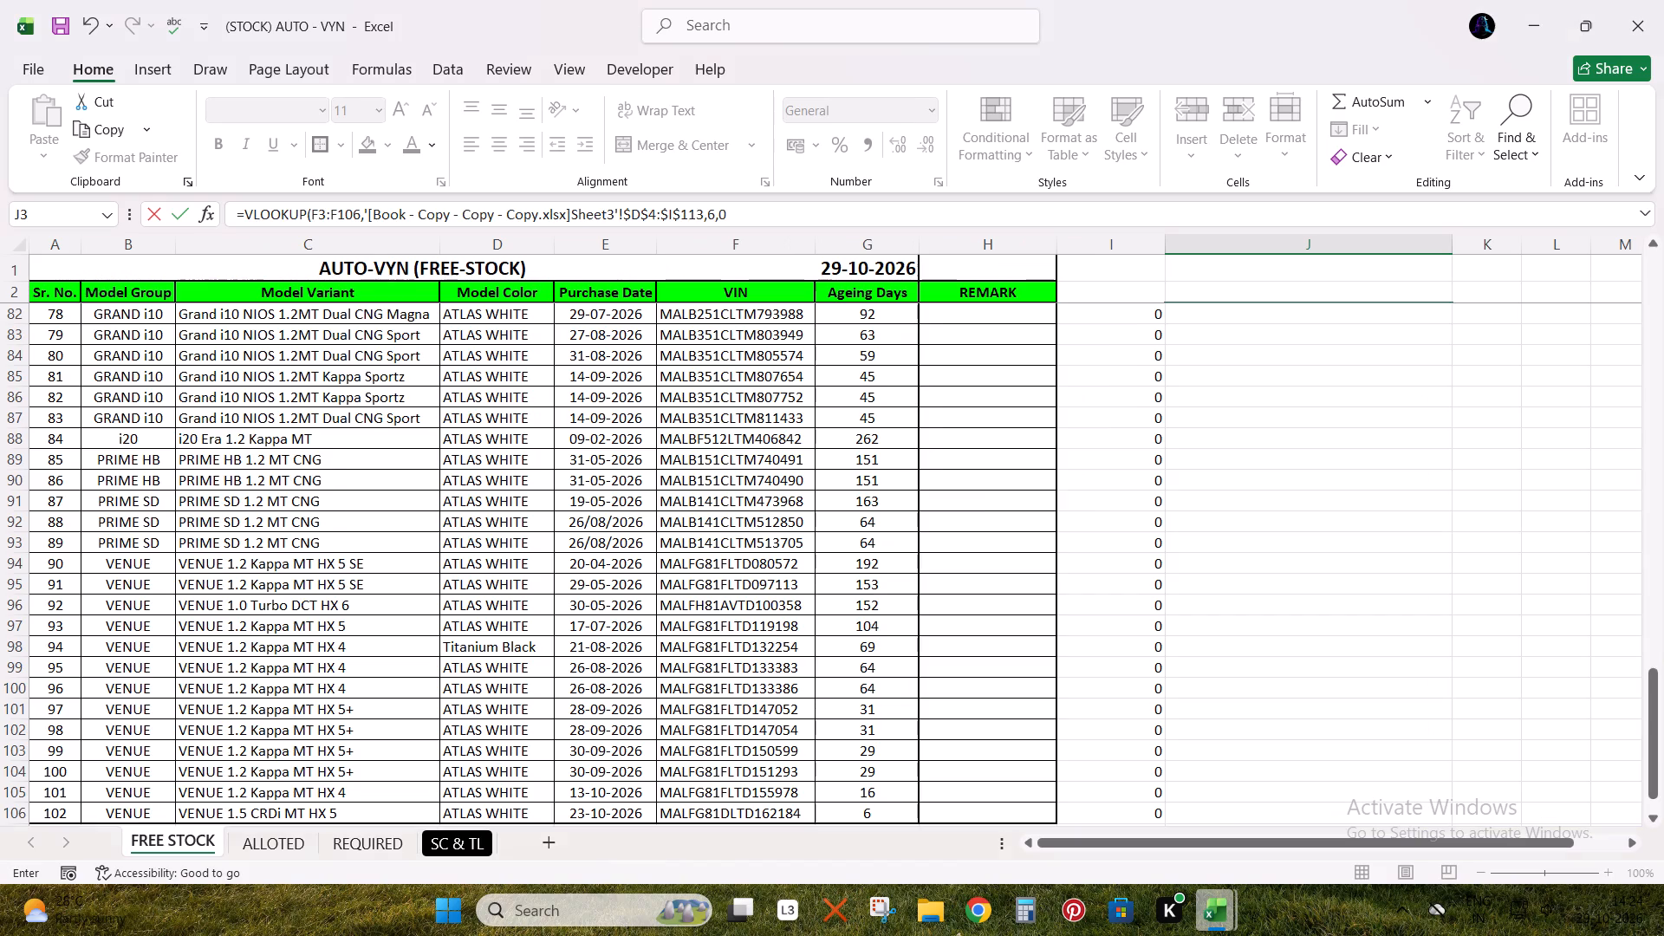
Compare the REMARK column with the BBND and STATUS lookup results in columns I and J down the whole table.
key(Up)
key(Left)
scroll(1184, 572, down, 2)
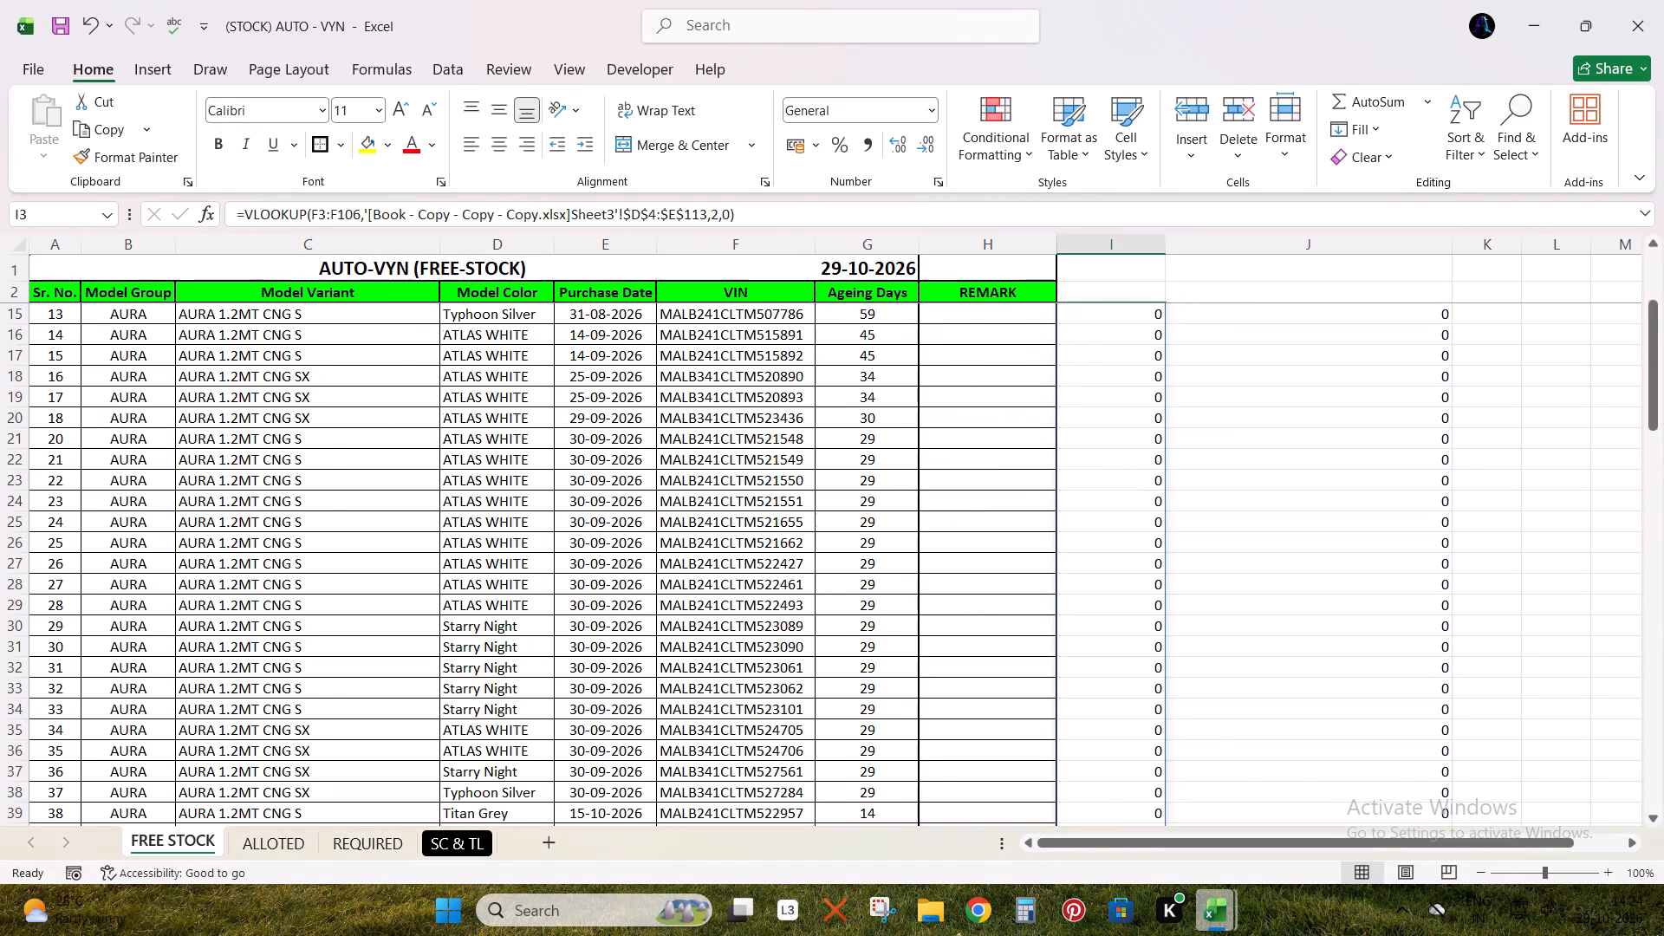
scroll(1184, 572, down, 3)
scroll(1181, 570, up, 1)
scroll(1181, 570, down, 5)
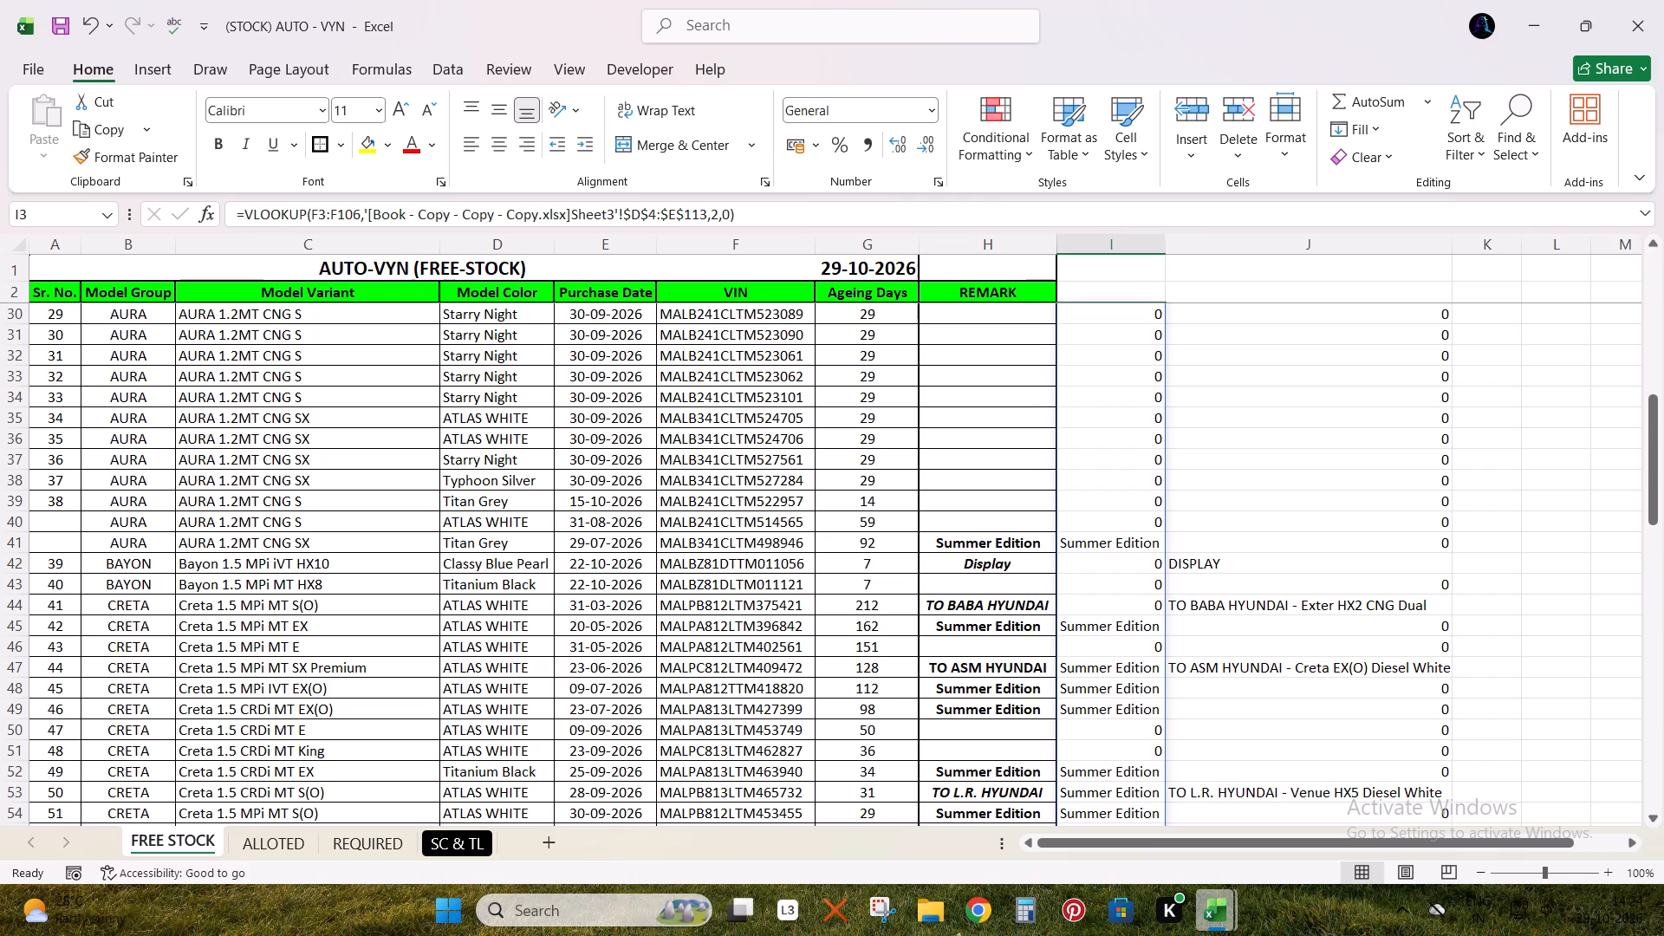
scroll(1190, 703, down, 1)
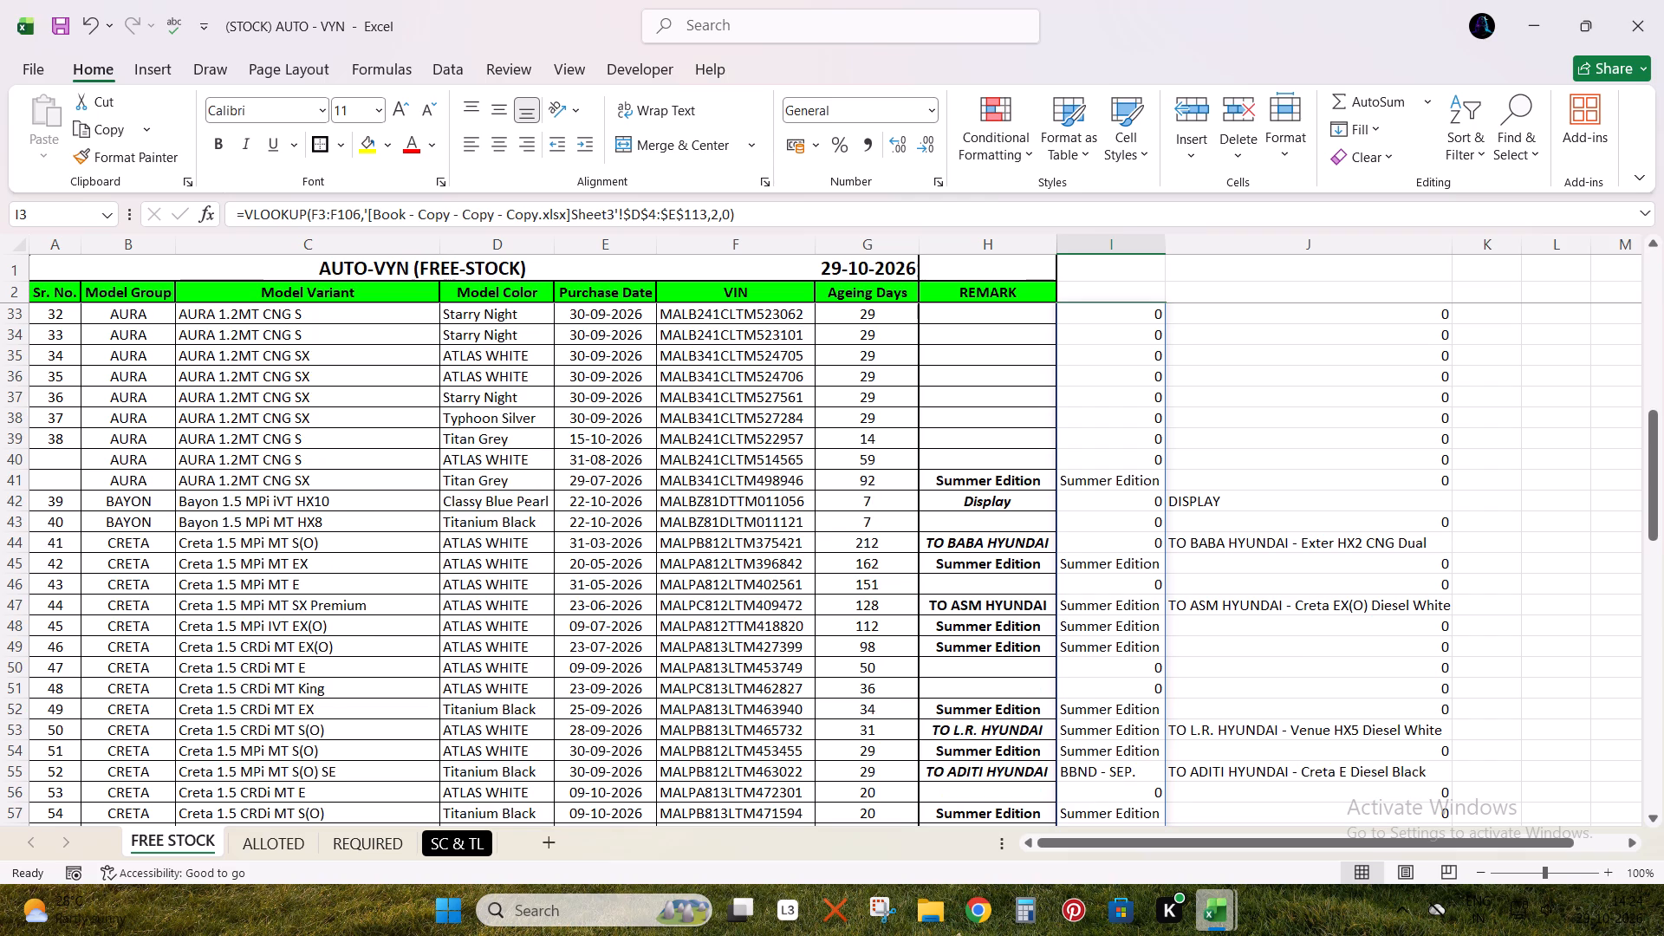
scroll(1095, 718, down, 3)
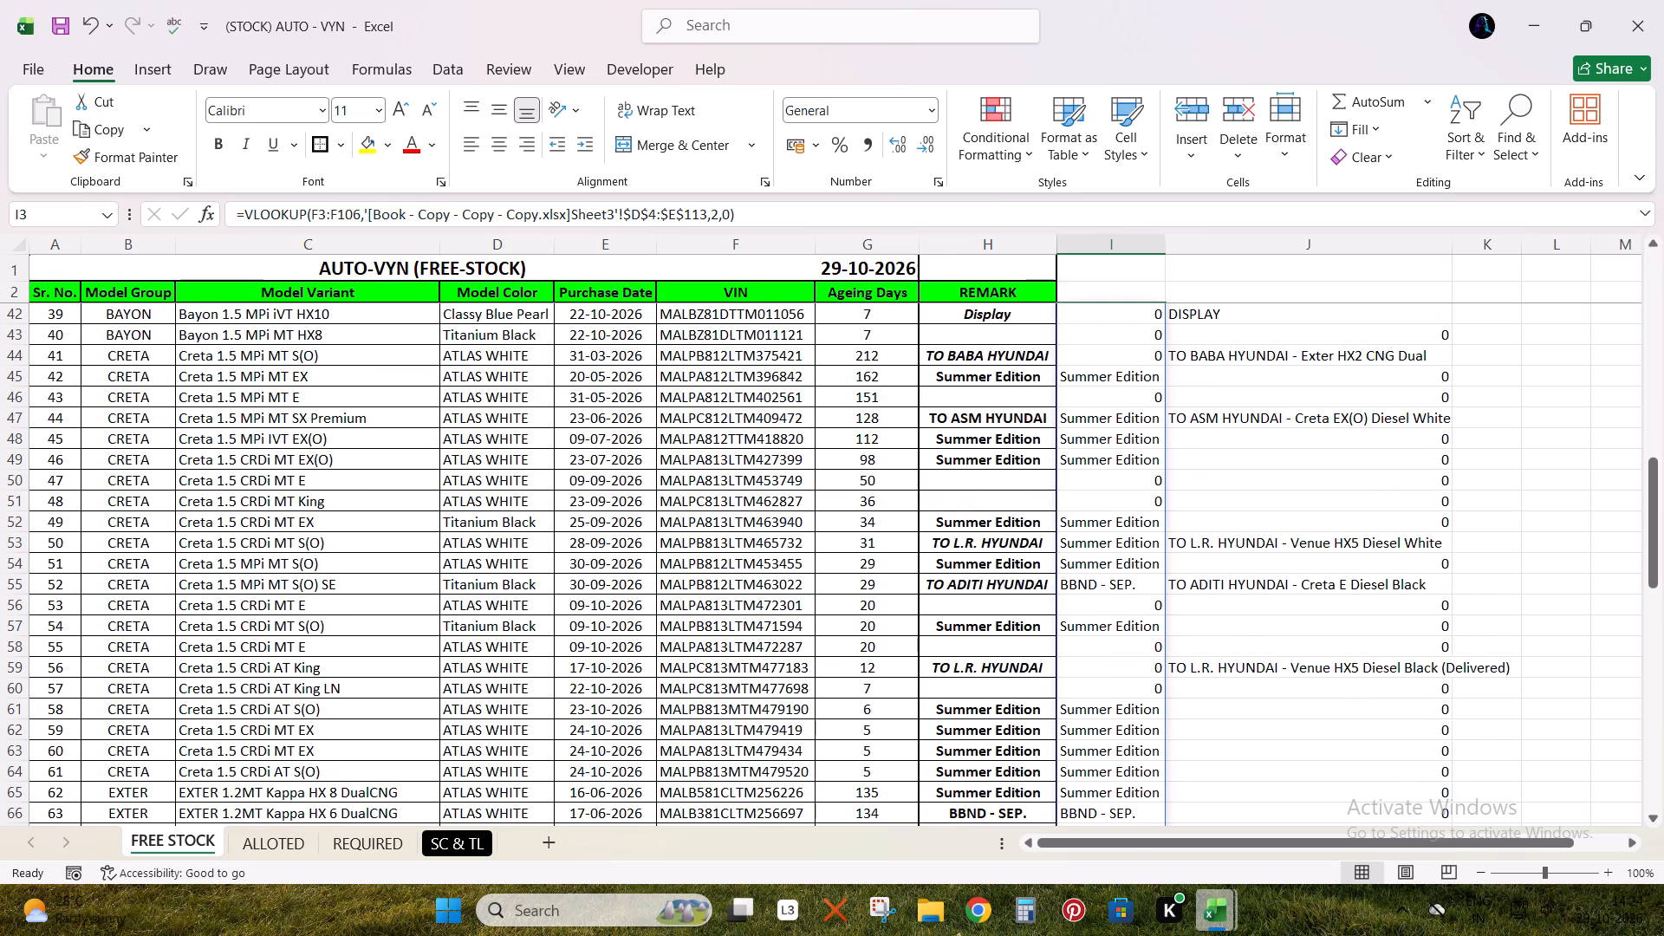
scroll(1095, 718, down, 7)
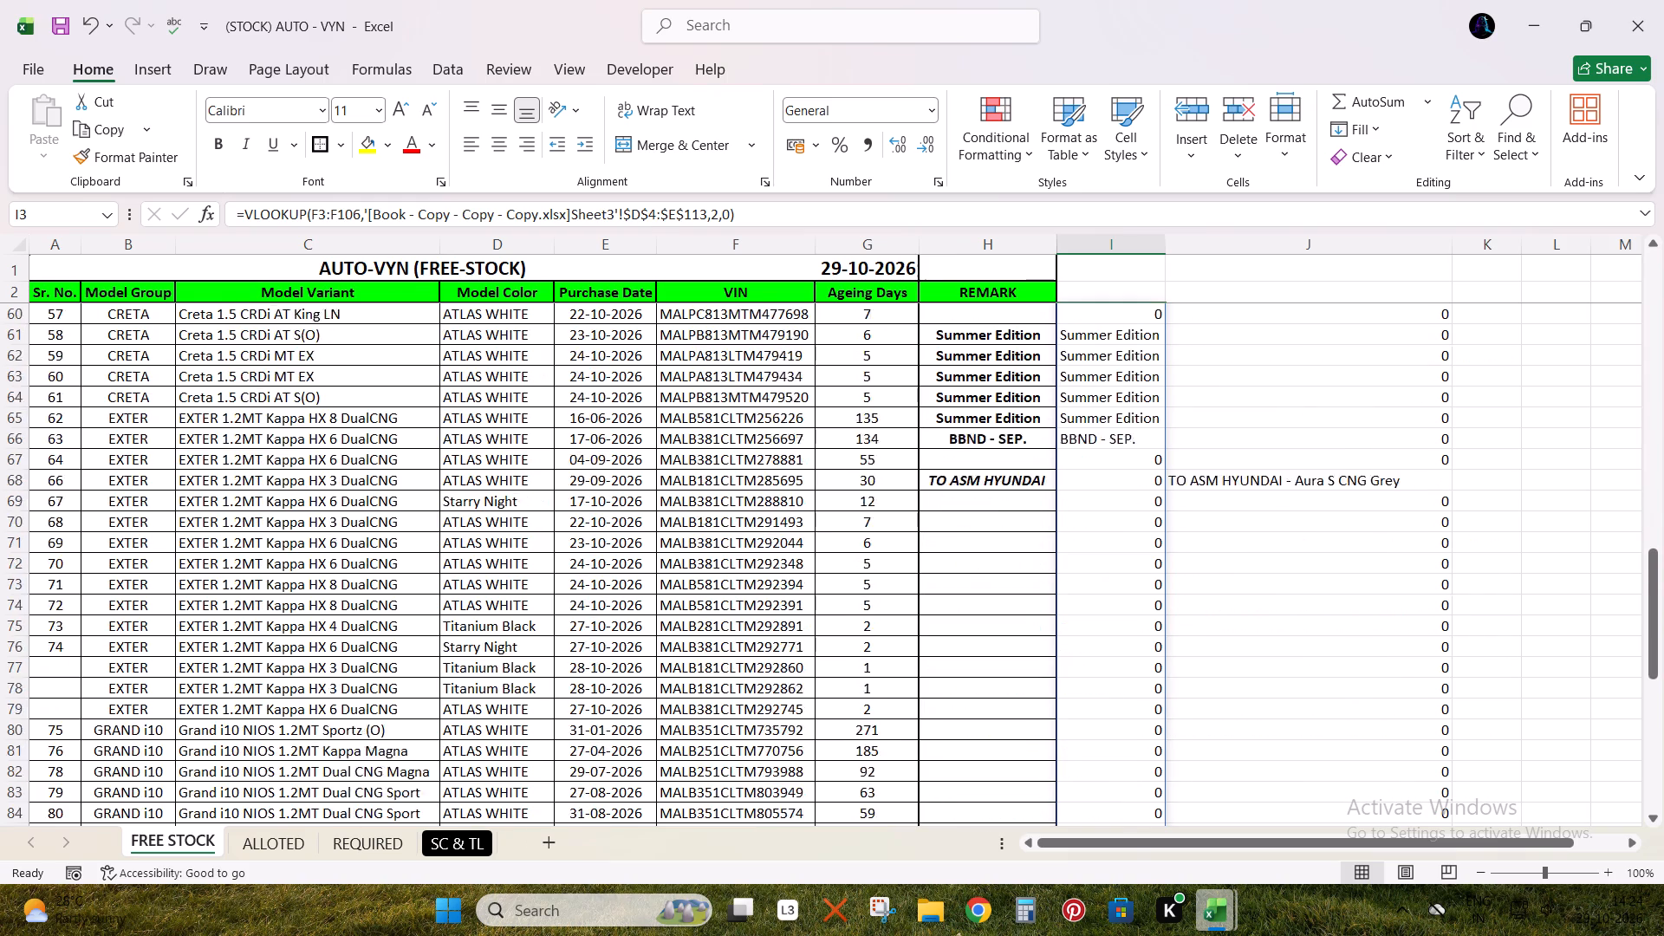
scroll(1112, 749, down, 6)
scroll(1112, 749, up, 1)
scroll(1112, 749, down, 4)
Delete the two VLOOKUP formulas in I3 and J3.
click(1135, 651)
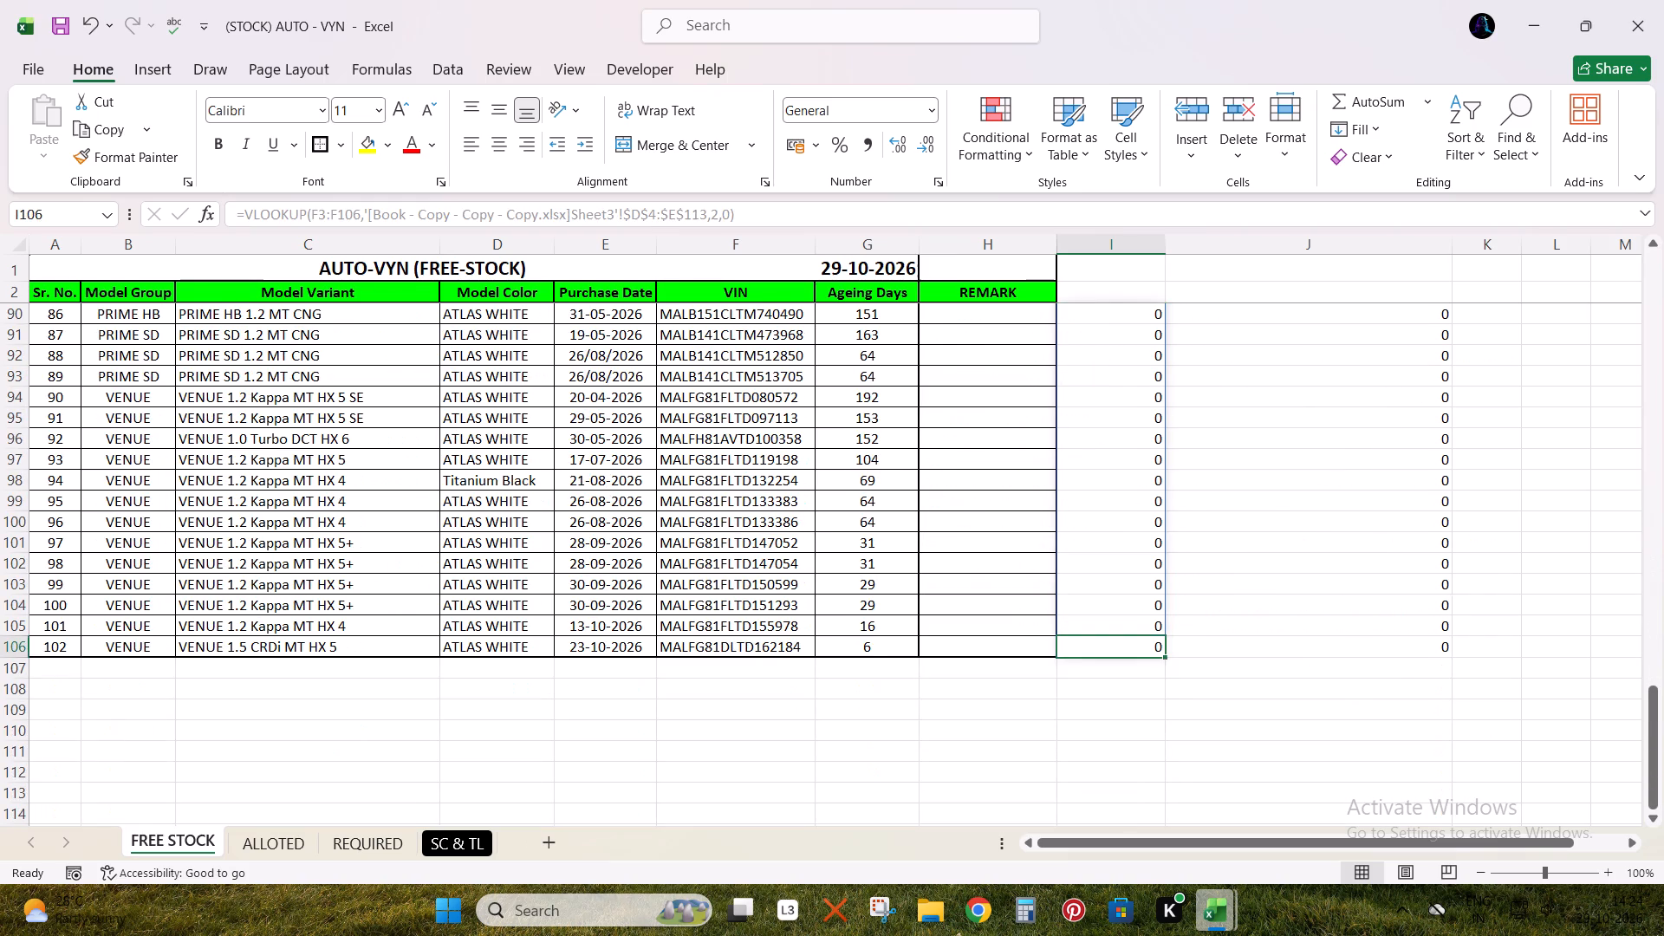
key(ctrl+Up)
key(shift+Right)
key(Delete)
Sort the AURA rows 3 to 41 by Ageing Days from largest to smallest.
key(Down)
key(Left)
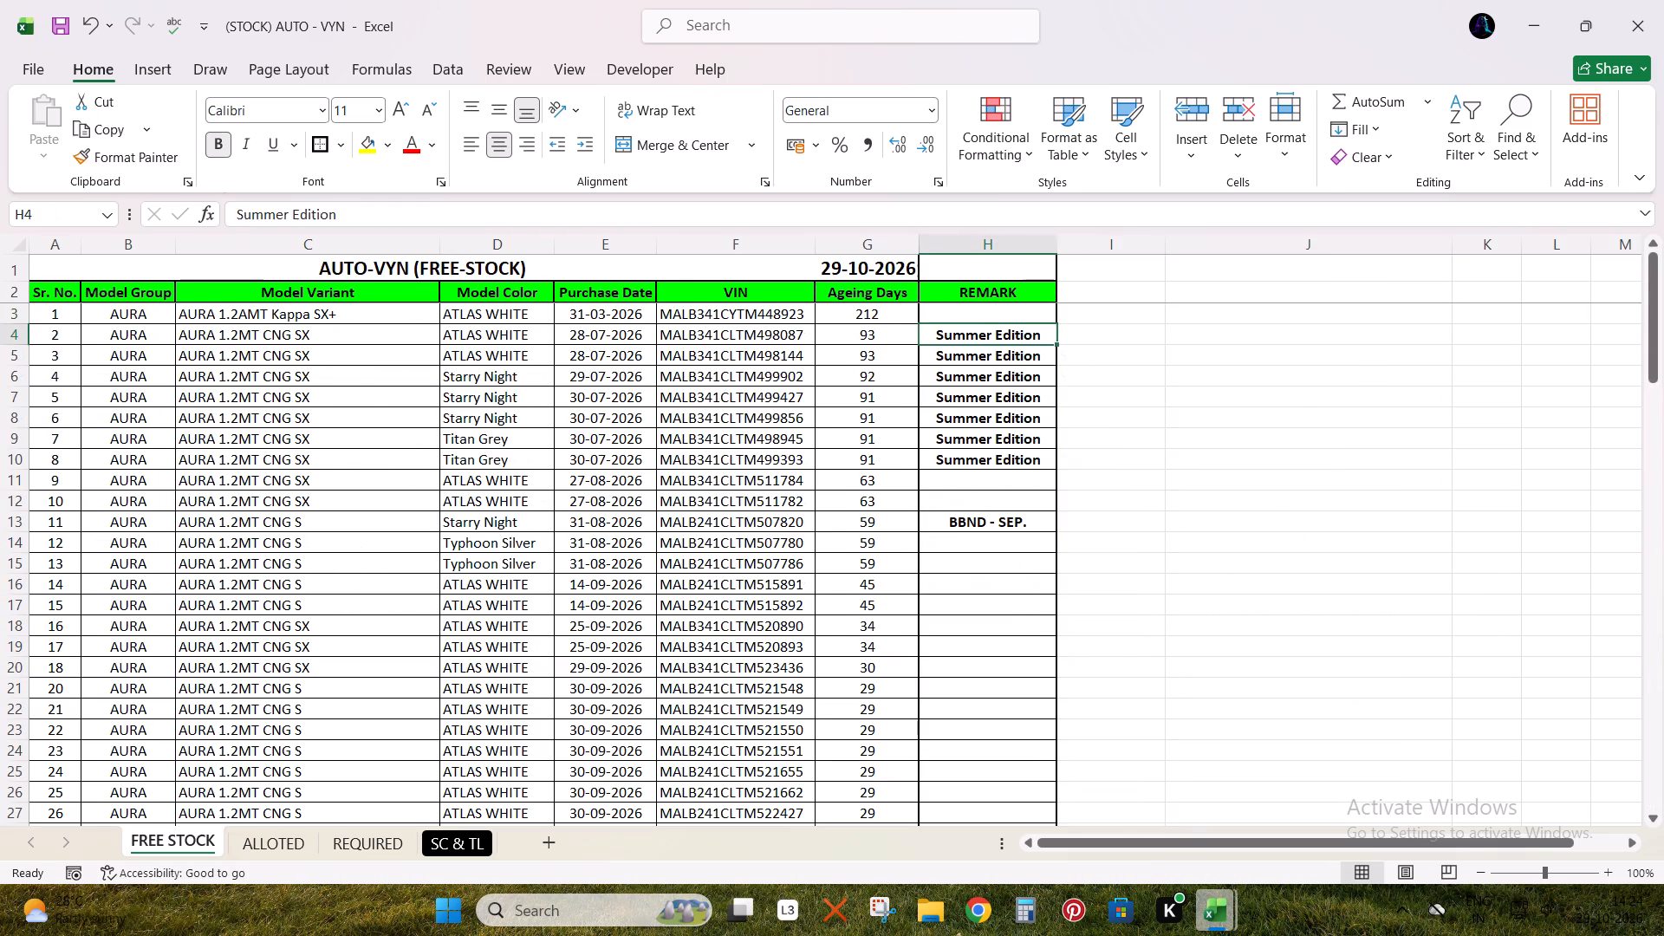
key(ctrl+Left)
key(ctrl+Left)
key(Up)
key(Up)
key(Down)
key(Right)
key(Right)
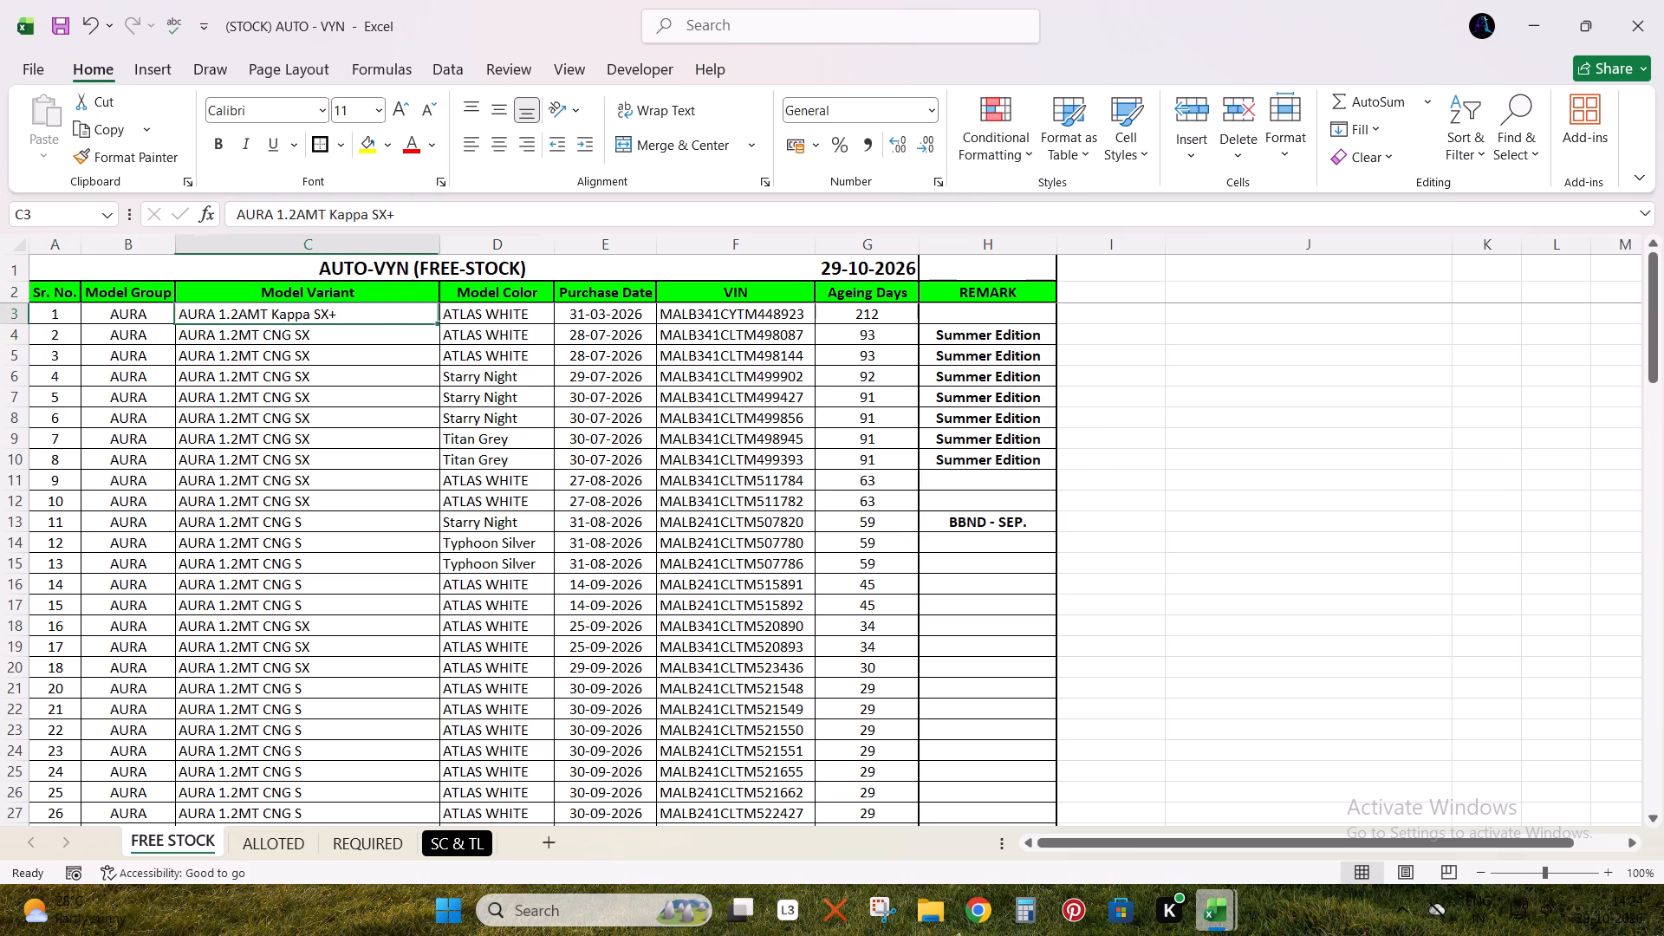
key(Right)
key(Right)
key(Right)
key(Right)
key(shift+Down)
key(shift+Down)
key(shift+Down)
key(shift+Down)
key(shift+Down)
key(shift+Down)
key(shift+Down)
key(shift+Down)
key(shift+Down)
key(shift+Down)
key(shift+Down)
key(shift+Down)
key(shift+Down)
key(shift+Down)
key(shift+Down)
key(shift+Down)
key(shift+Down)
key(shift+Down)
key(shift+Down)
key(shift+Down)
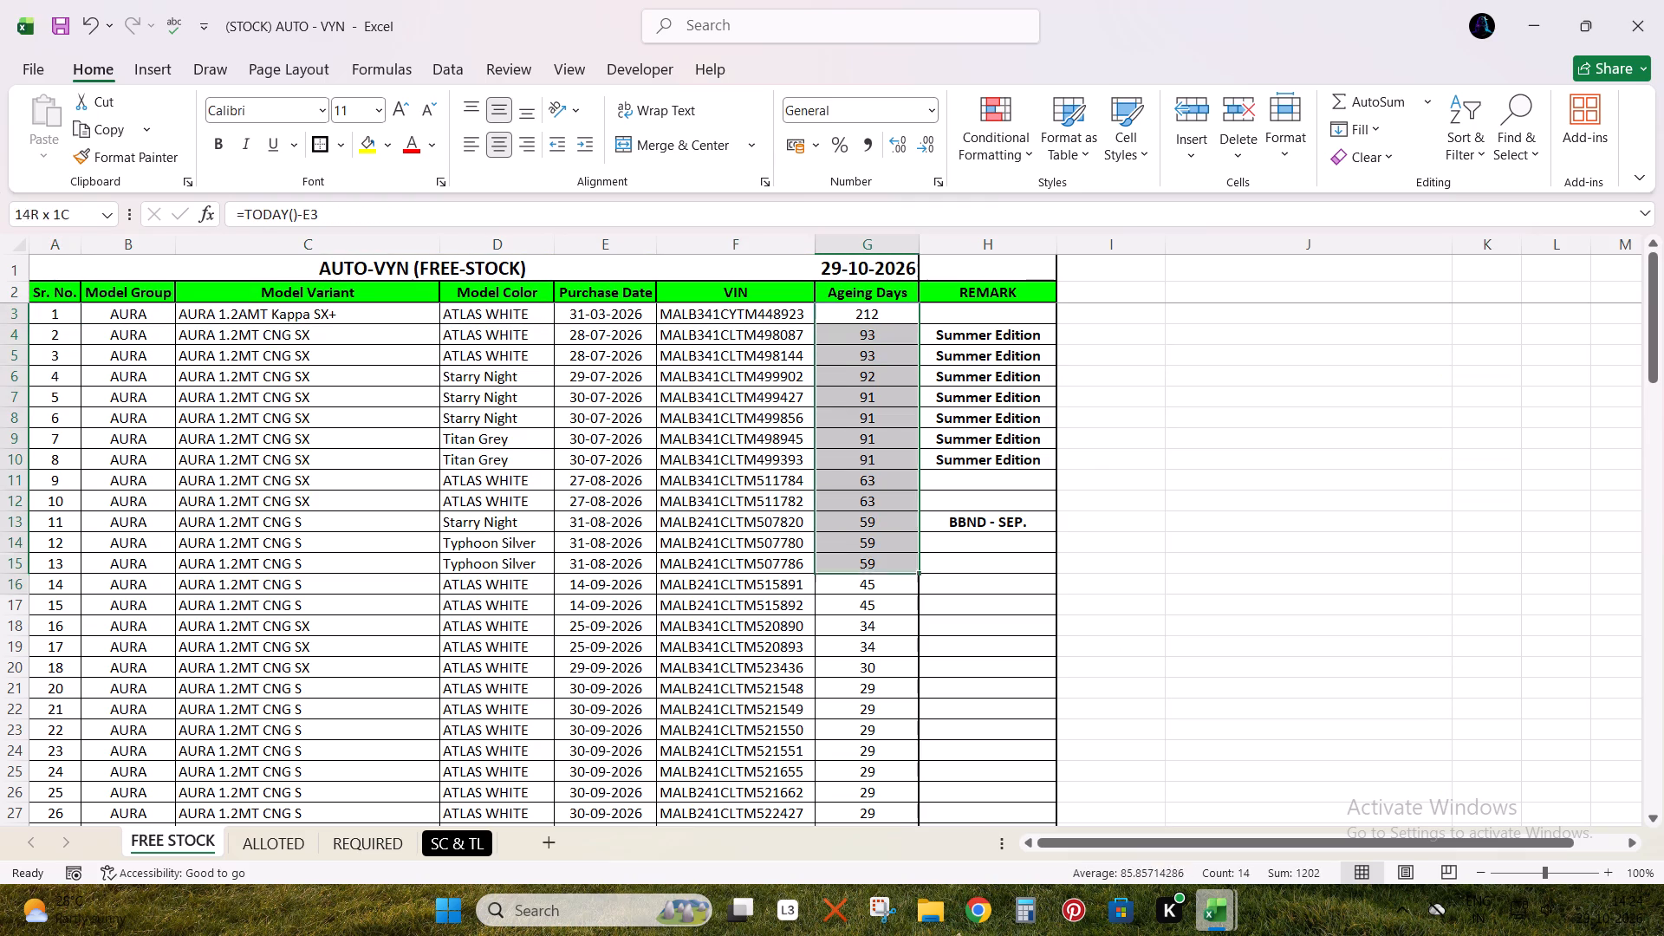
key(shift+Down)
key(shift+Down)
key(shift+Down)
key(shift+Down)
key(shift+Down)
key(shift+Down)
key(shift+Down)
key(shift+Down)
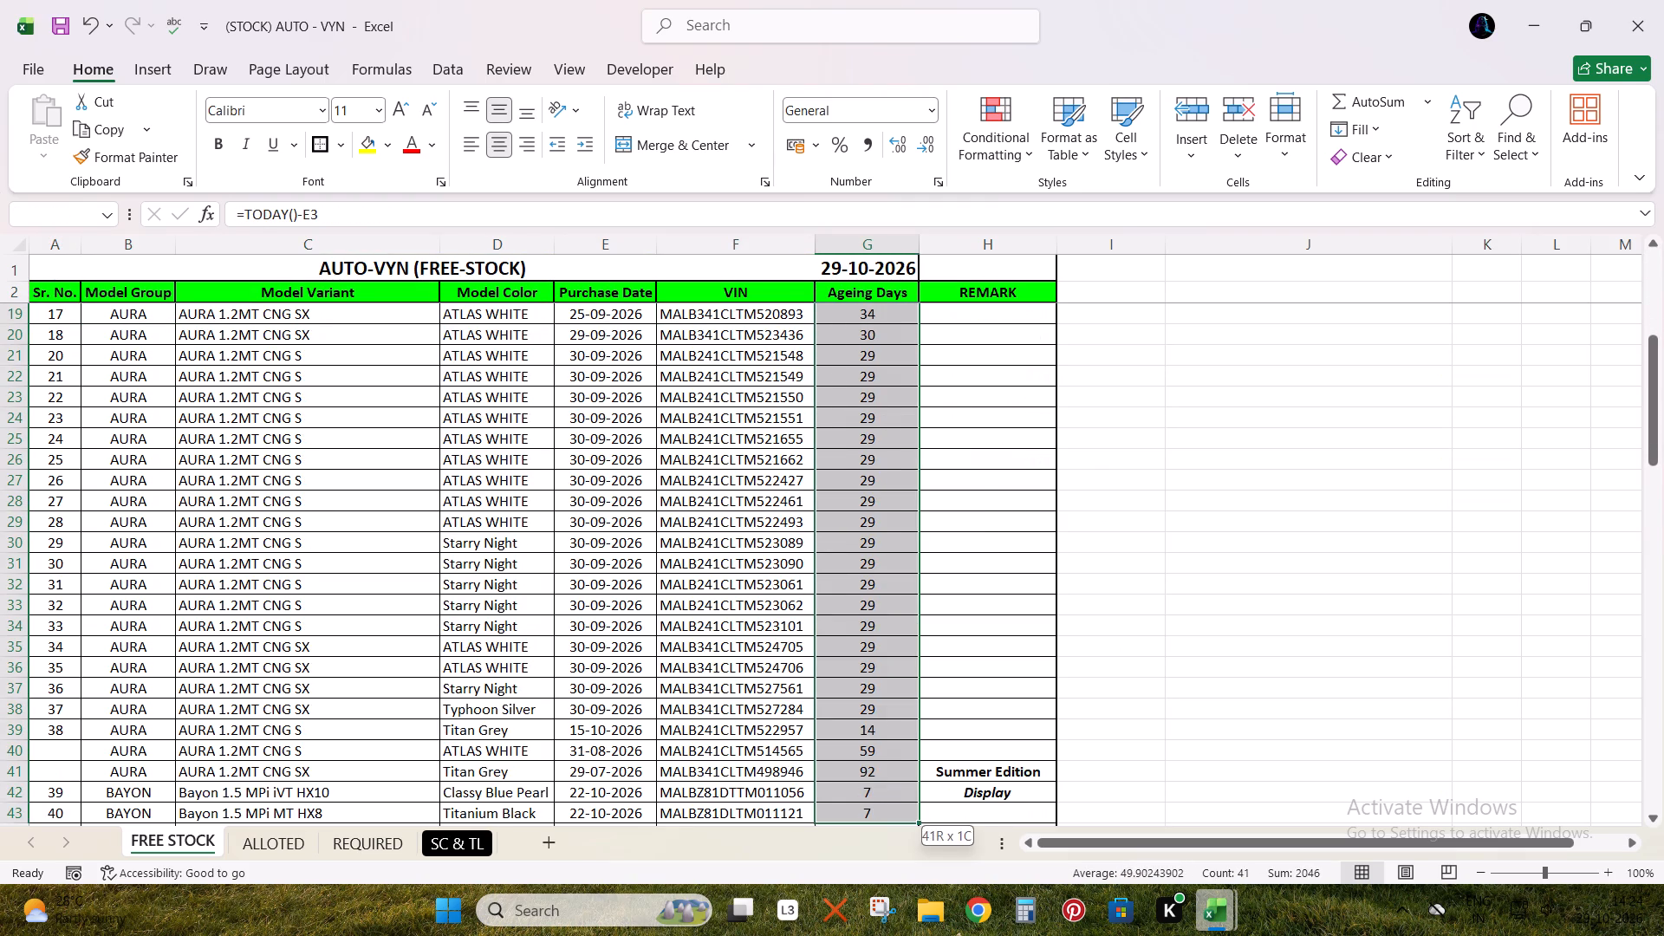
key(shift+Up)
key(shift+Up)
key(shift+space)
click(1461, 150)
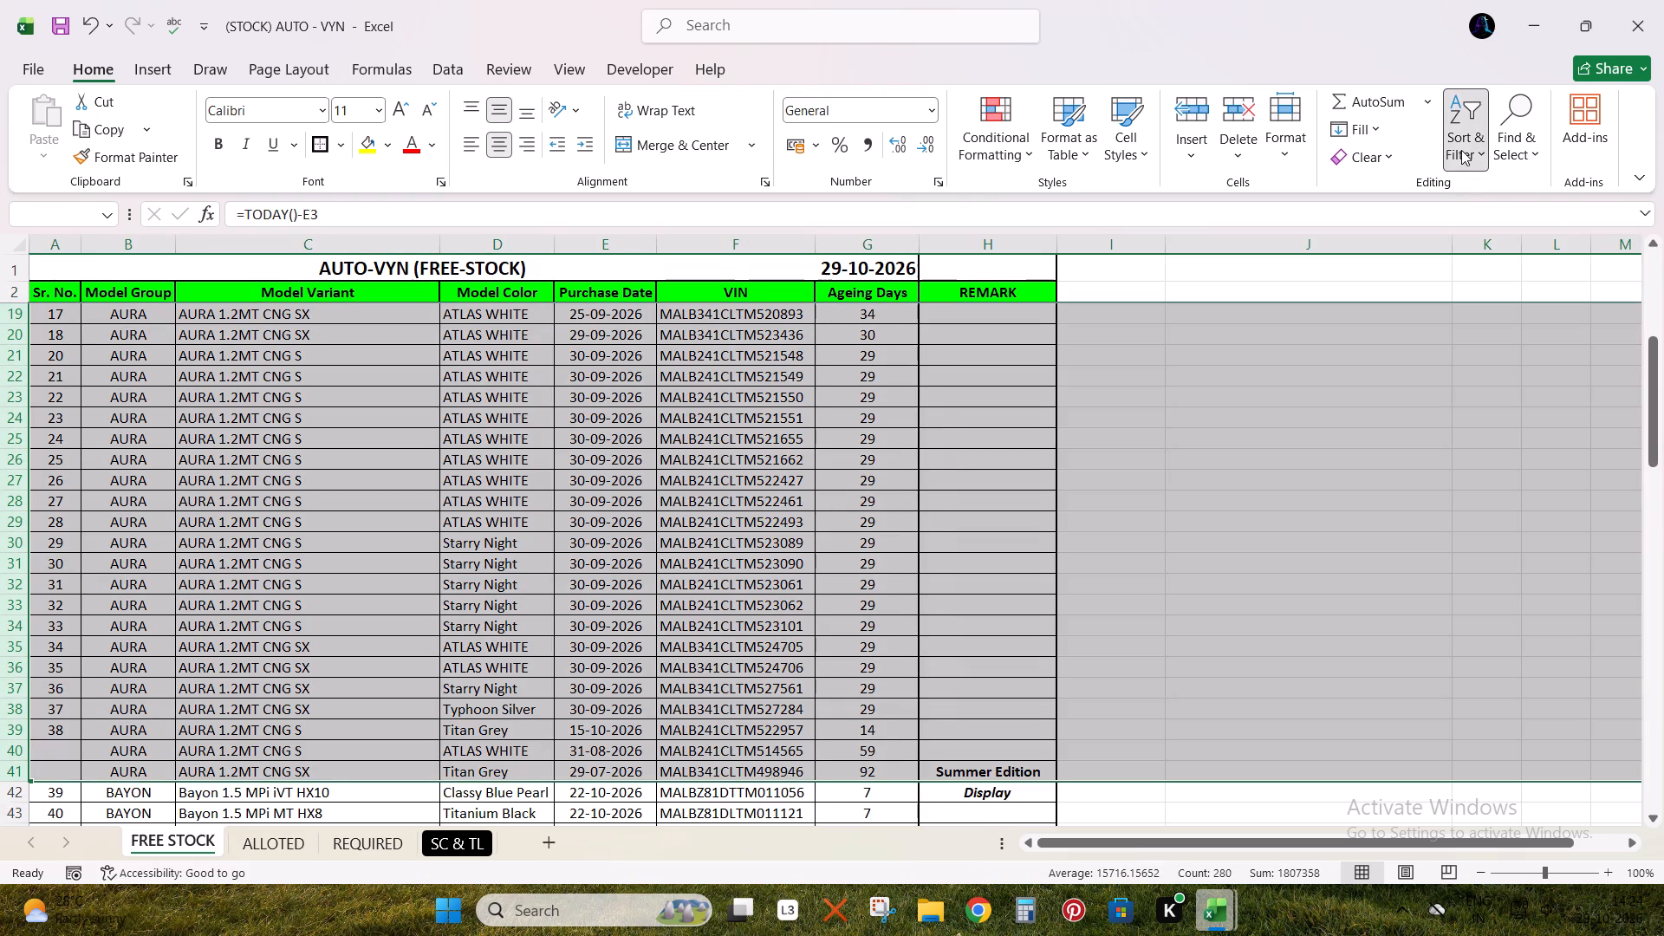
click(1489, 229)
Sort the CRETA rows 44 to 64 by Ageing Days from largest to smallest.
scroll(848, 540, down, 7)
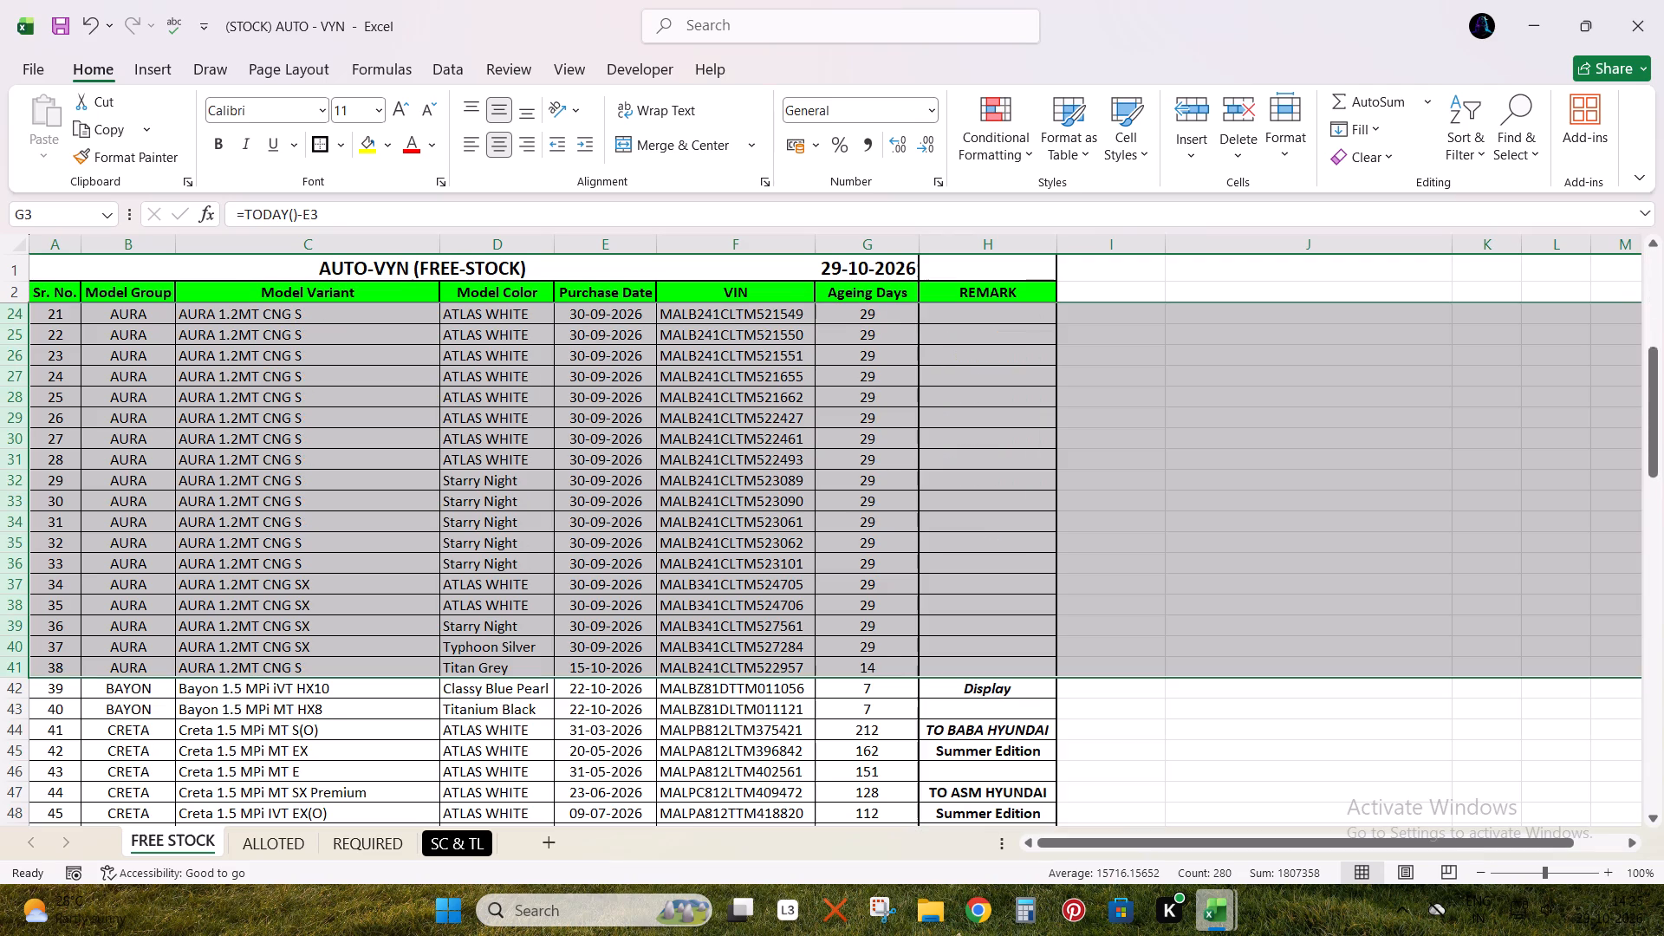
scroll(874, 608, down, 2)
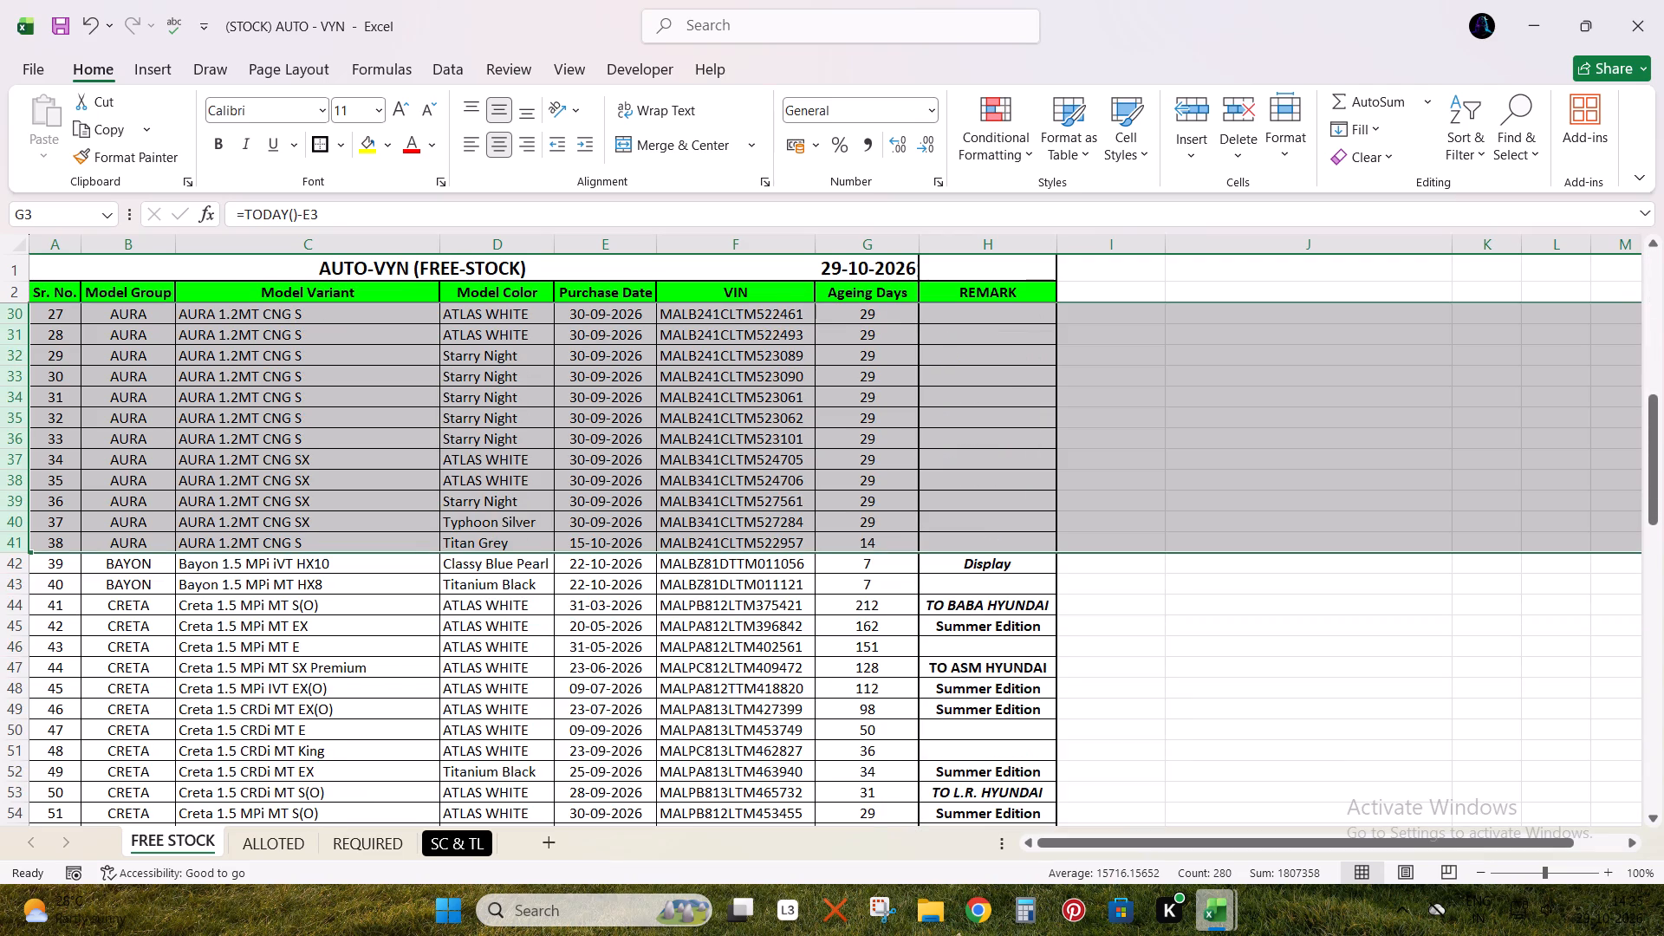
drag(874, 608, 838, 868)
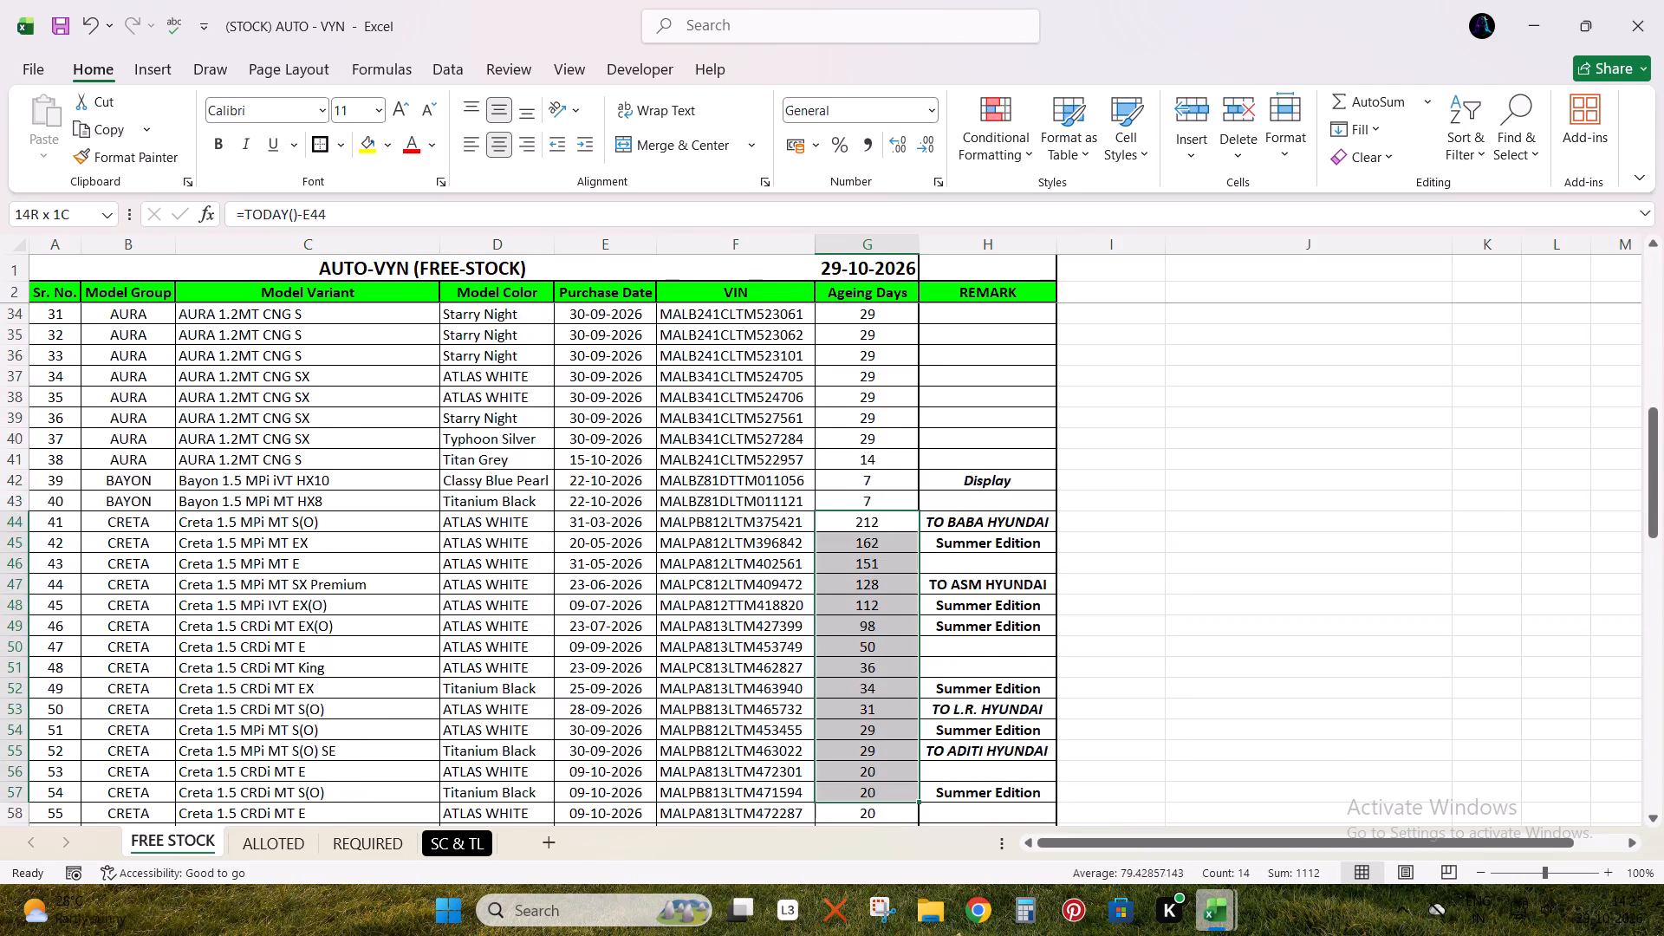
drag(838, 868, 844, 510)
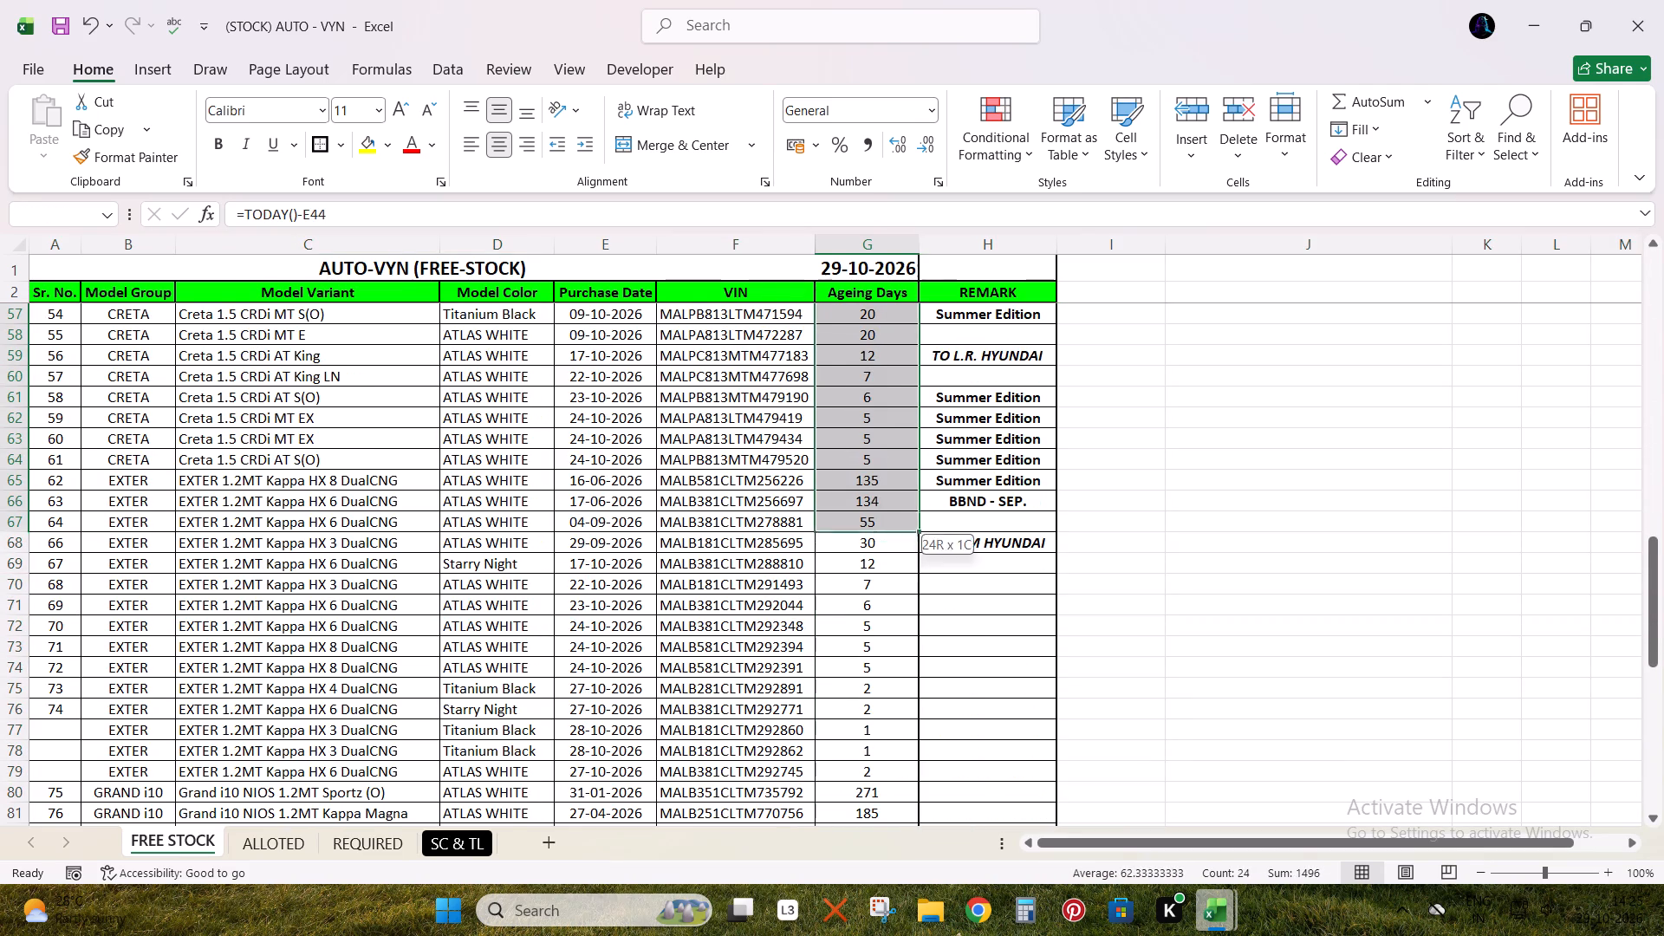
drag(844, 510, 846, 465)
key(shift+space)
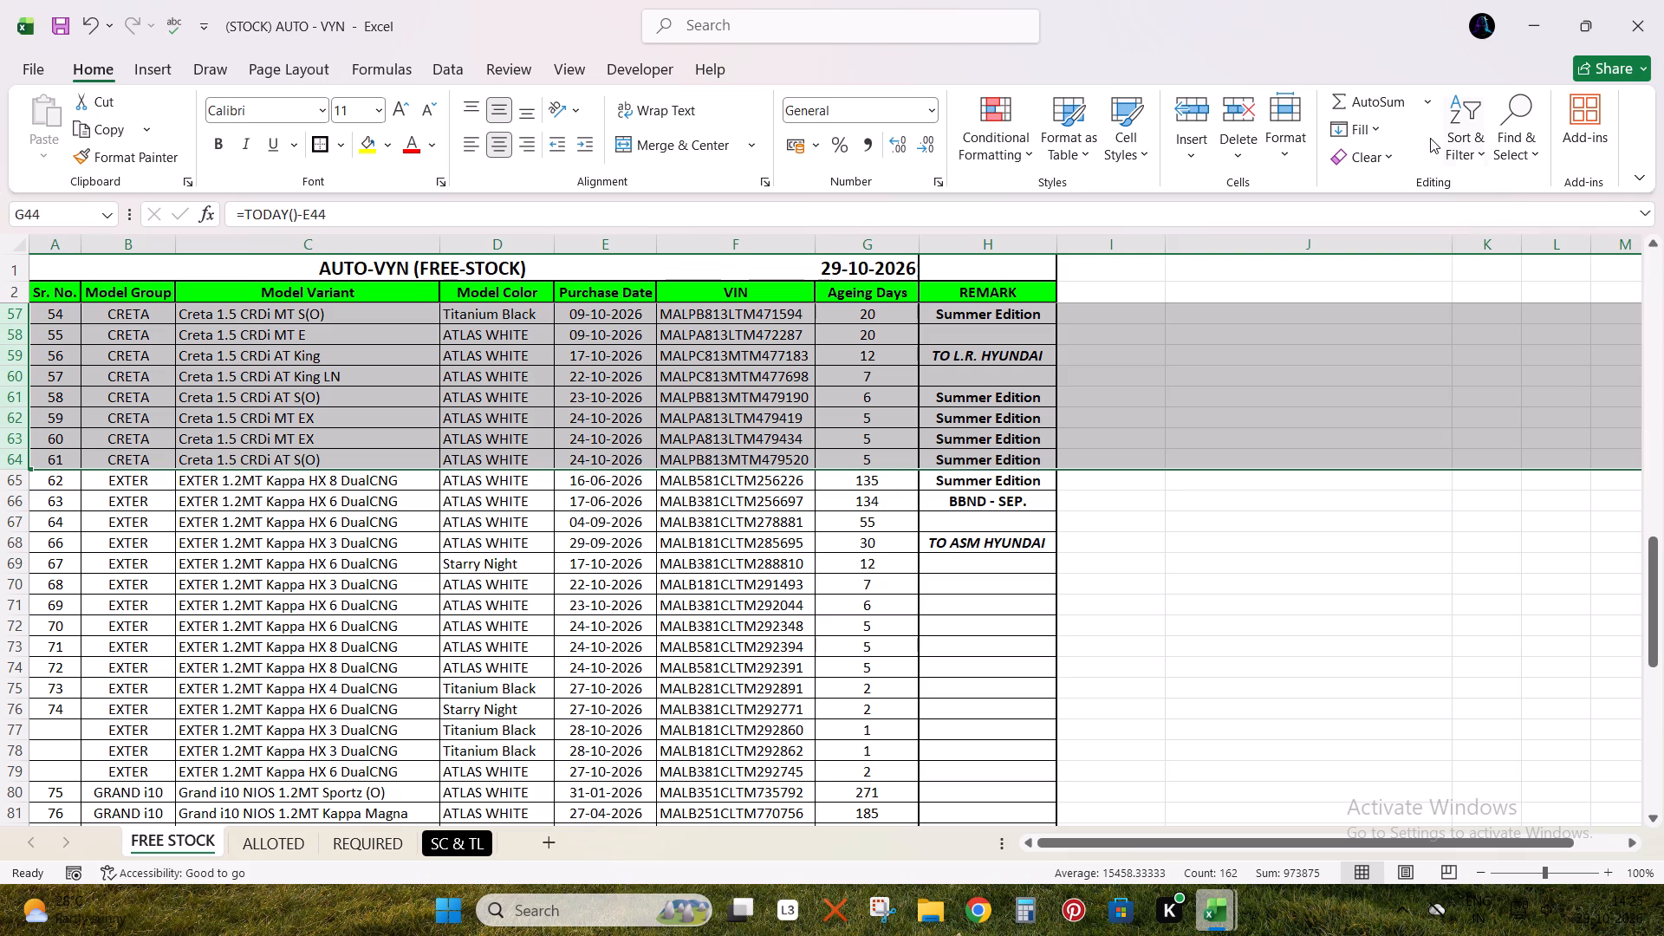
click(1429, 137)
click(1452, 145)
click(1481, 219)
Sort the EXTER rows 65 to 79 by Ageing Days from largest to smallest.
scroll(937, 621, down, 4)
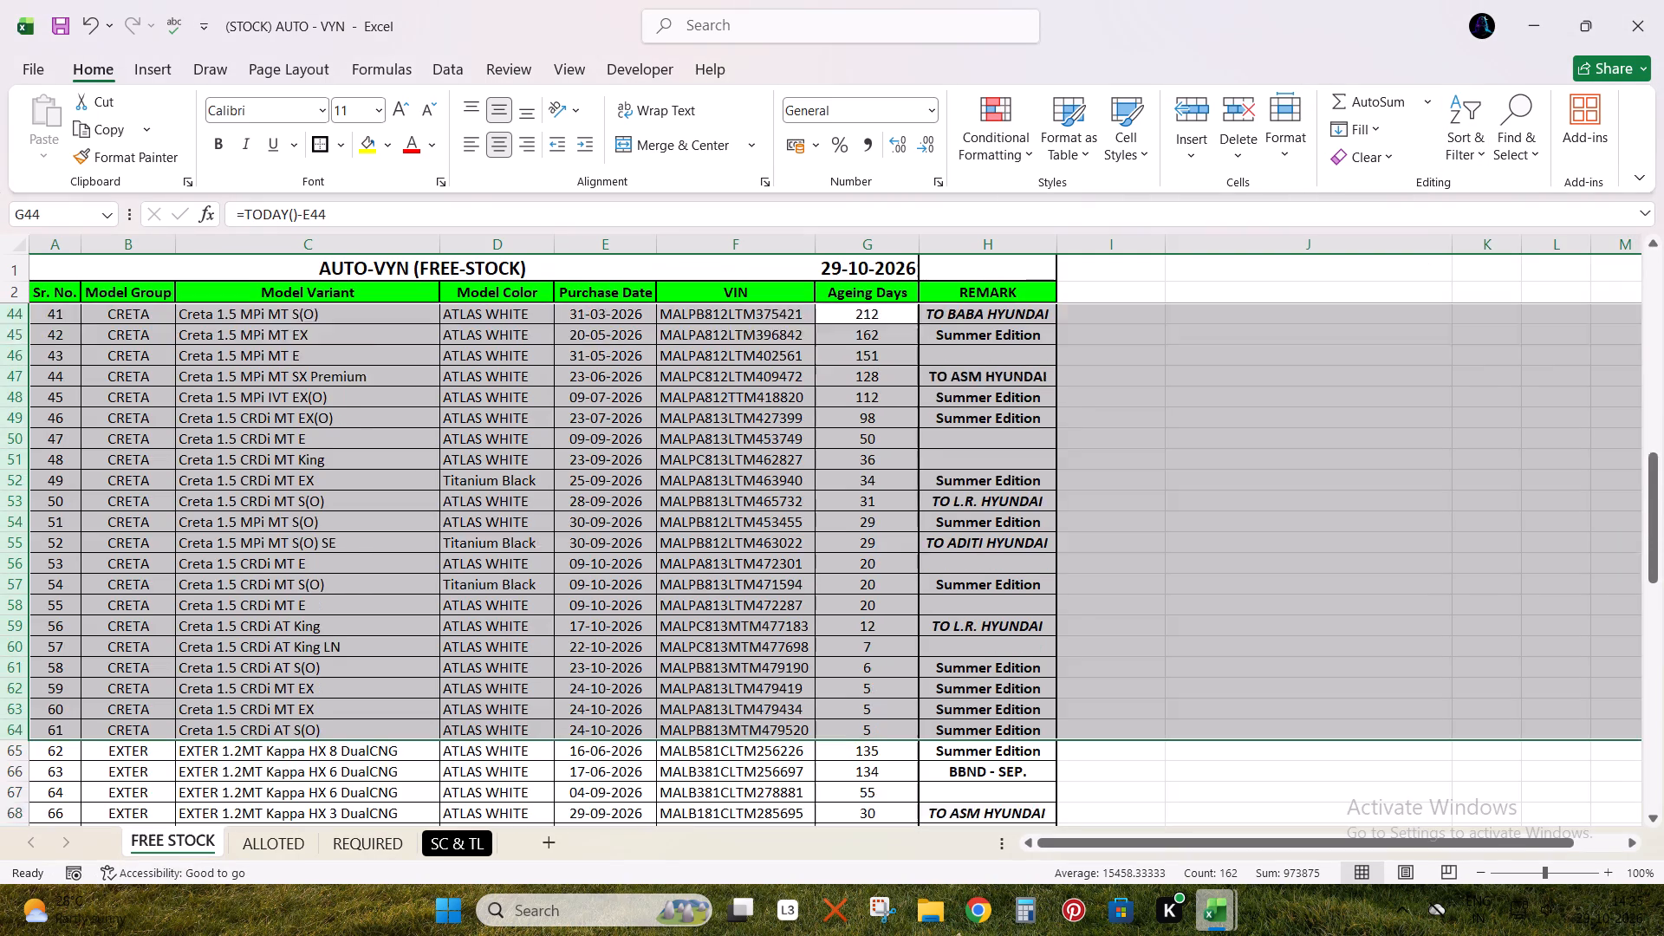
scroll(937, 621, down, 4)
drag(869, 504, 868, 524)
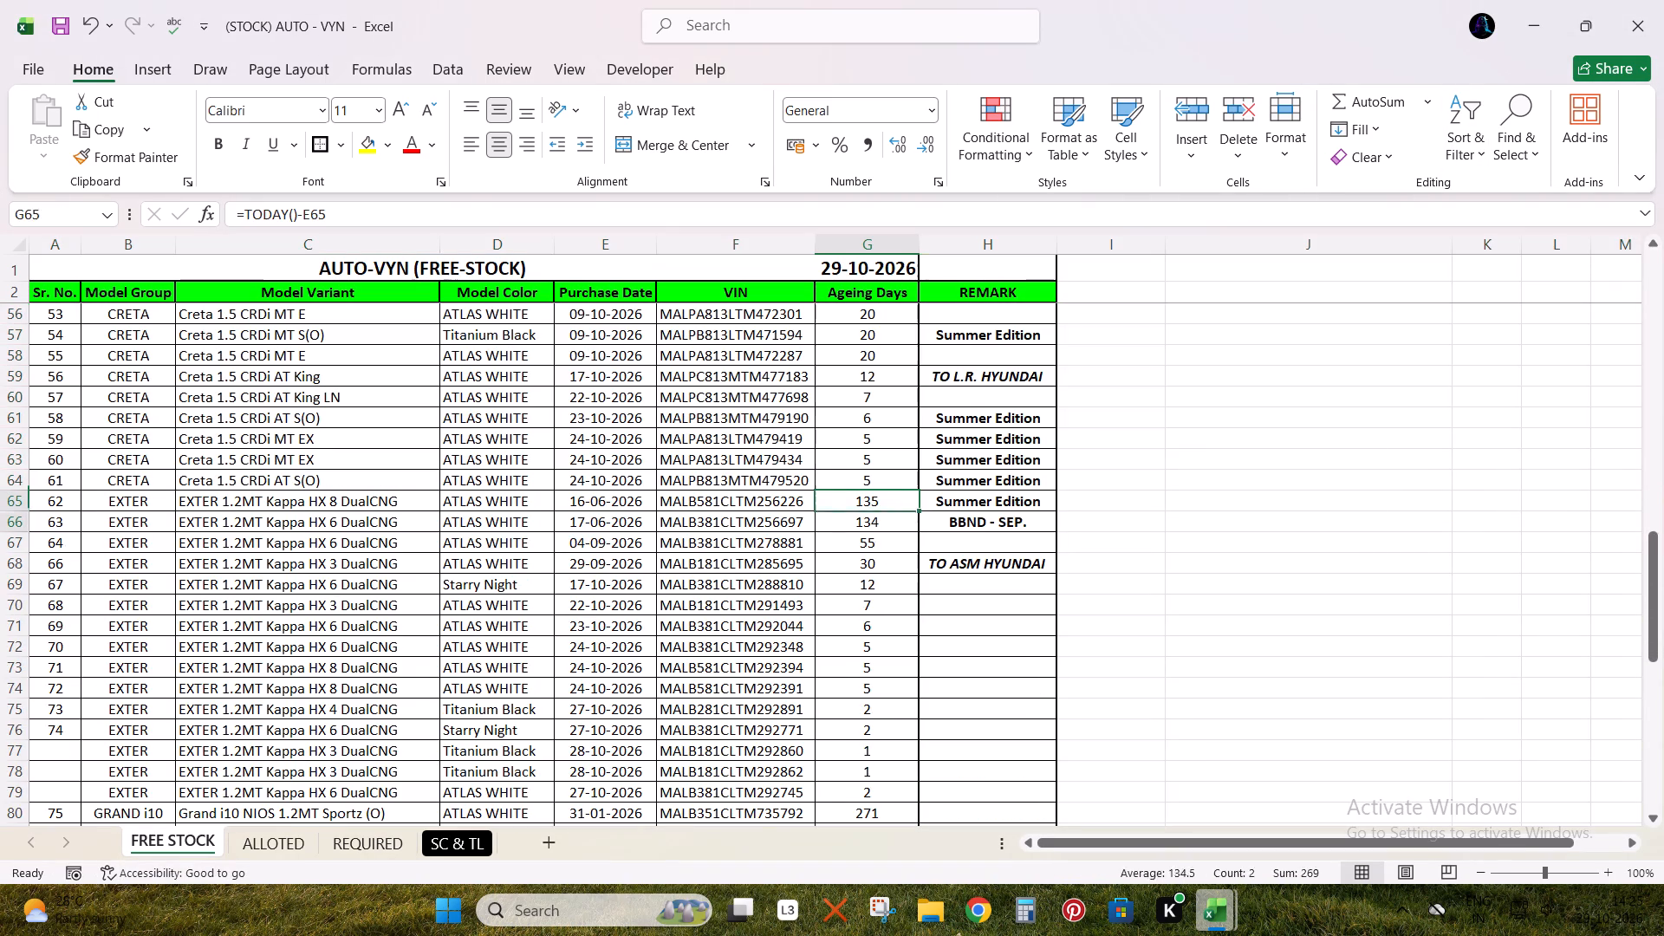
drag(868, 524, 873, 789)
key(shift+space)
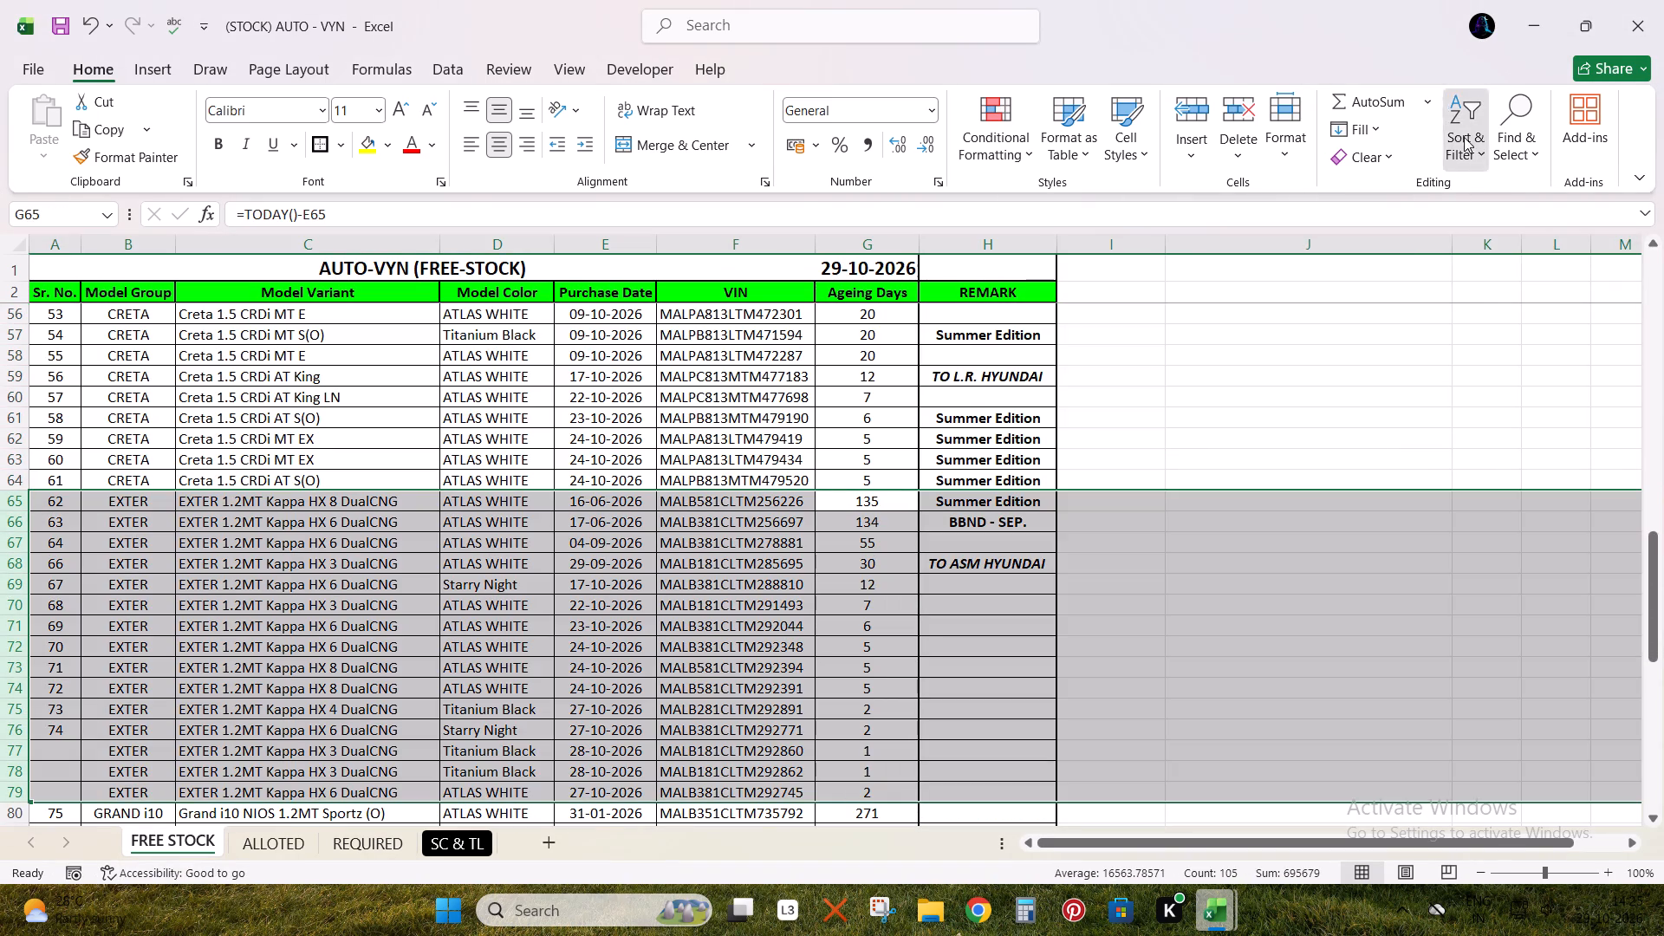
click(1464, 137)
click(1479, 230)
Sort the GRAND i10 rows 80 to 87 by Ageing Days from largest to smallest.
scroll(803, 621, down, 6)
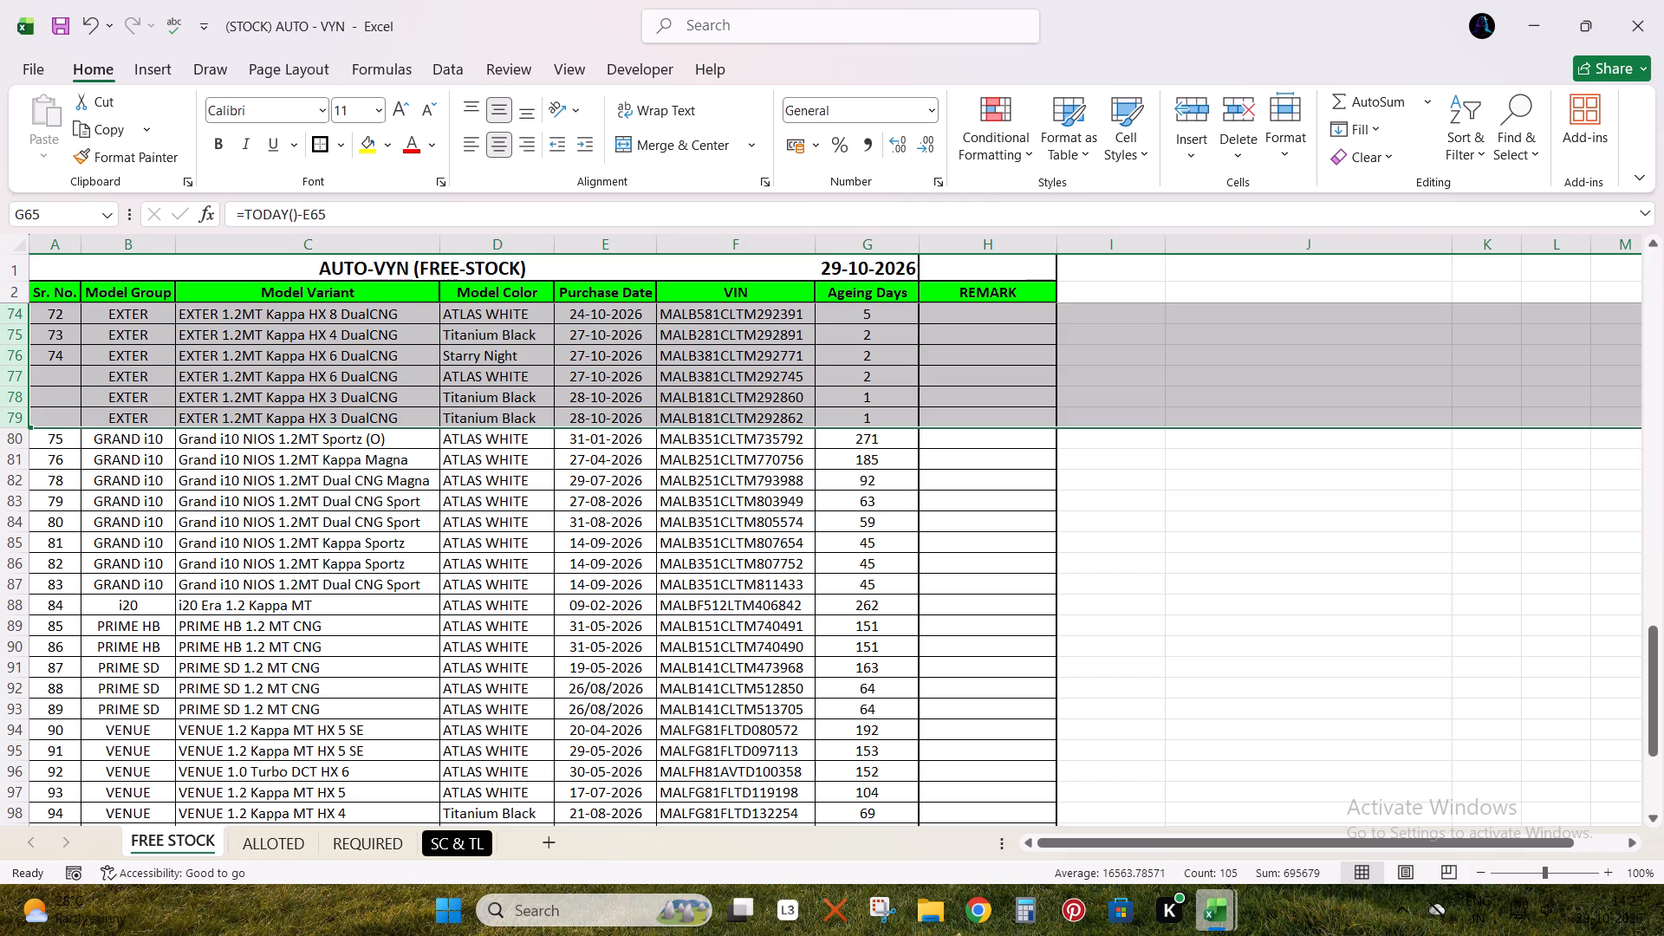
drag(892, 439, 877, 590)
key(shift+space)
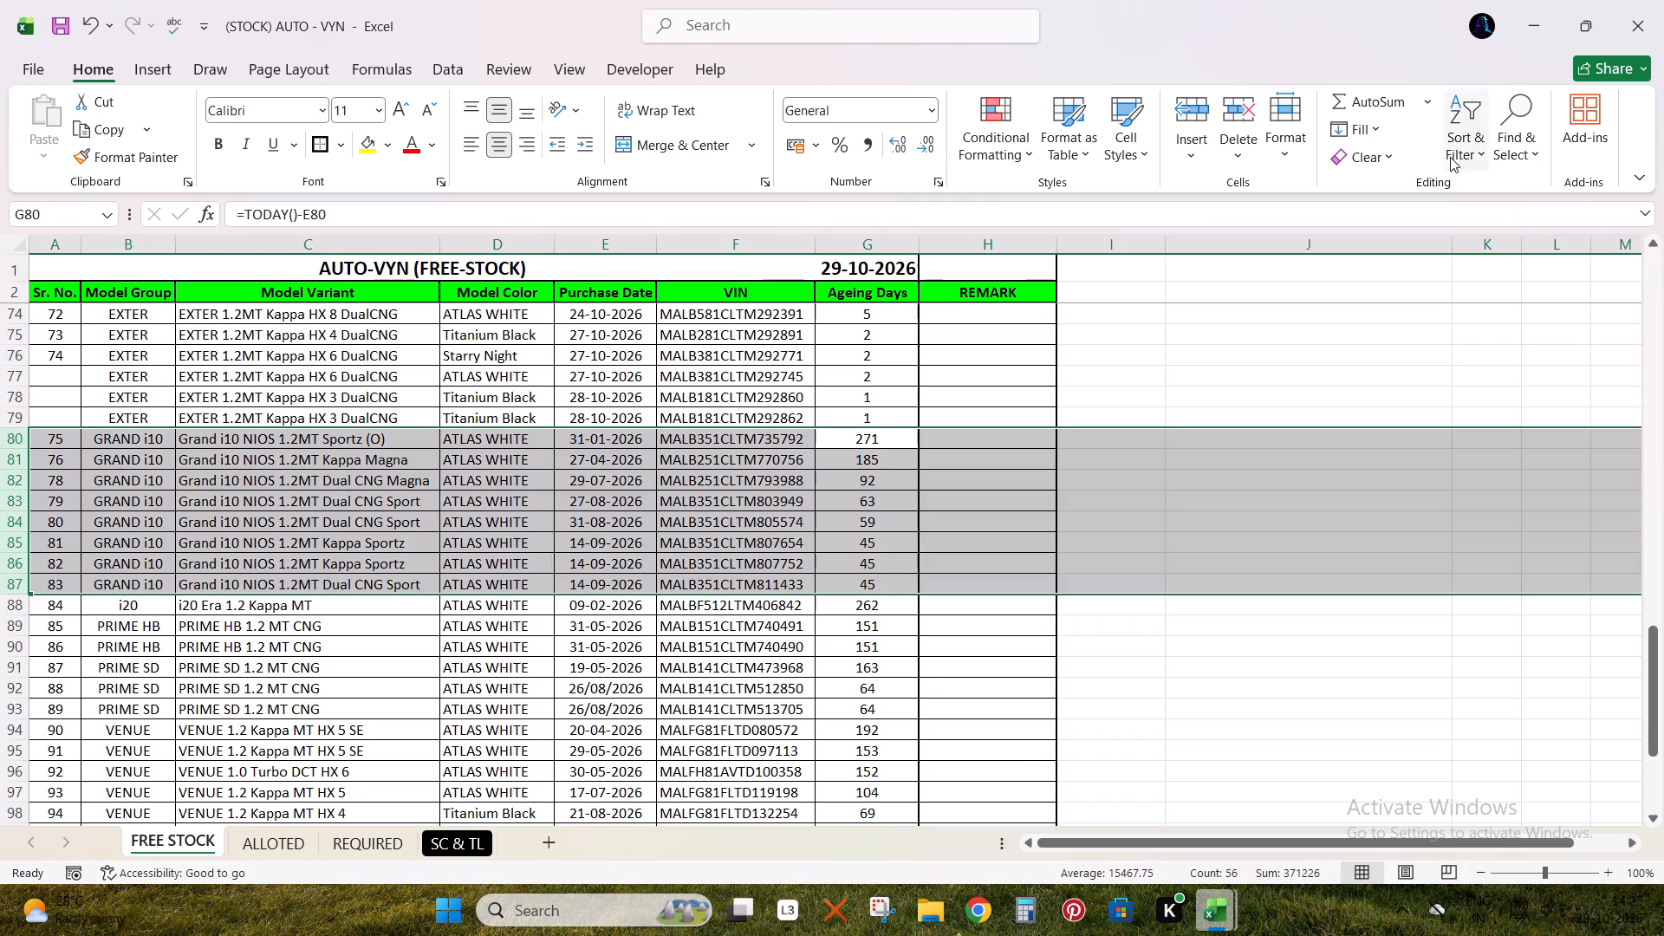
click(1450, 157)
click(1466, 224)
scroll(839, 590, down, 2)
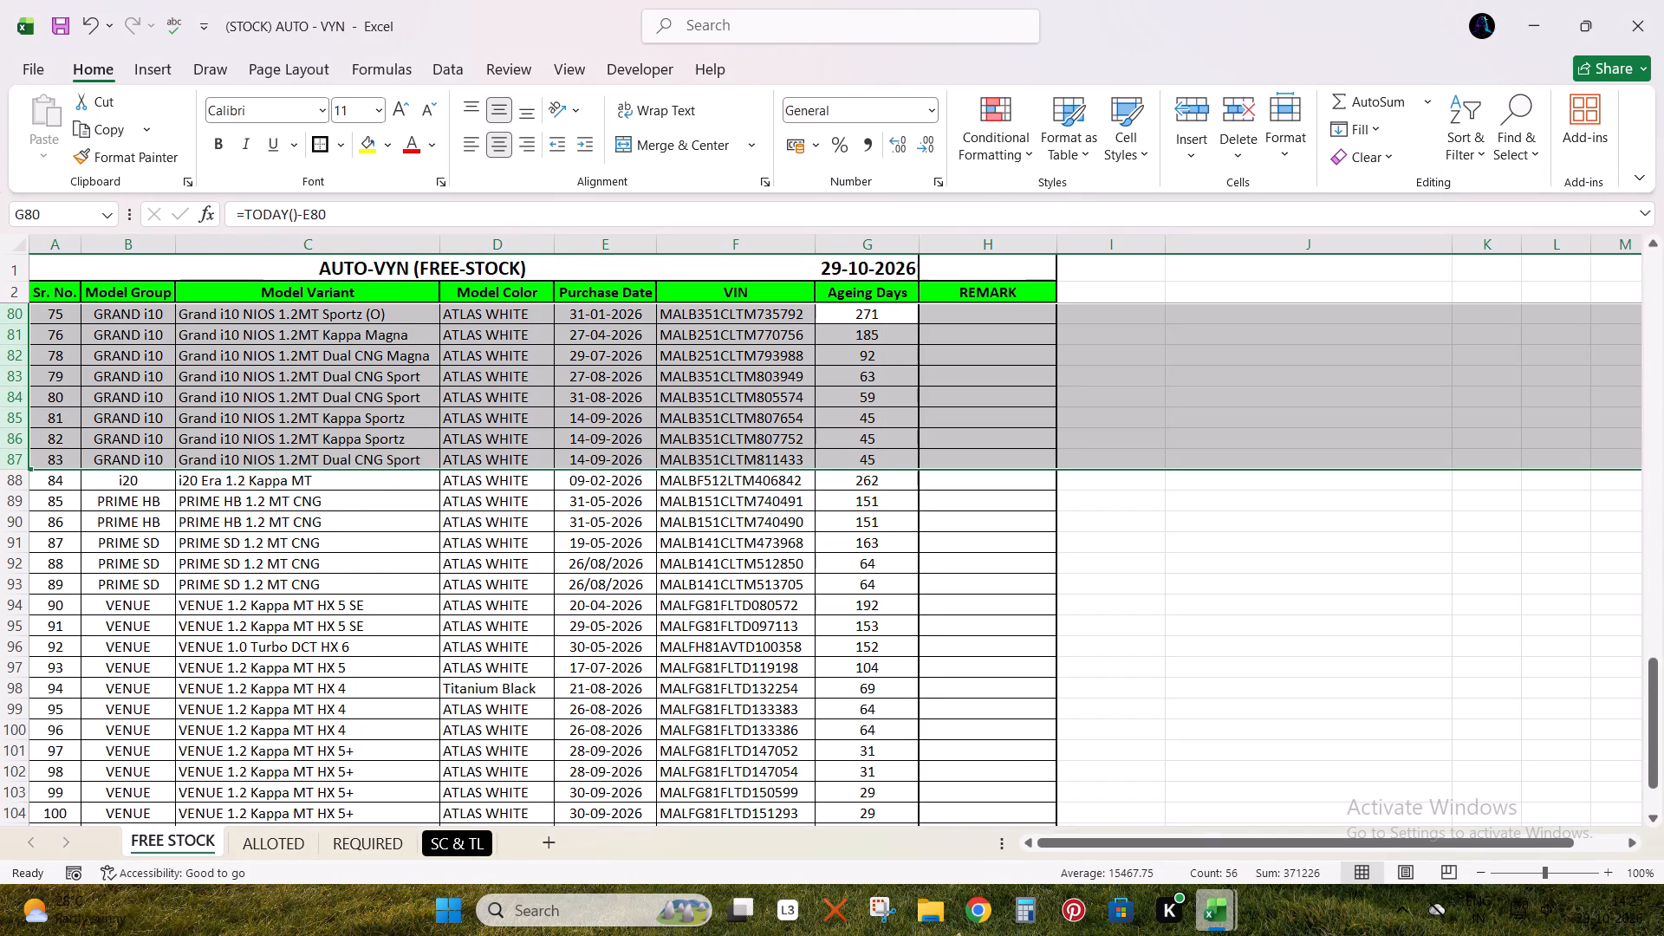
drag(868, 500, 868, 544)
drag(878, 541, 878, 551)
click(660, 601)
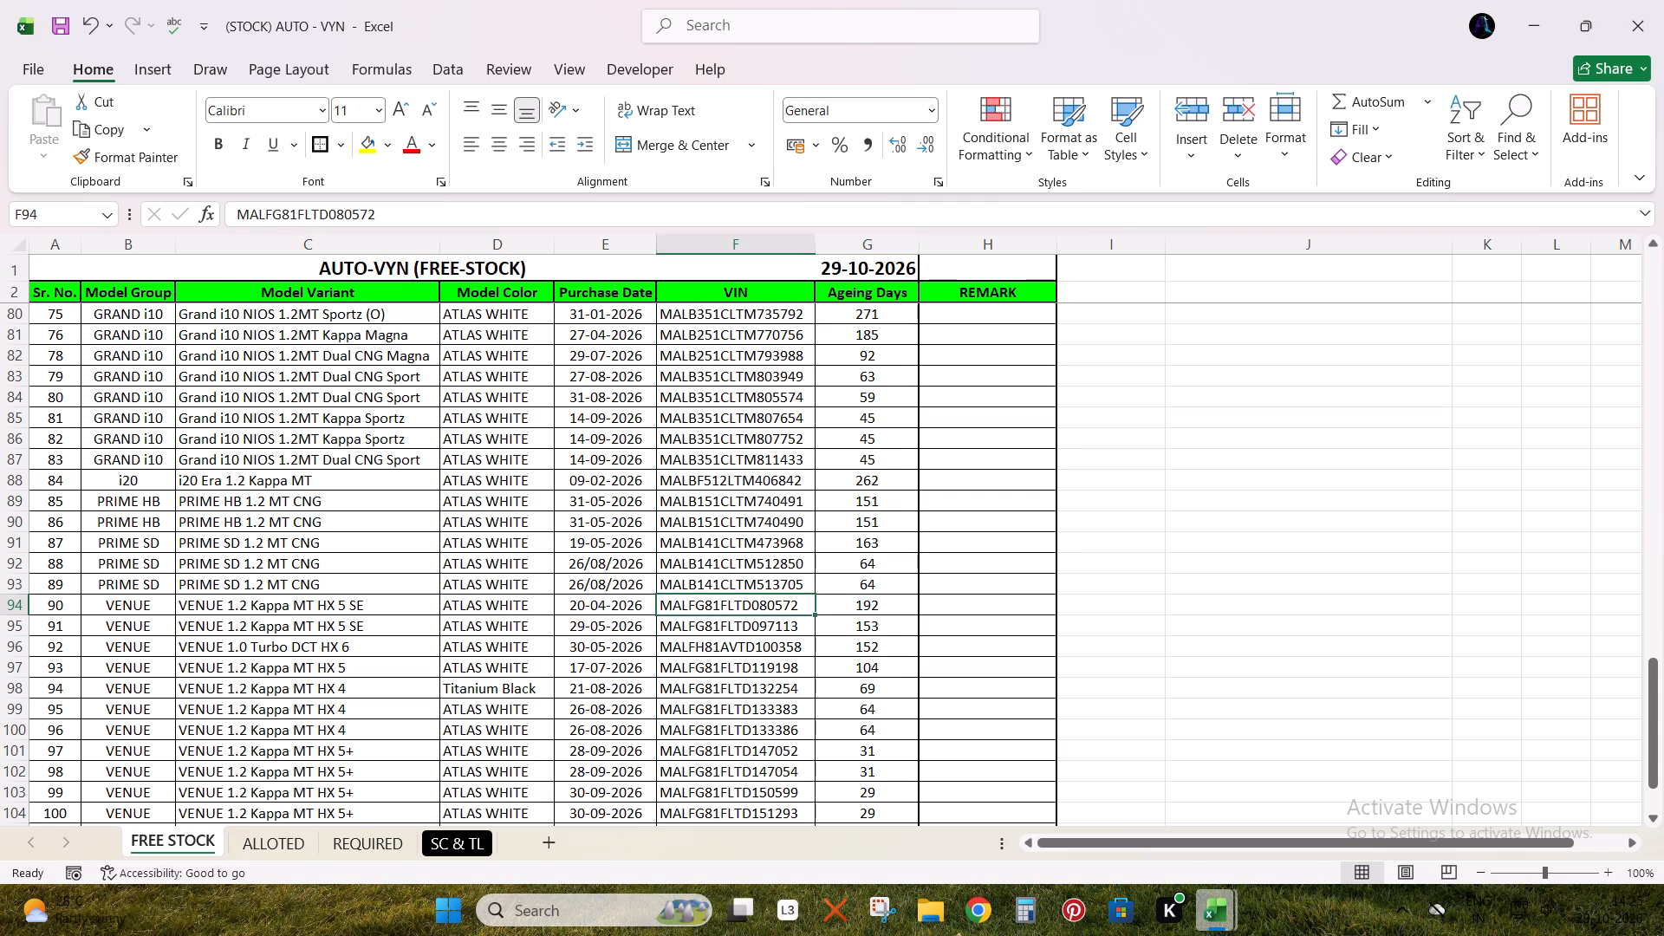
Sort the VENUE rows 94 to 106 by Ageing Days from largest to smallest.
drag(872, 543, 879, 576)
key(shift+space)
scroll(899, 589, down, 1)
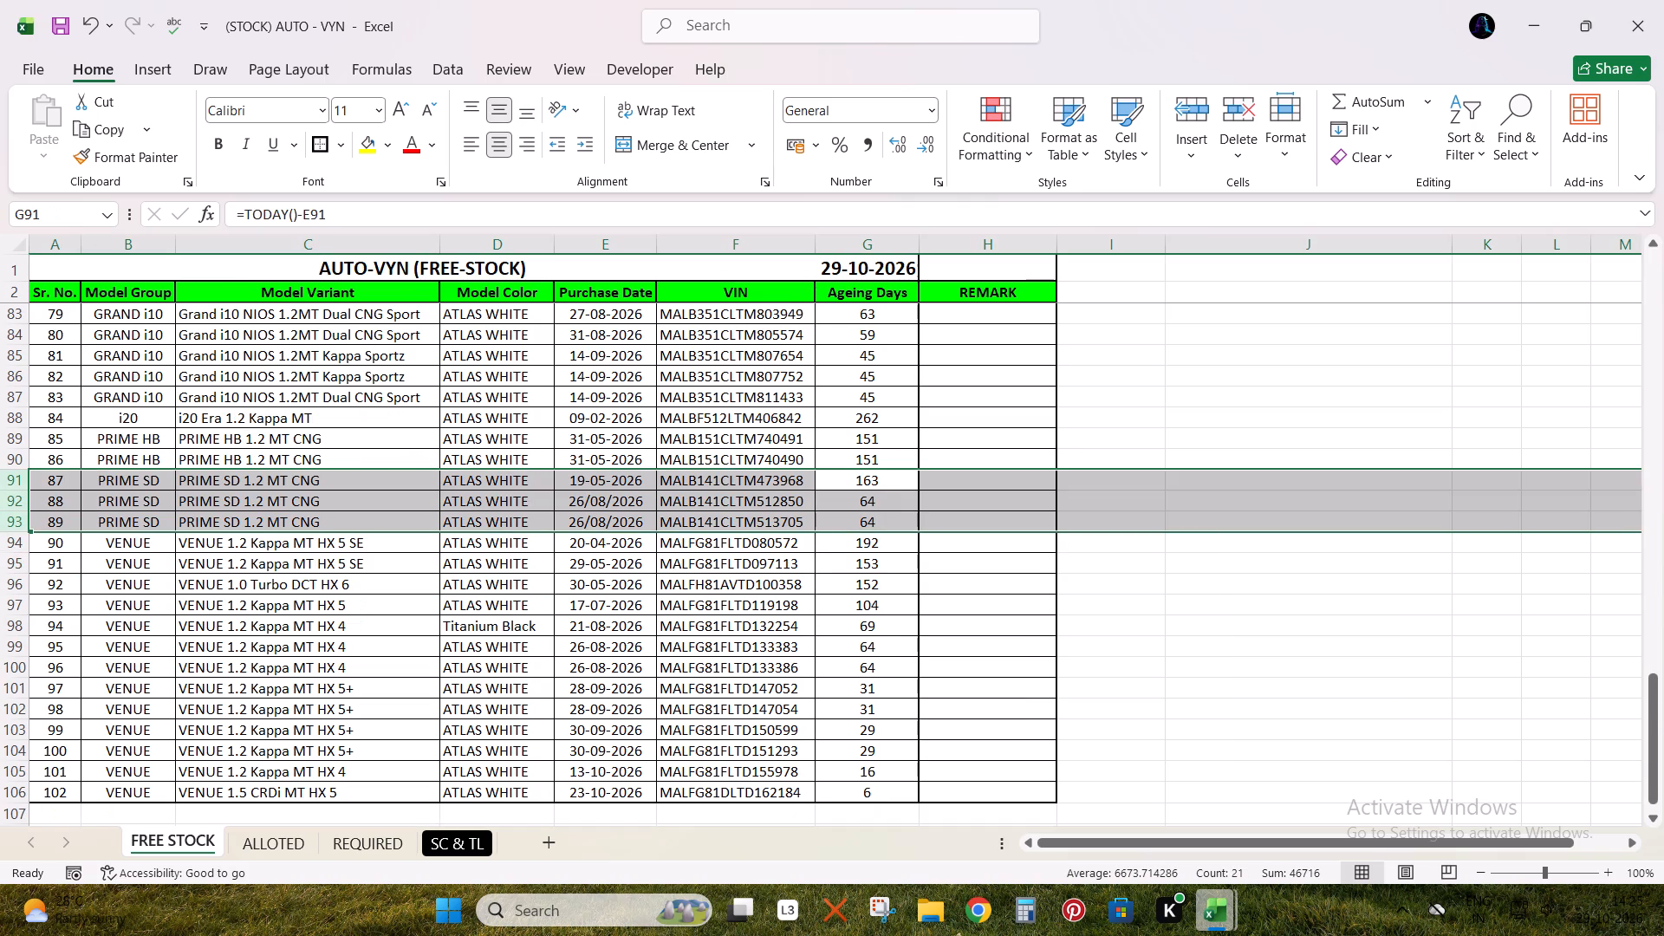
drag(868, 546, 870, 789)
key(shift+space)
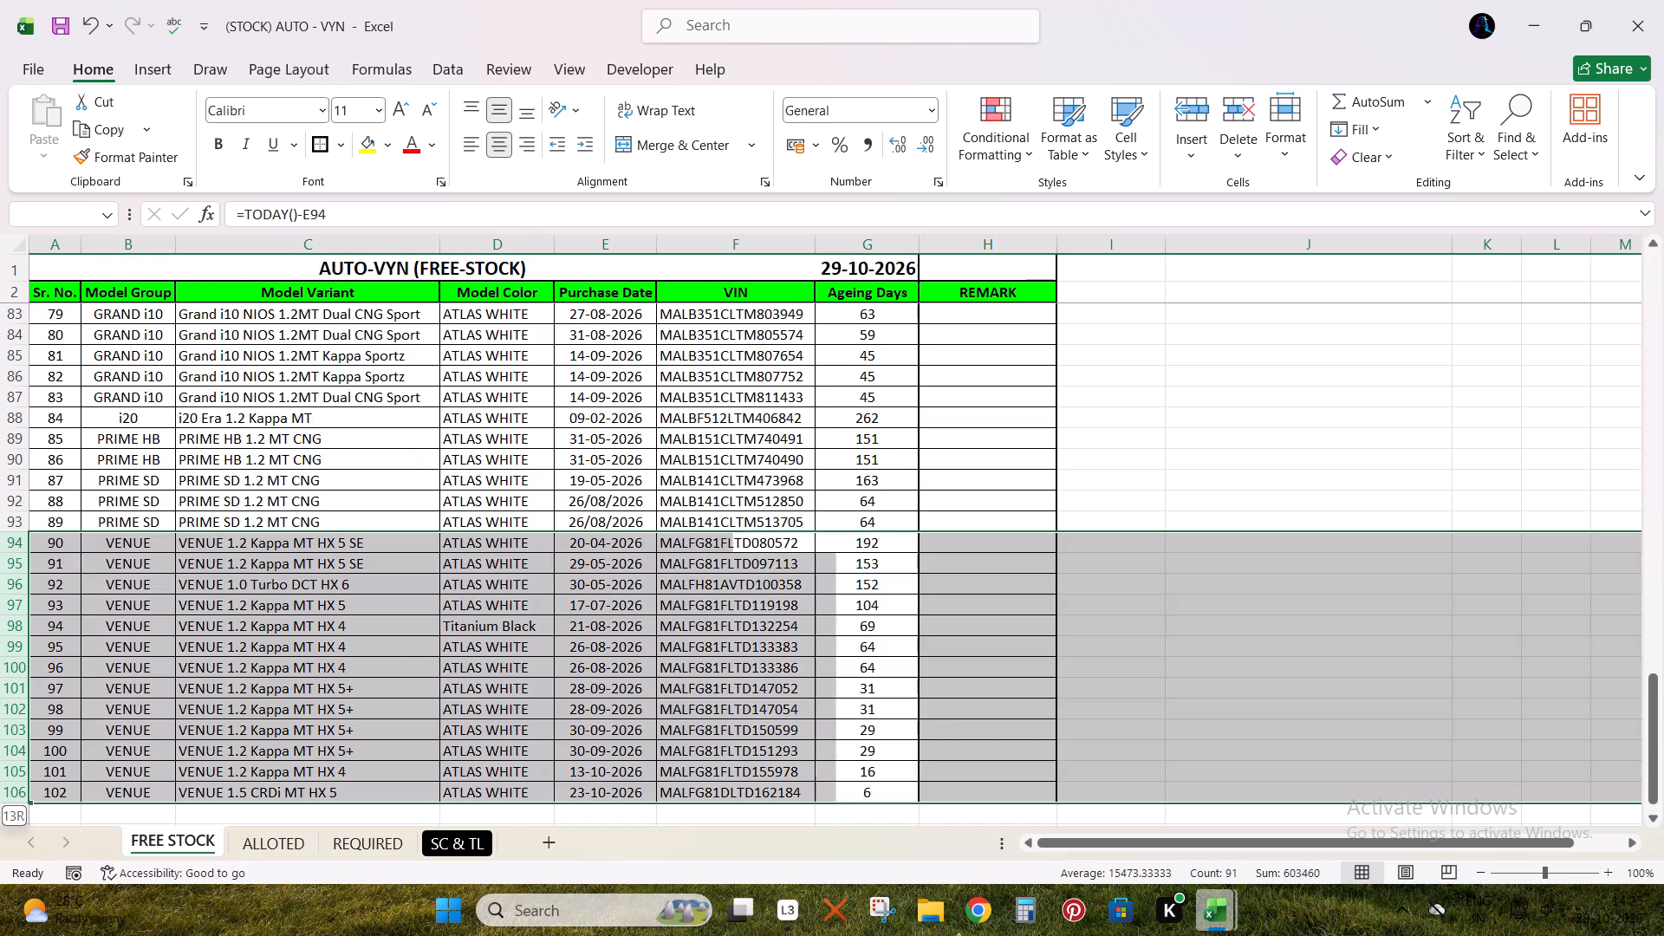
click(1445, 164)
click(1476, 214)
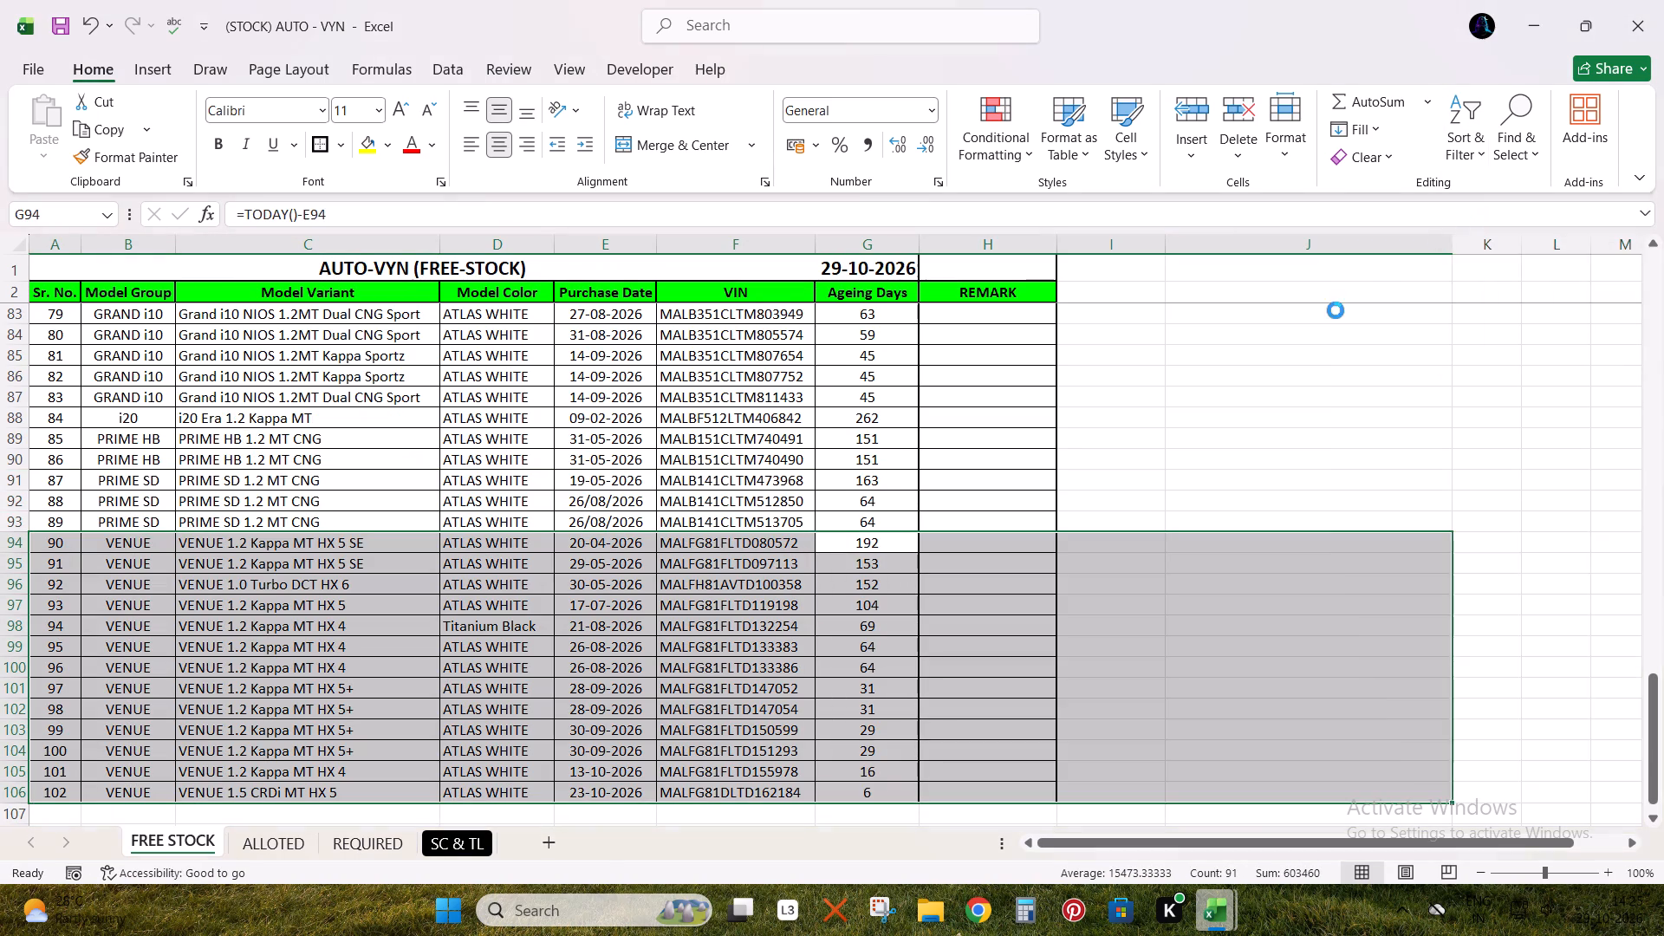
Renumber the Sr. No. column as a continuous series starting 1, 2 from row 3 down to row 106.
click(627, 521)
key(ctrl+a)
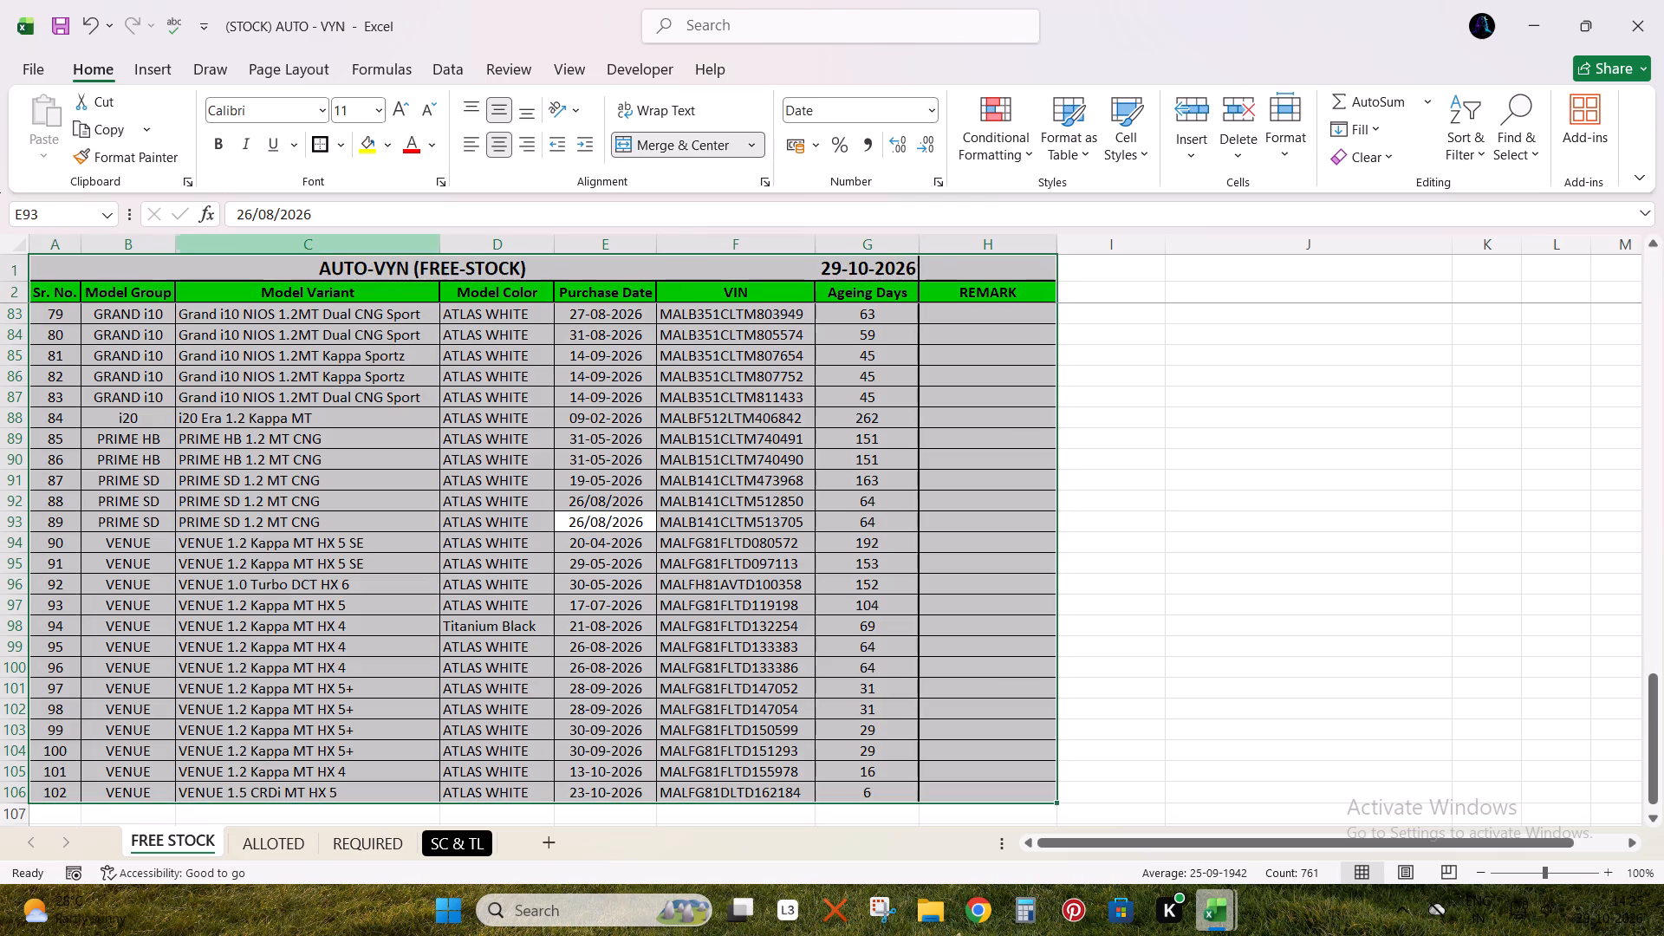
click(248, 439)
key(ctrl+Up)
key(Down)
key(Left)
key(shift+Down)
key(Up)
key(Left)
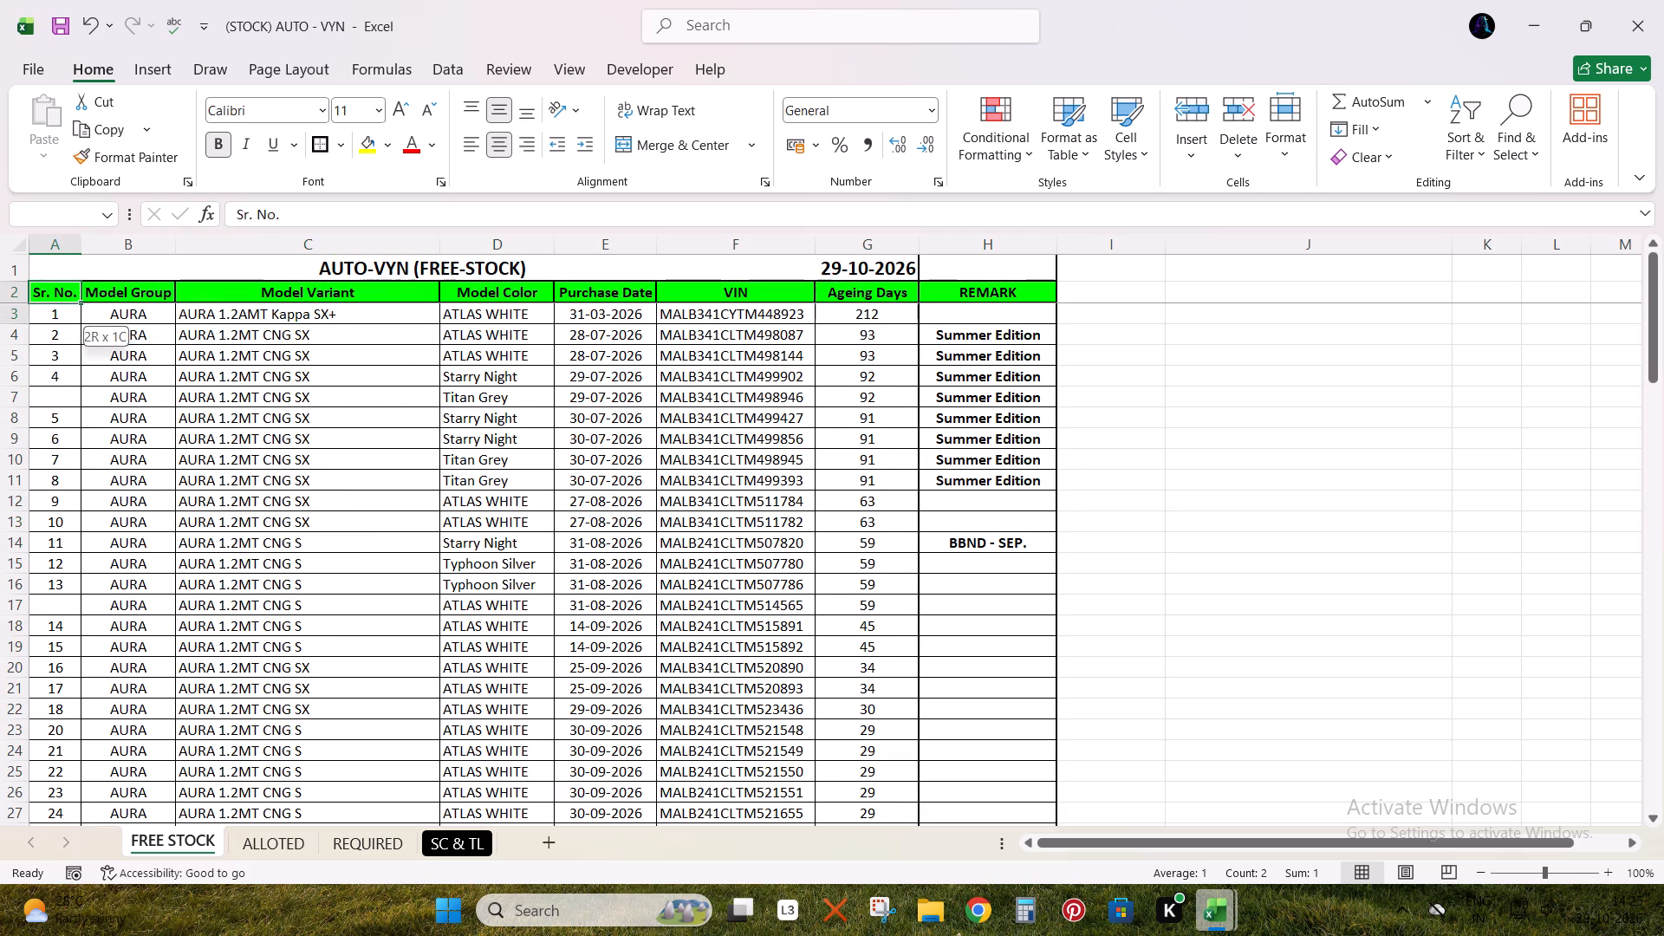
key(shift+Down)
key(Down)
key(shift+Down)
drag(77, 344, 92, 805)
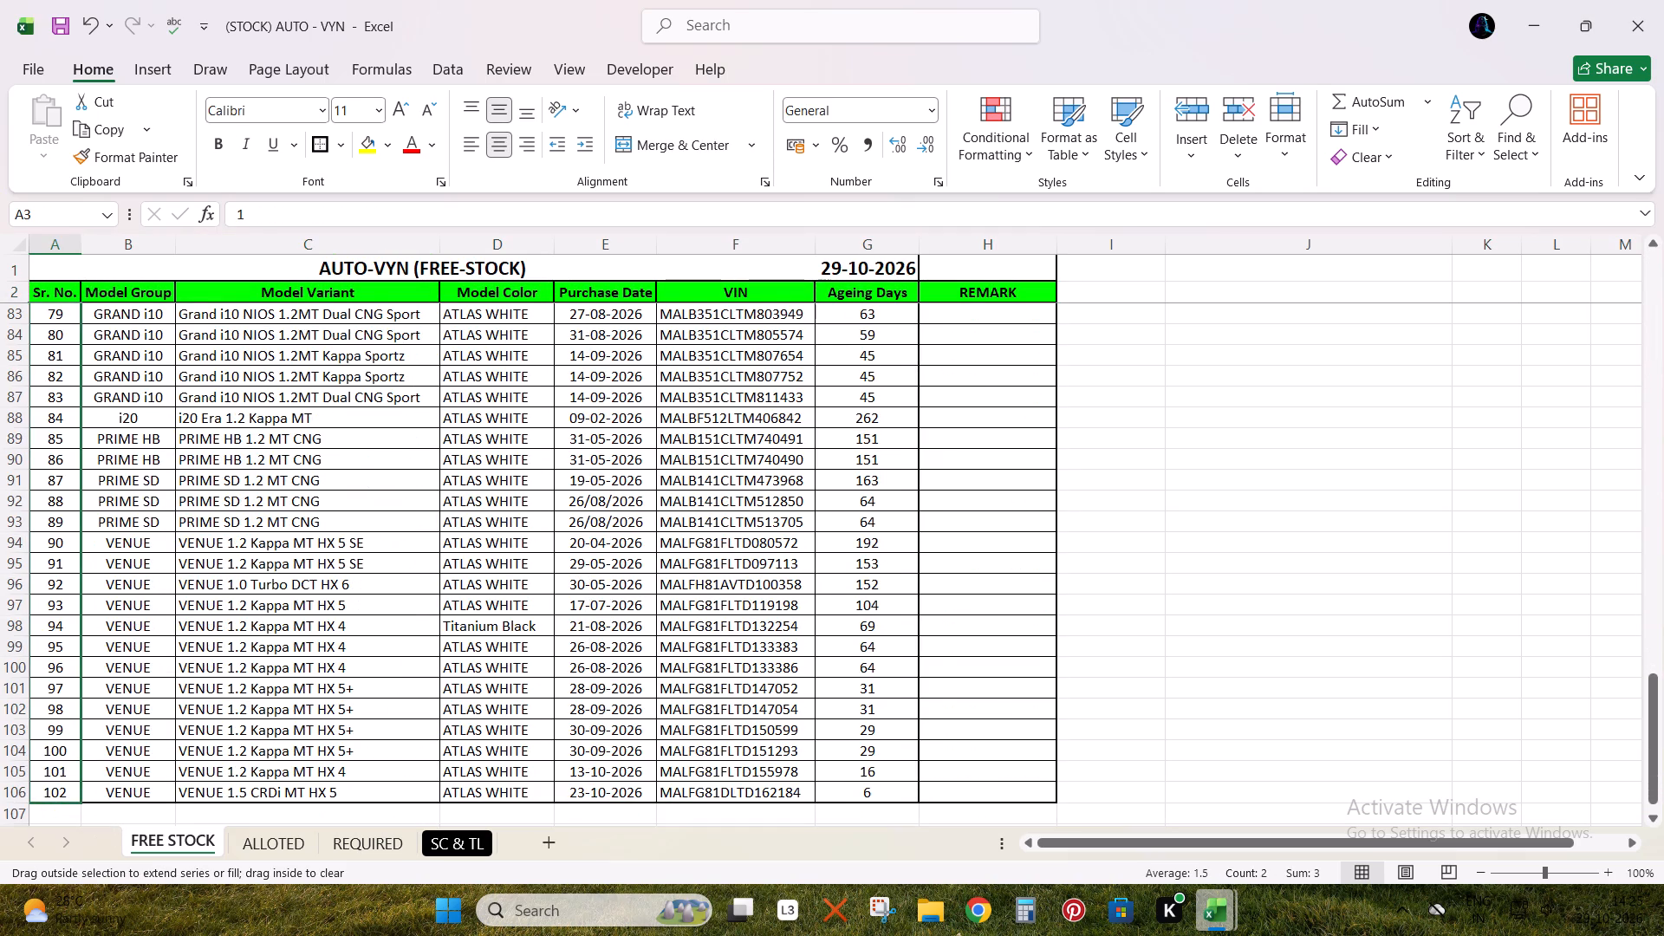
Apply cell borders to the whole AUTO-VYN (FREE-STOCK) table.
click(264, 658)
key(ctrl+a)
click(316, 150)
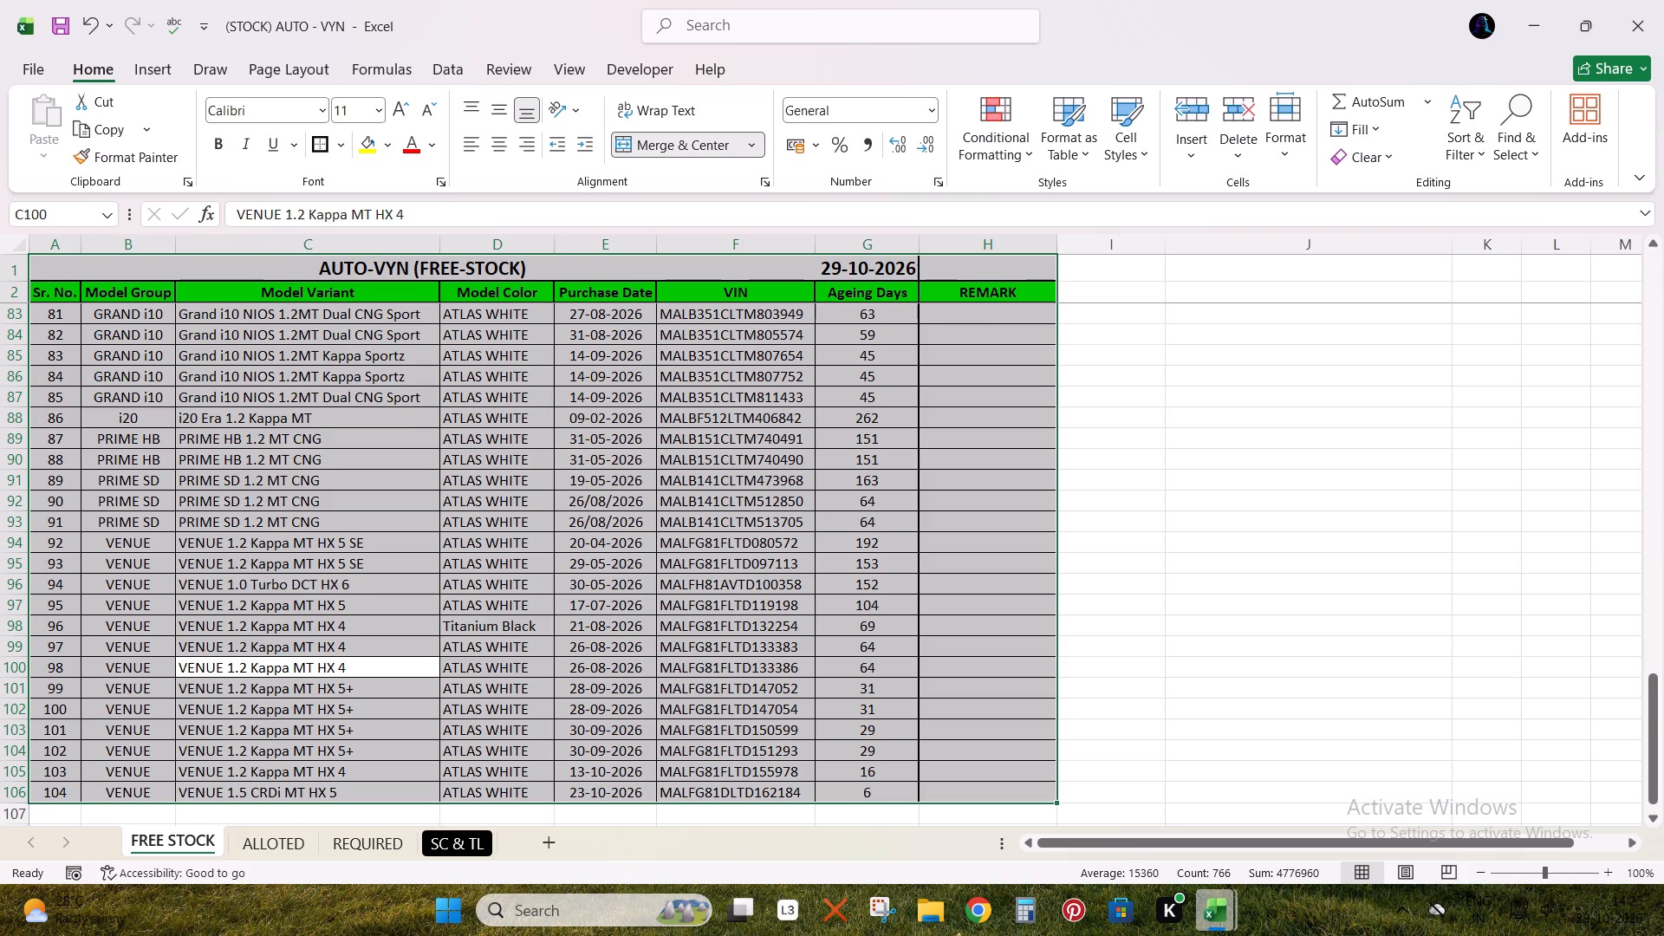
click(548, 465)
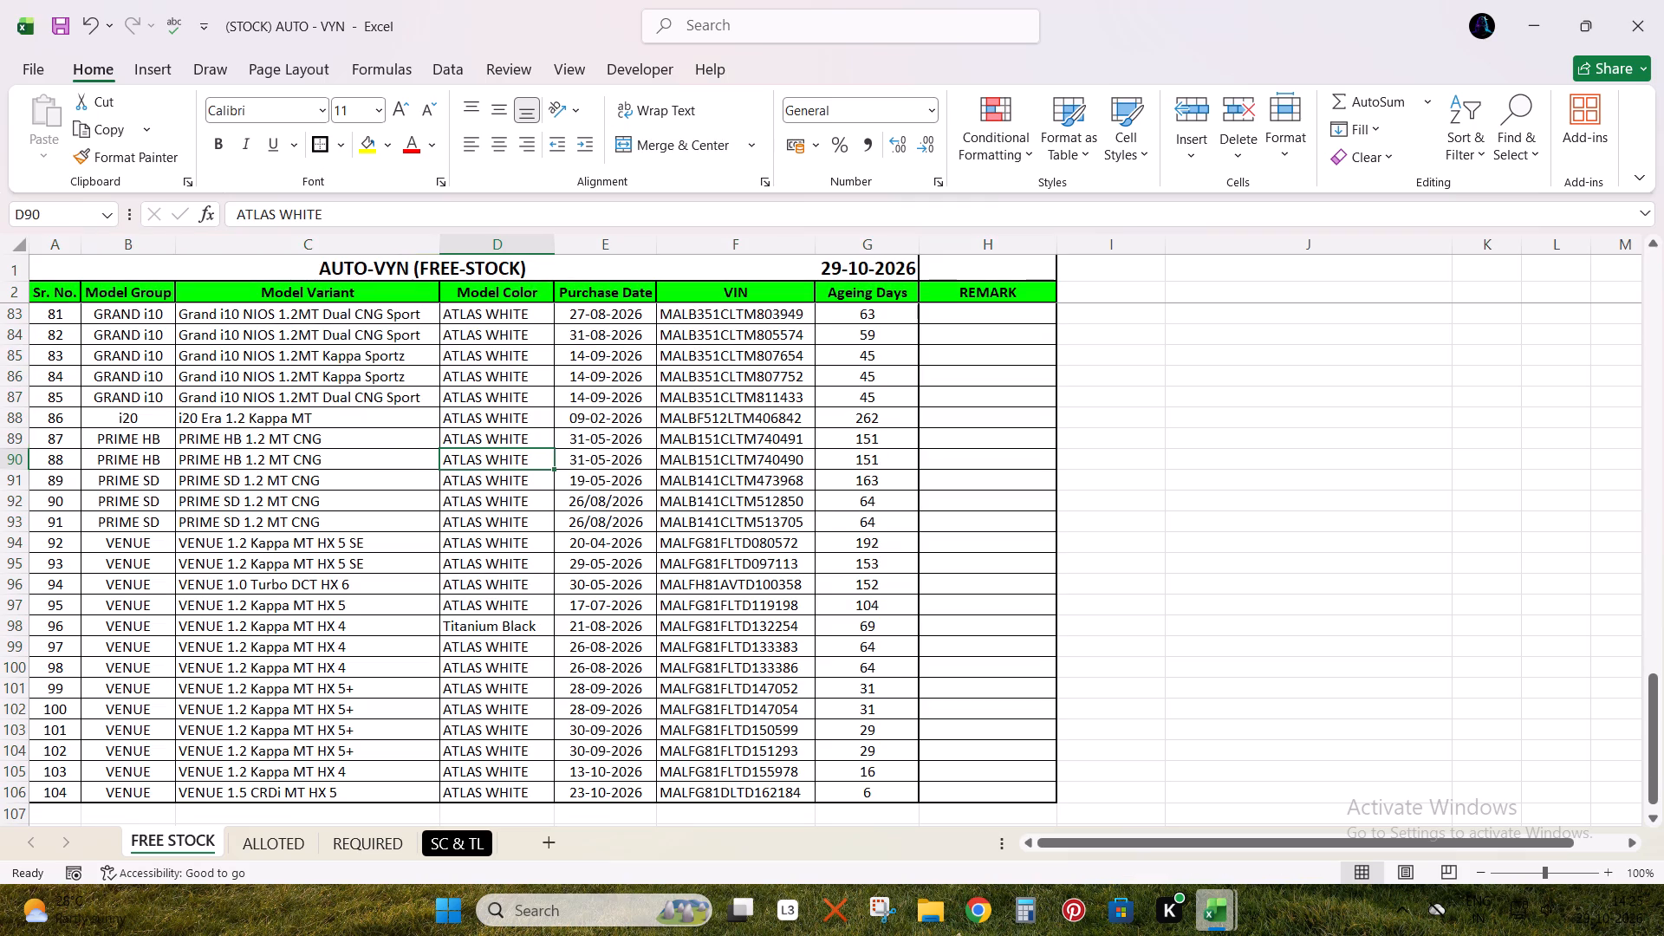
Autofit all column widths on the FREE STOCK sheet to their contents.
click(14, 245)
double_click(73, 248)
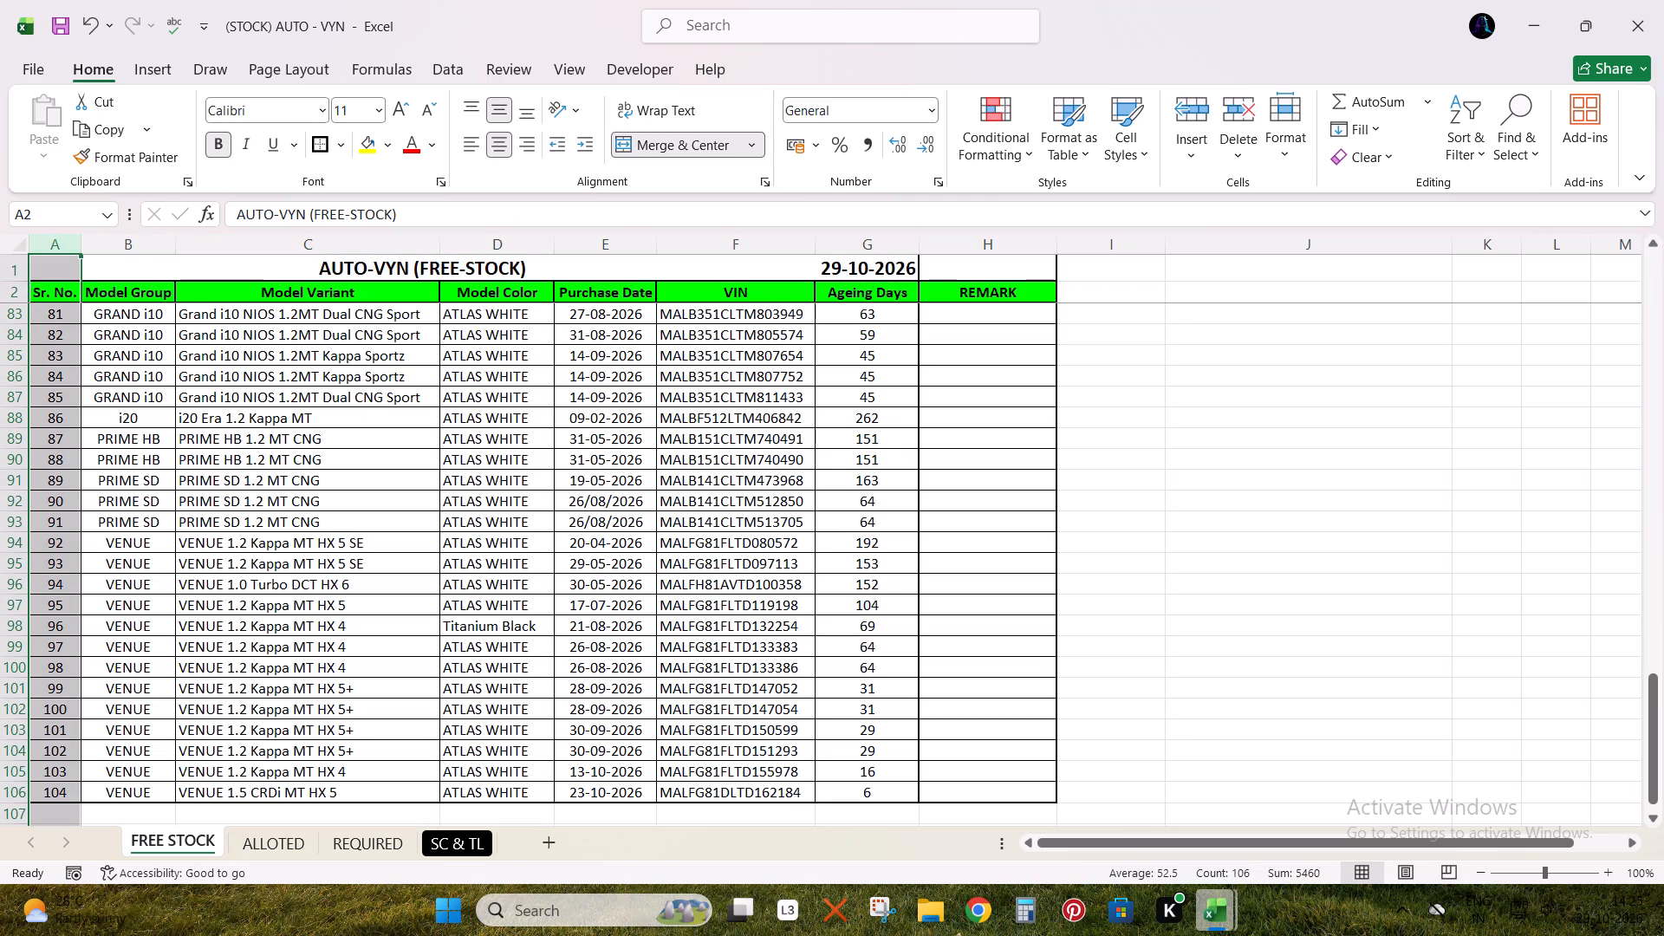
click(25, 244)
double_click(85, 245)
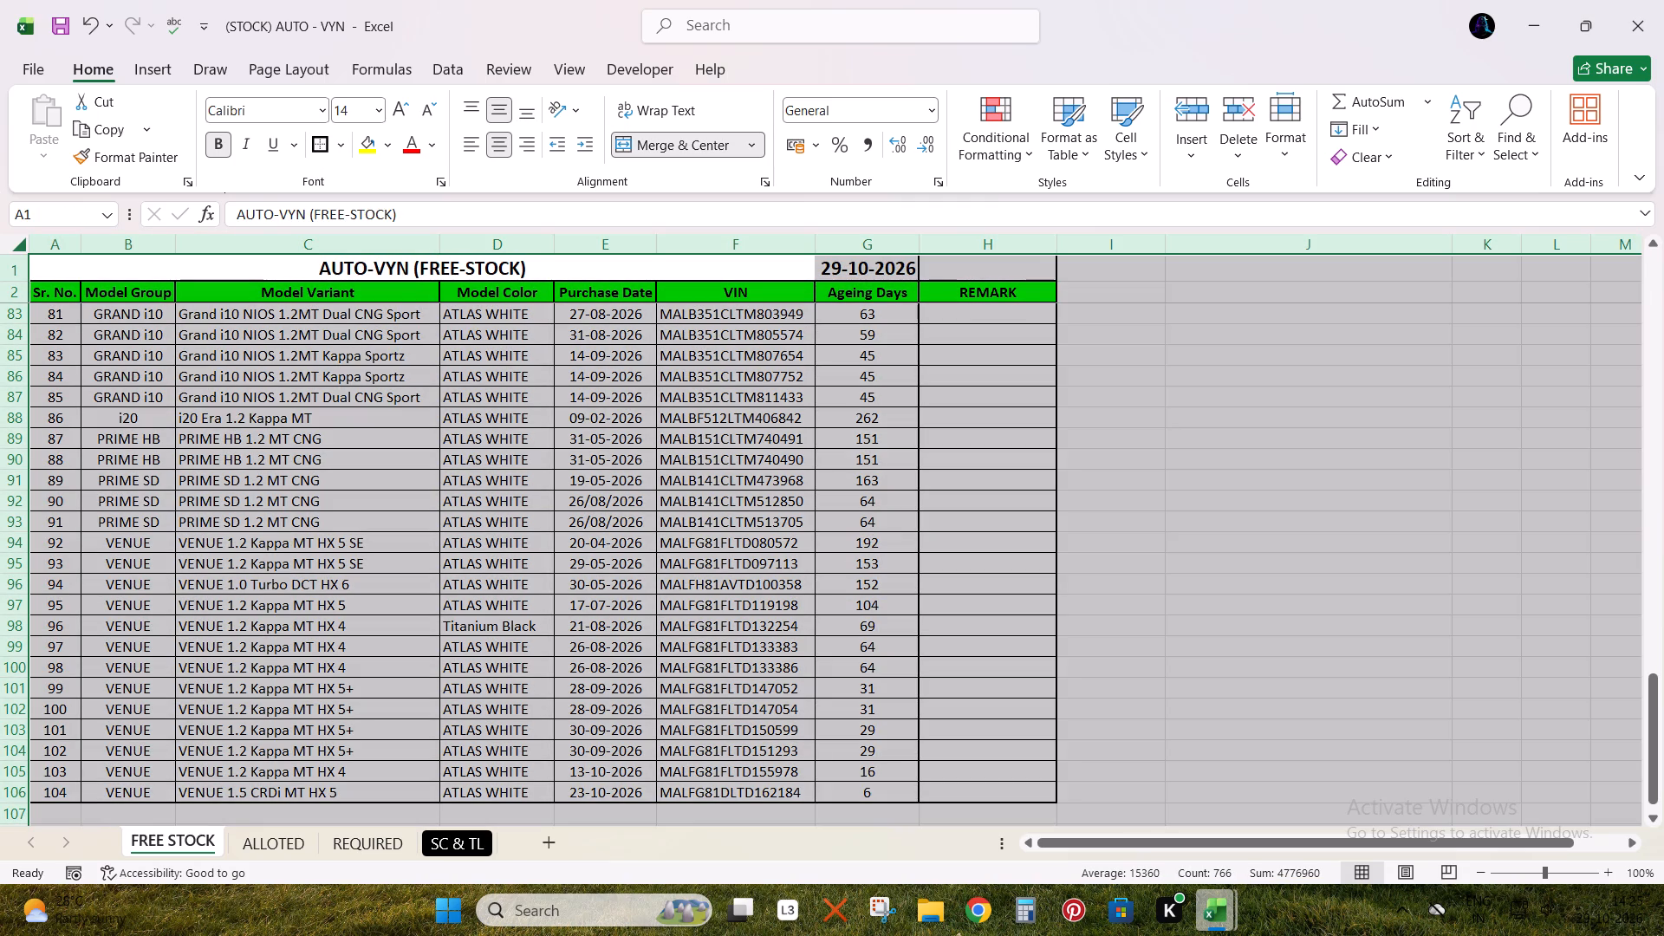
click(551, 468)
Return to the header row of the FREE STOCK sheet and save the workbook.
scroll(690, 589, up, 3)
click(690, 589)
key(ctrl+Up)
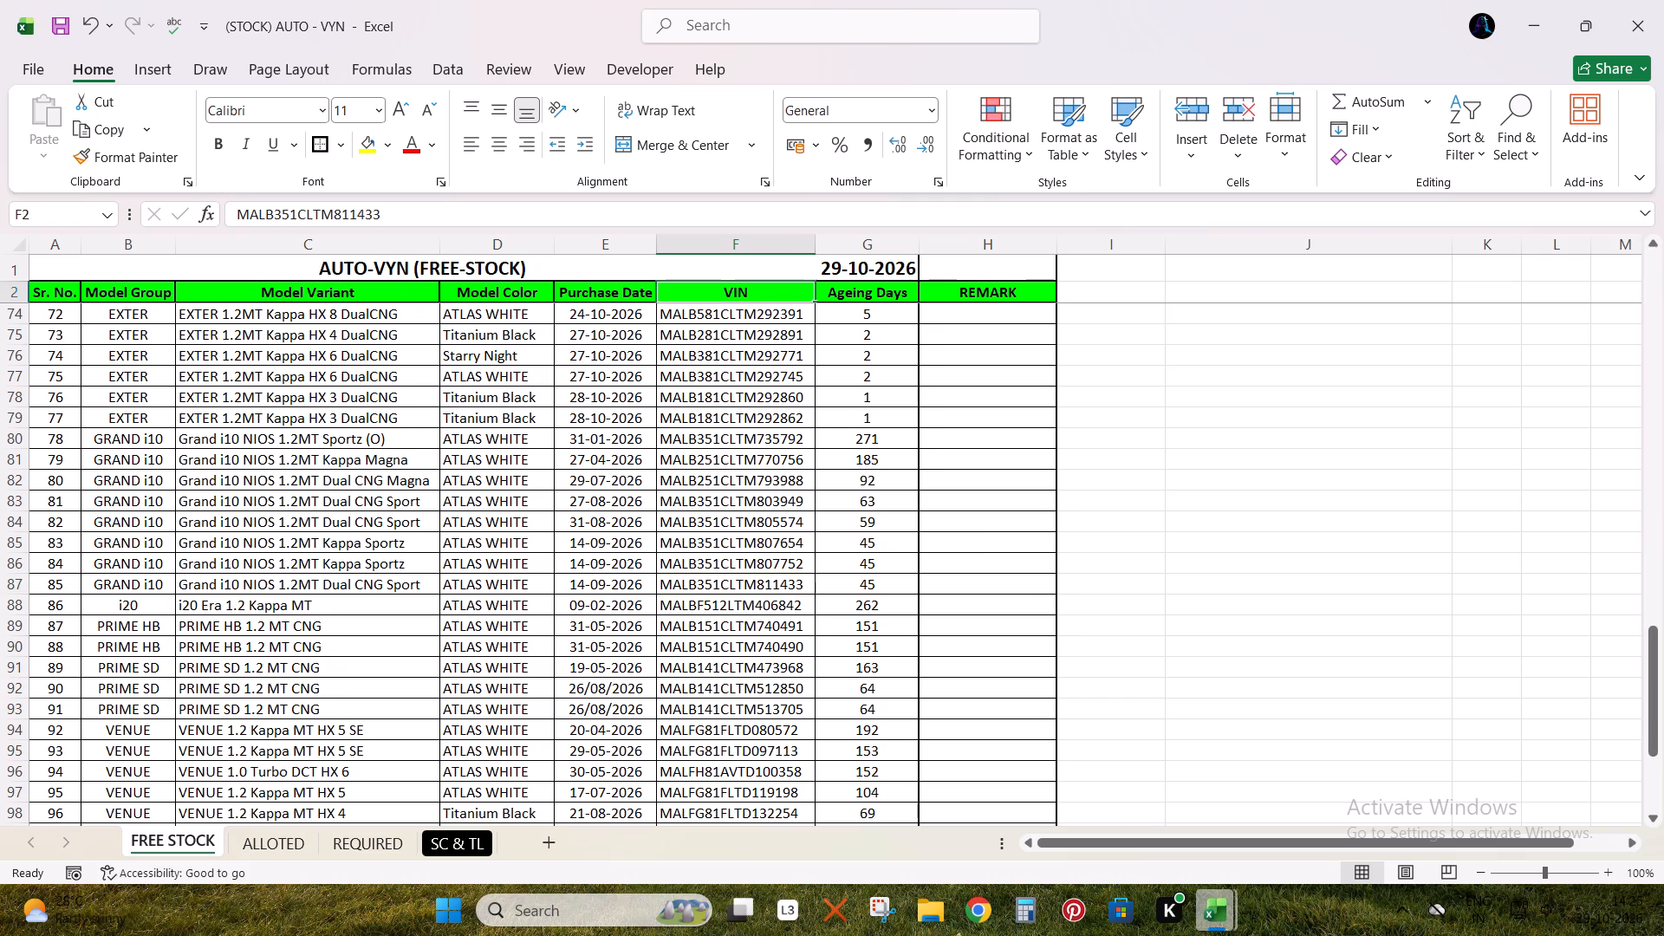
key(Down)
key(Up)
key(Left)
key(ctrl+s)
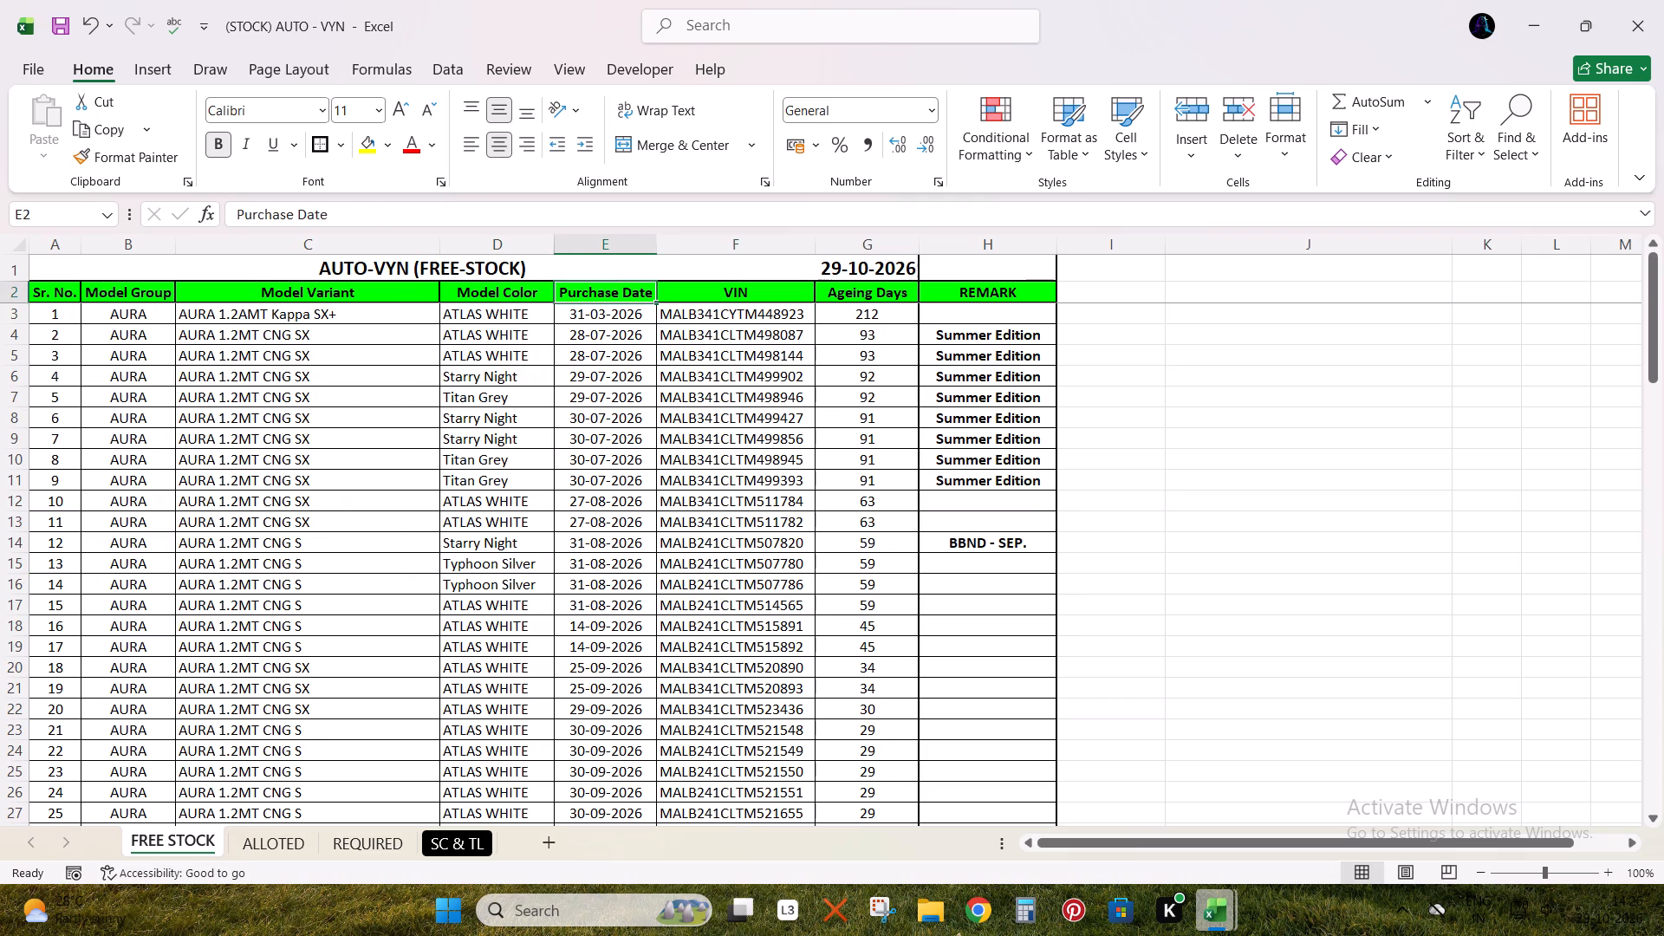
Look over the ALLOTED and REQUIRED sheets and save the stock workbook again.
click(265, 854)
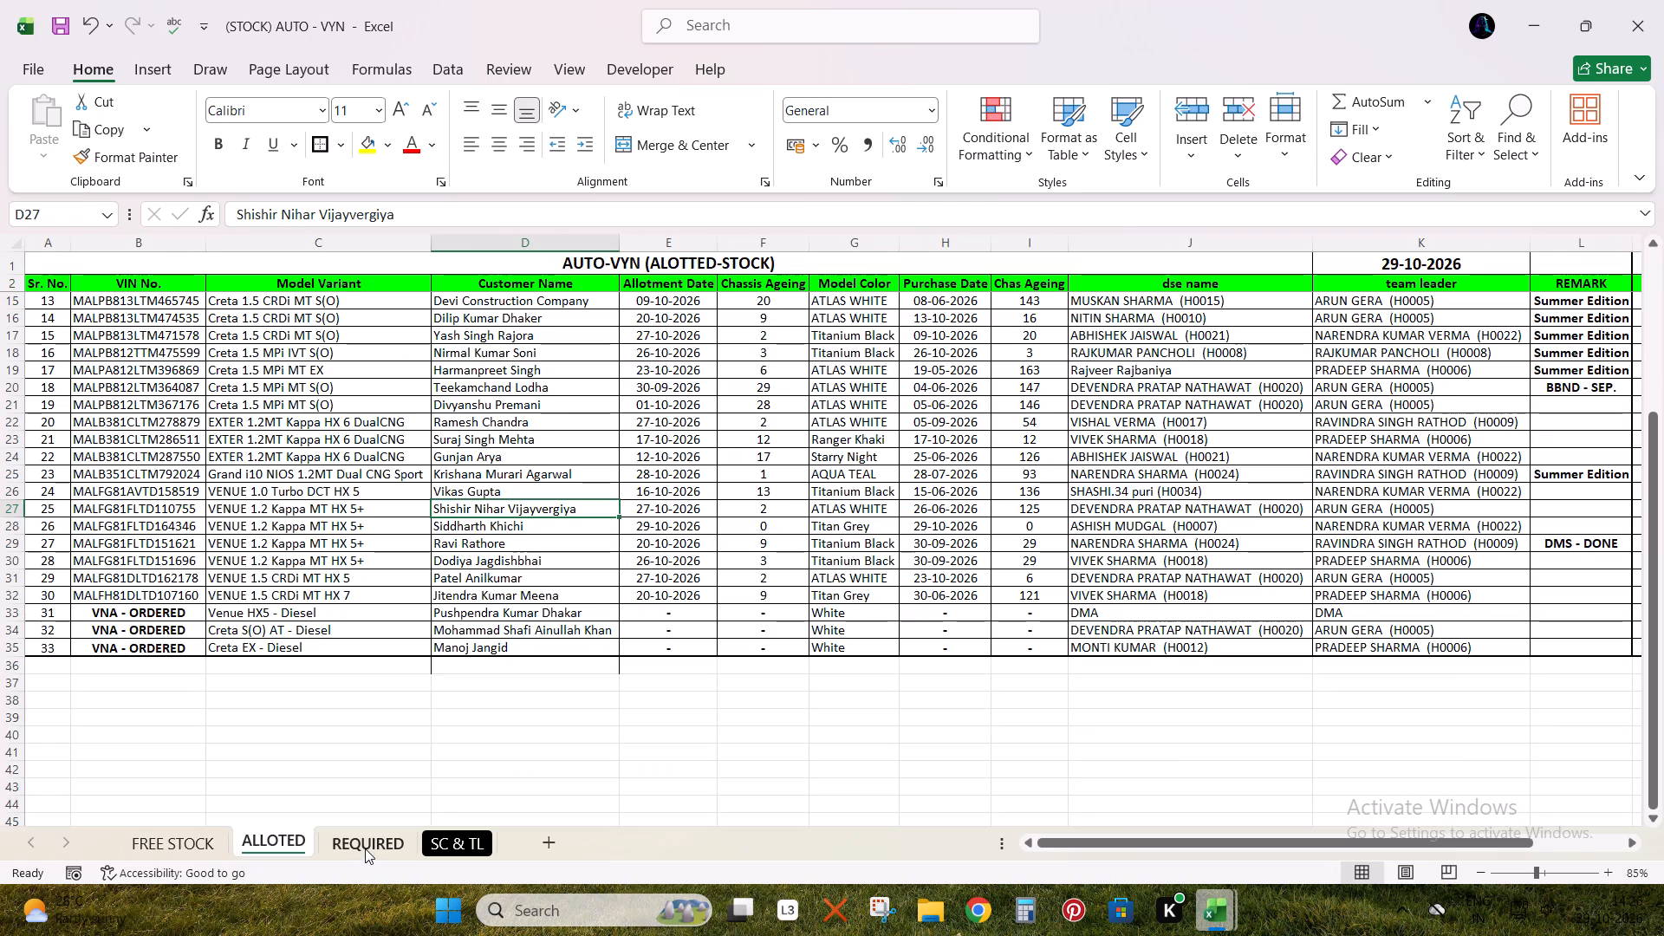
click(367, 846)
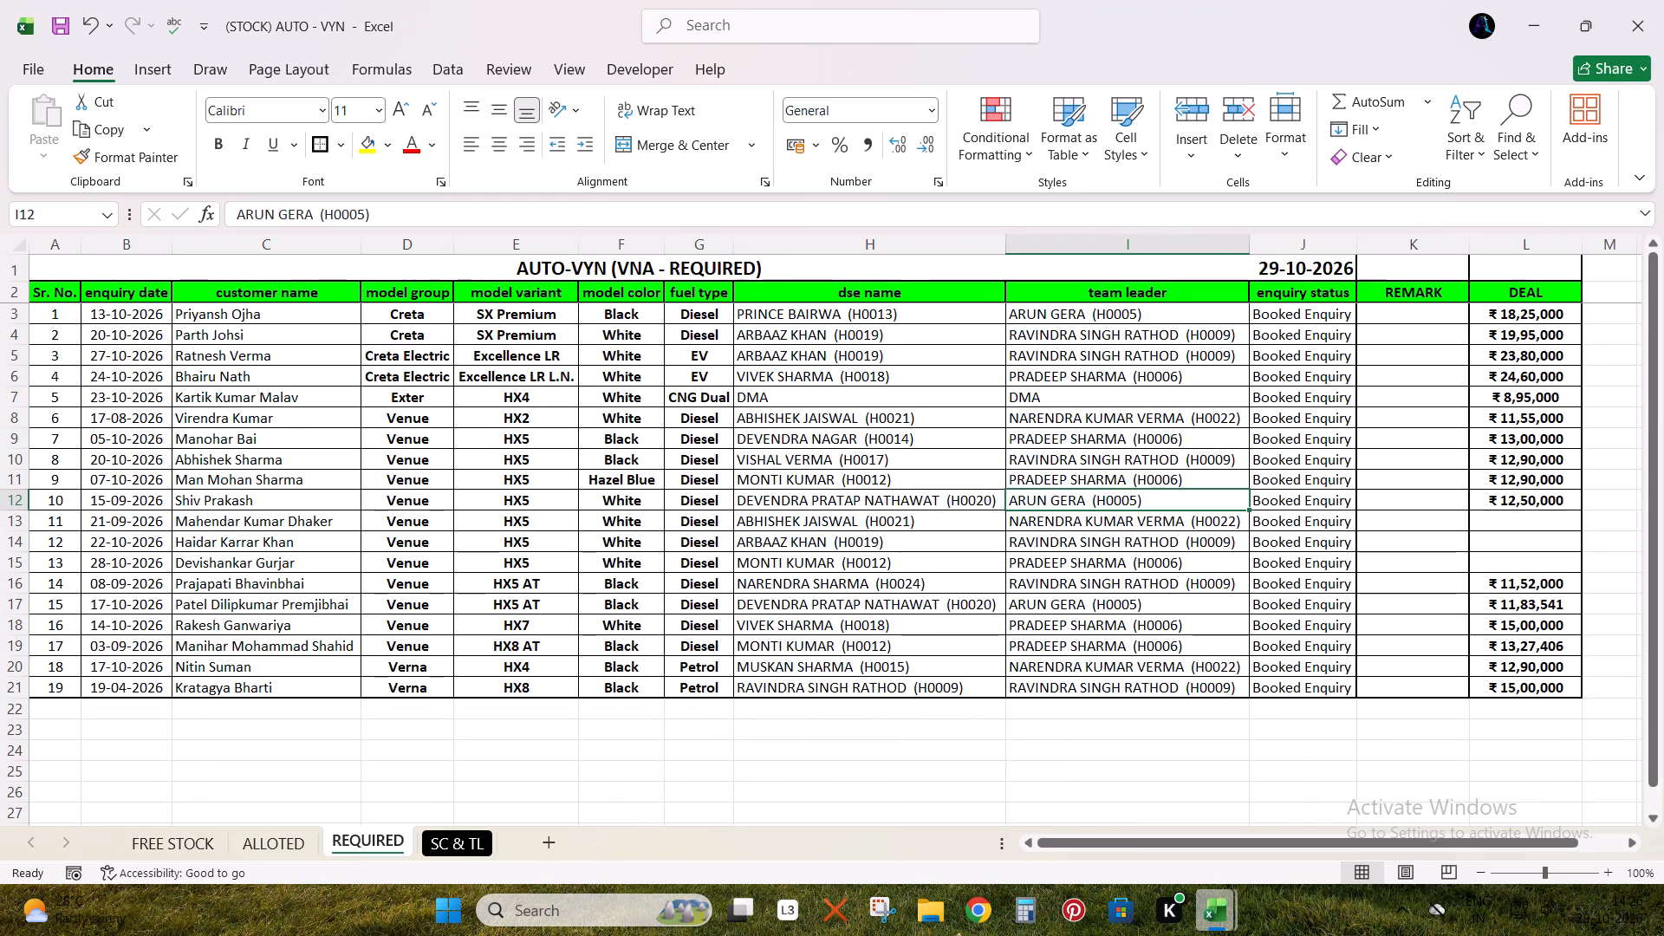
scroll(553, 735, up, 4)
click(67, 38)
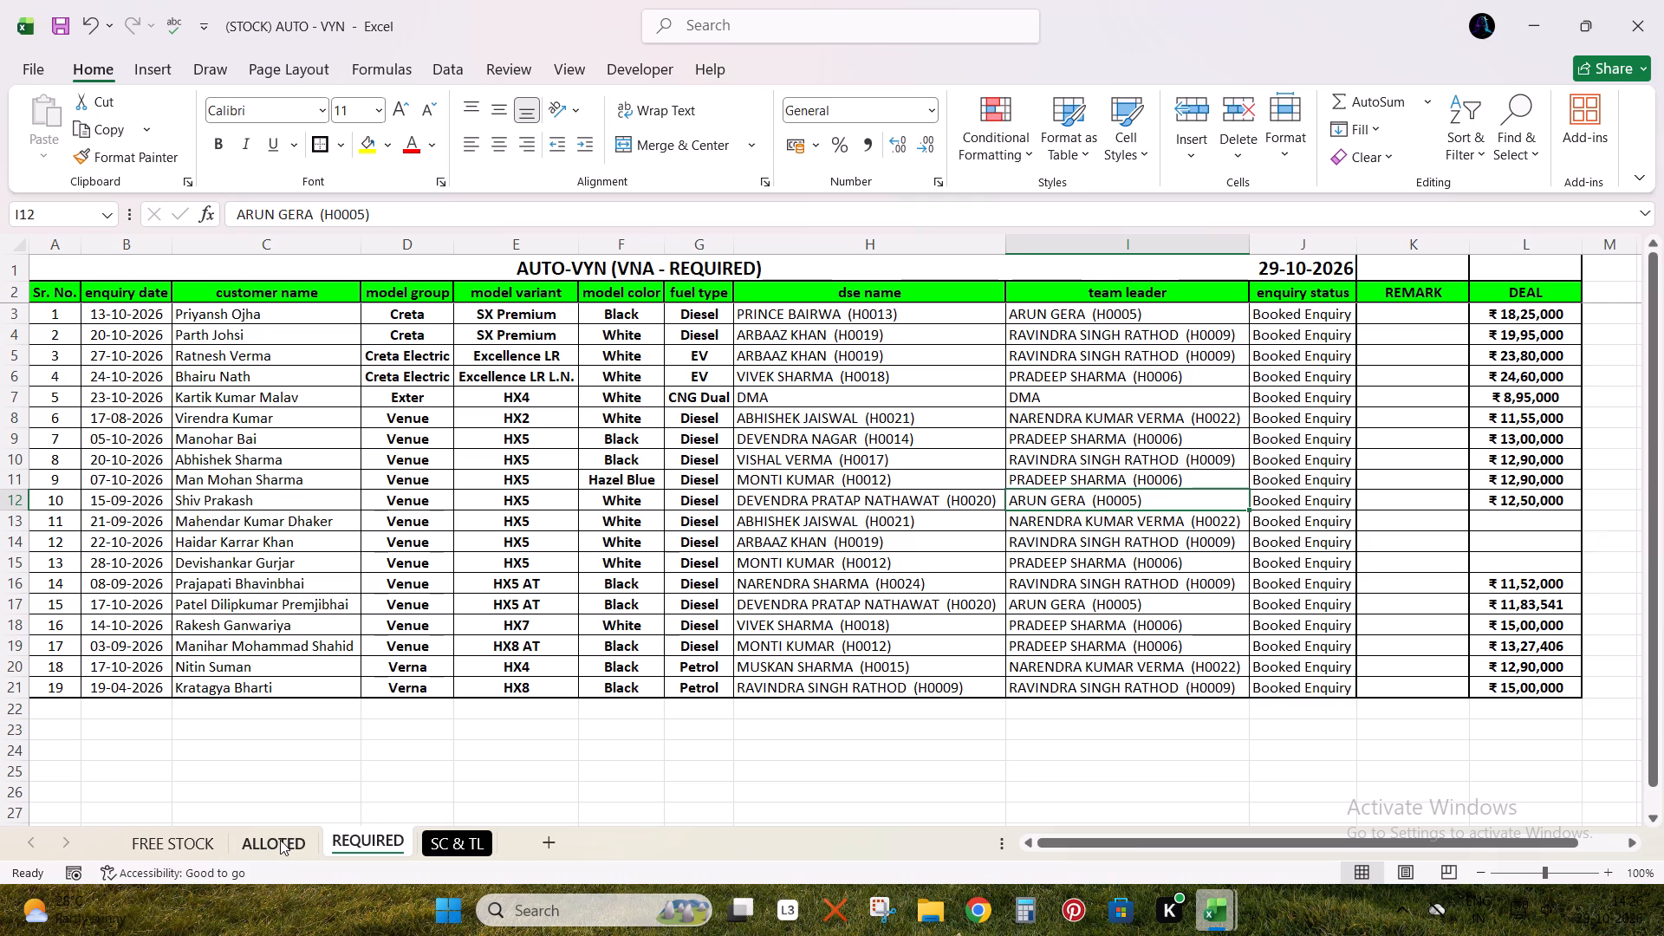
Close the AUTO - VYN workbook, discard changes in Book - Copy - Copy - Copy, and close ALLOCATION STOCK SHEET - Copy (2).
click(1663, 0)
click(1663, 0)
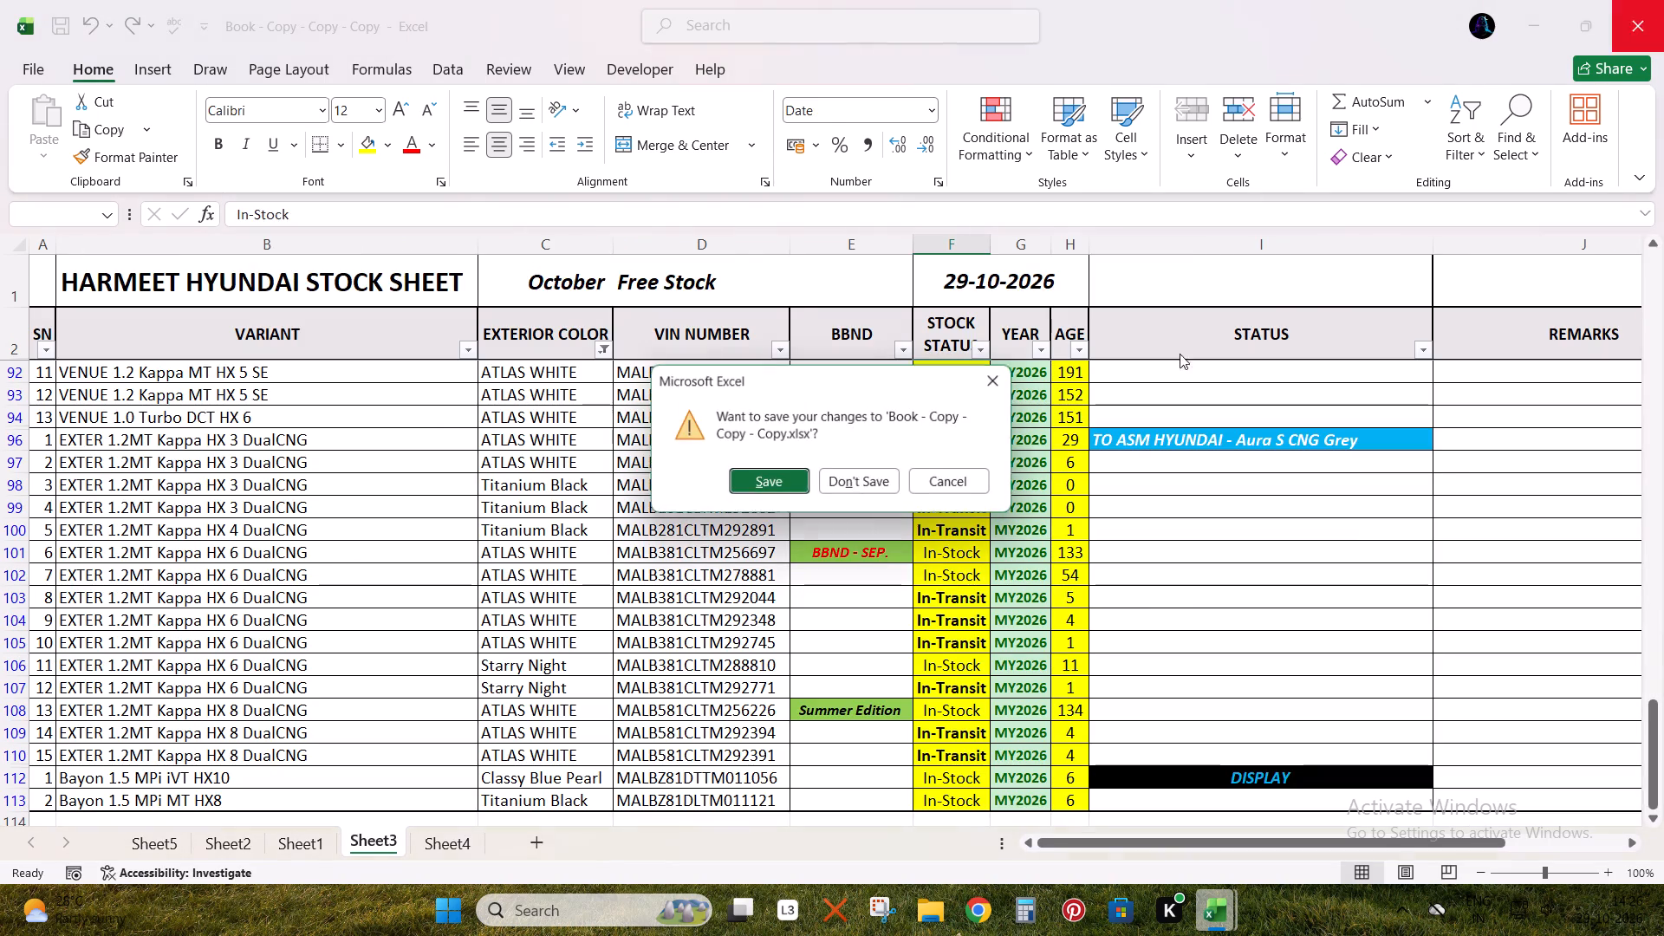
click(851, 478)
click(1663, 0)
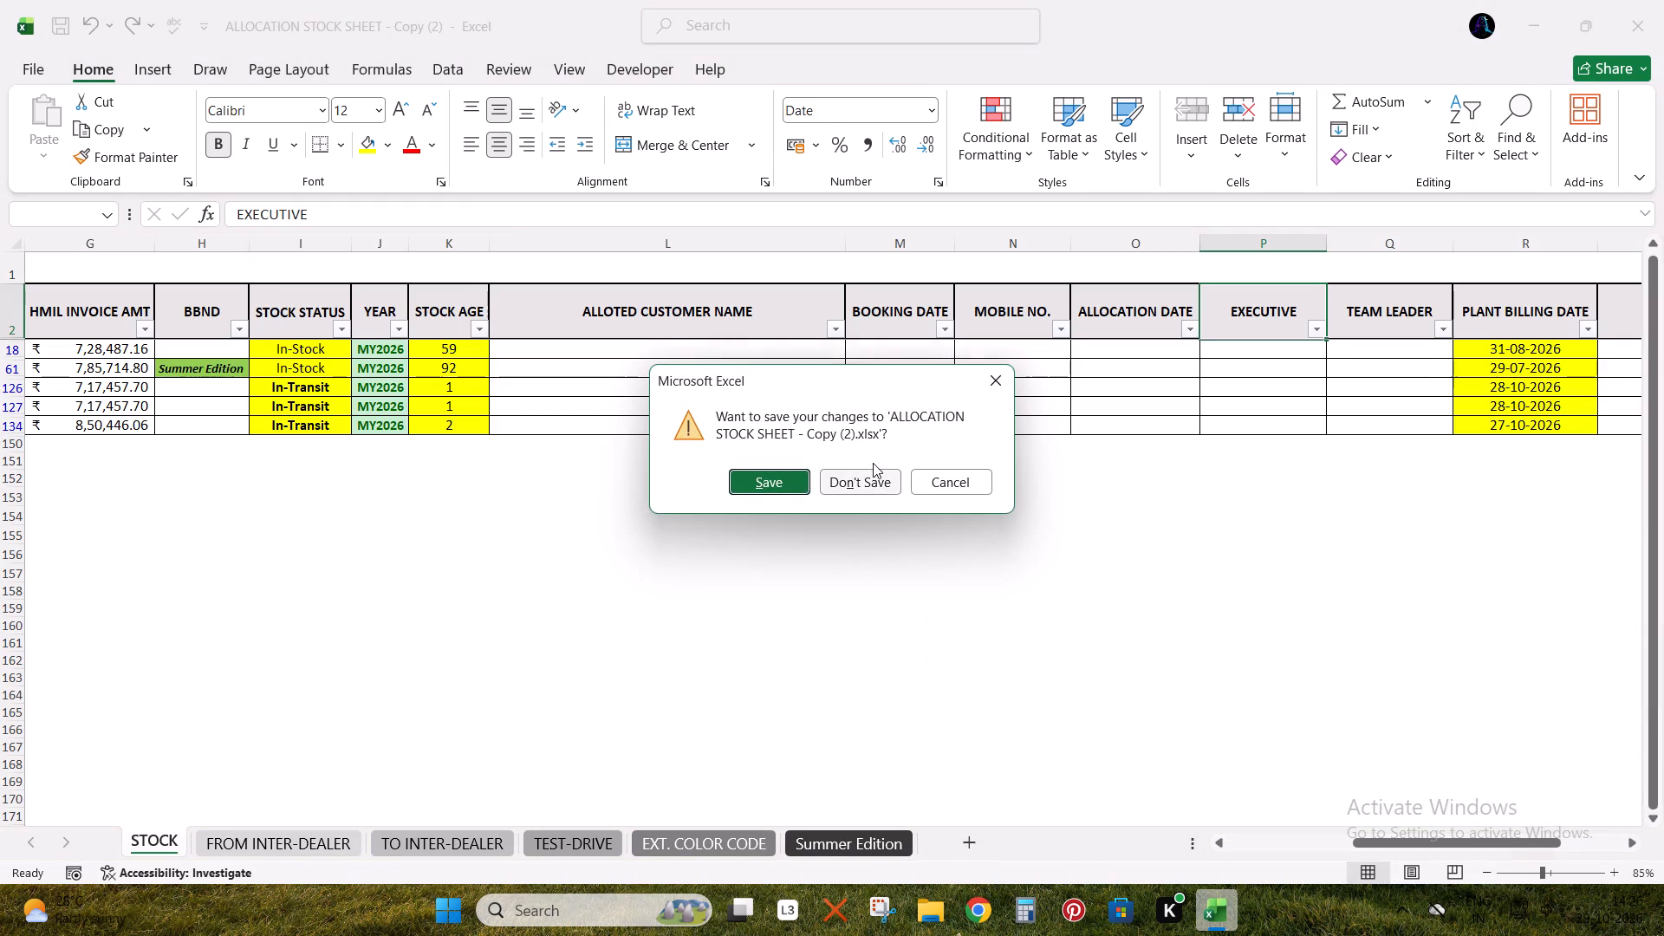
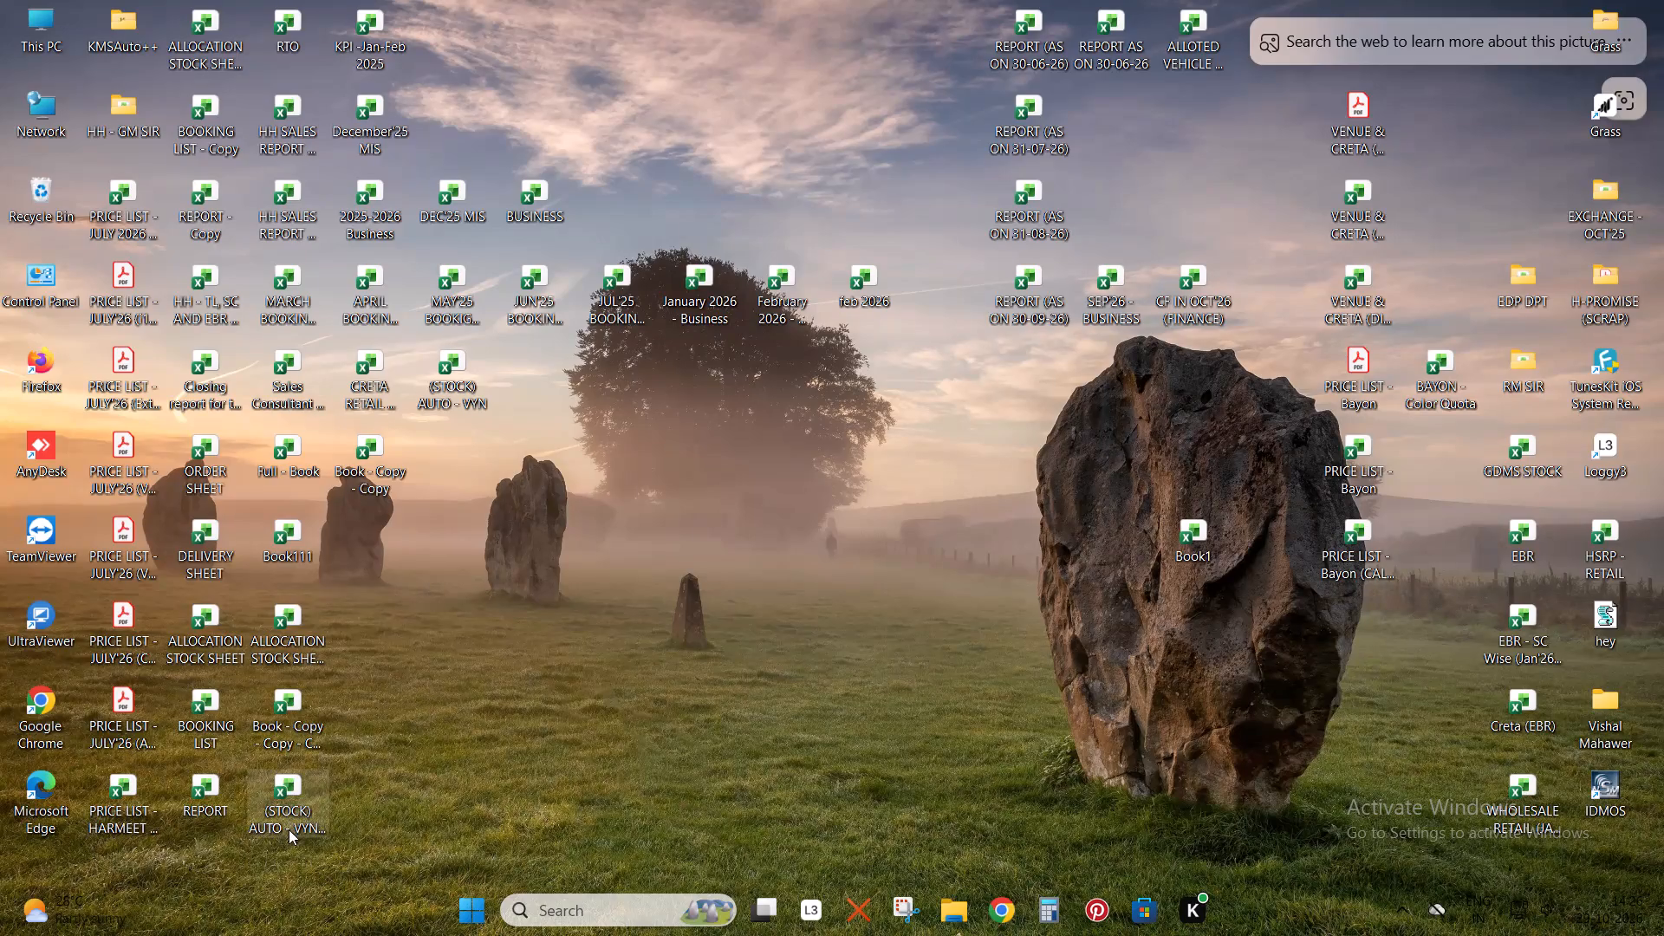
Select the three adjacent desktop workbook copies: the ALLOCATION STOCK SHEET copy, Book - Copy - Copy - Copy, and the lower (STOCK) AUTO - VYN file.
drag(305, 858, 279, 615)
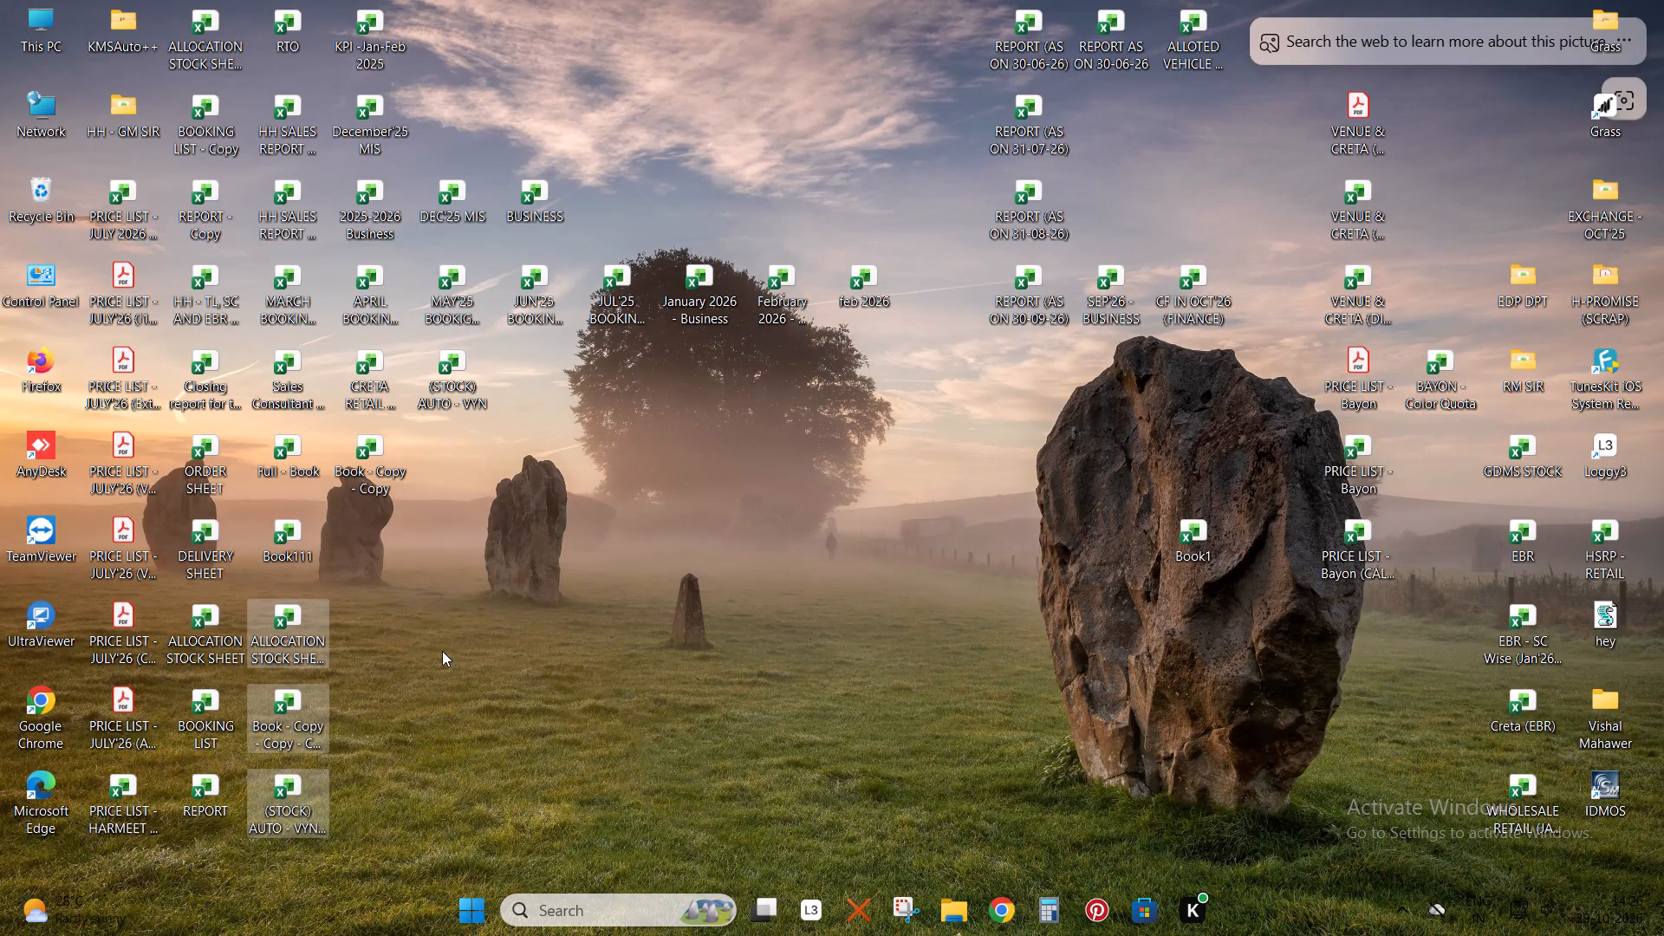
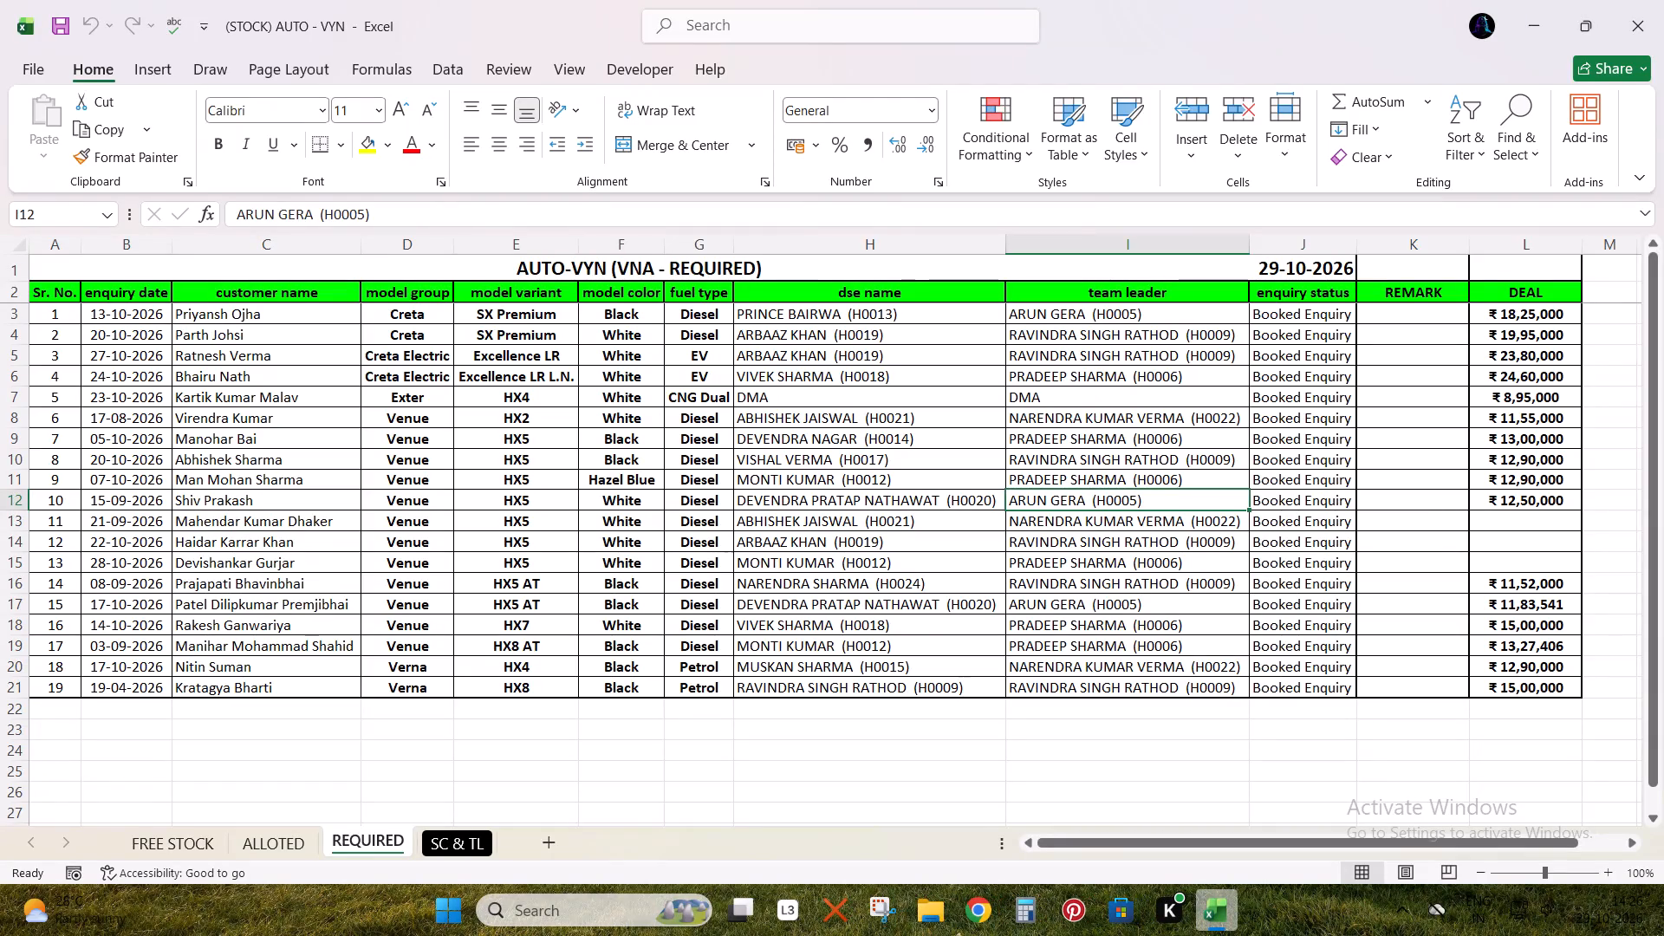
Print the FREE STOCK sheet one-sided on the MF280 Series printer, with all columns fitted on one page.
click(267, 838)
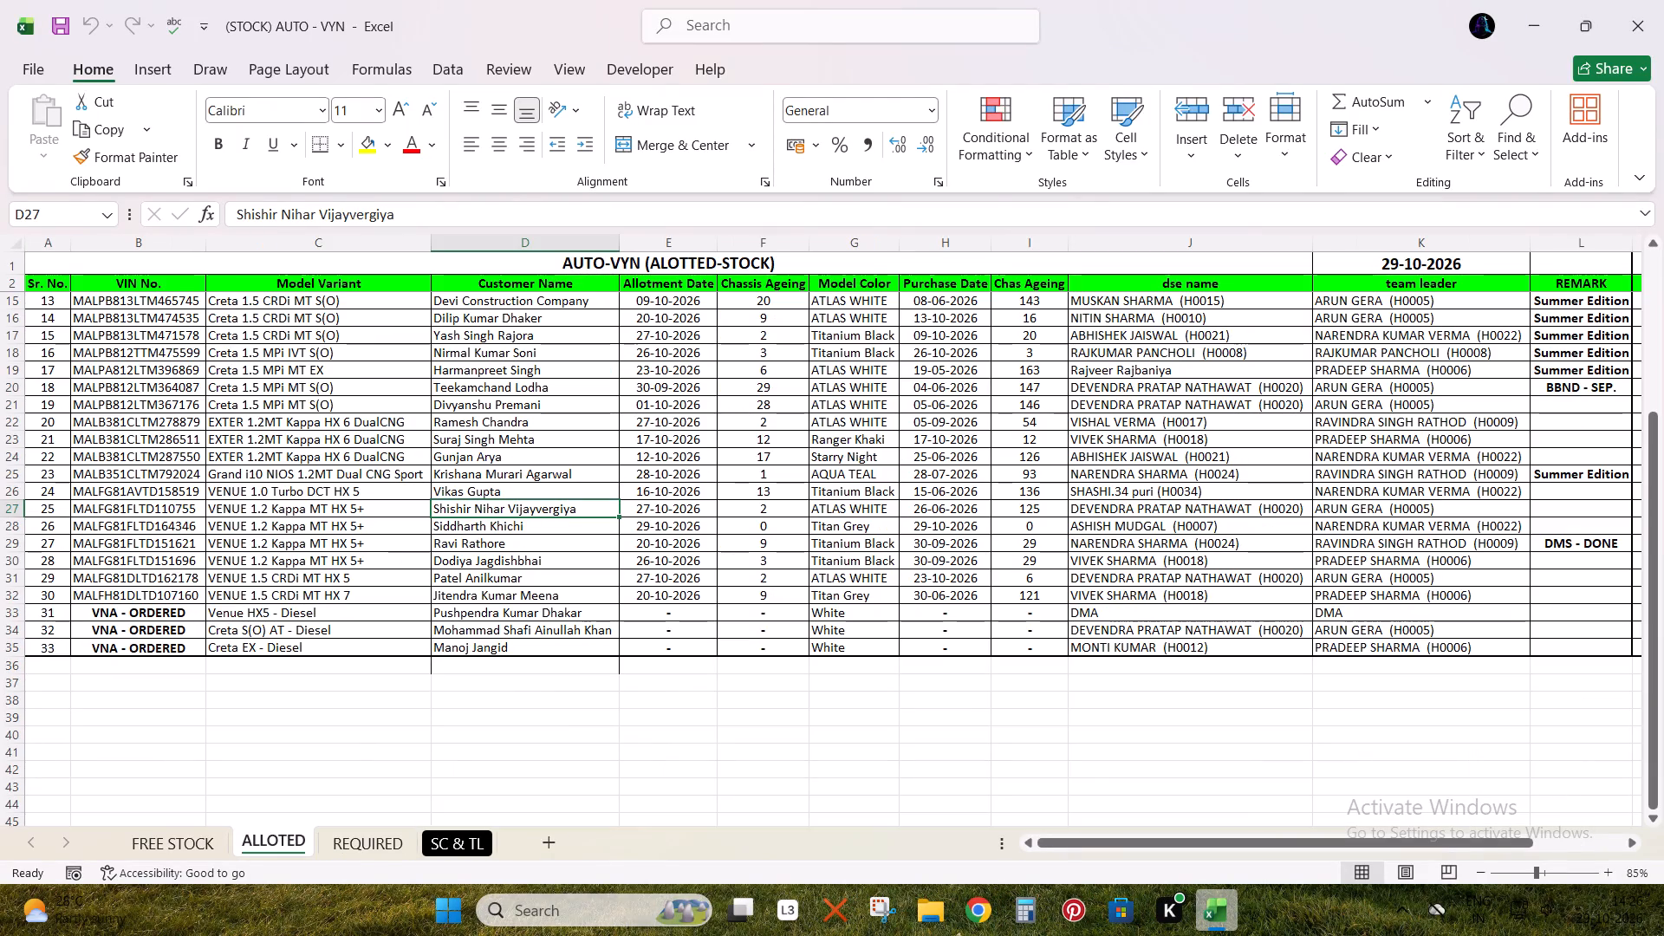
click(200, 847)
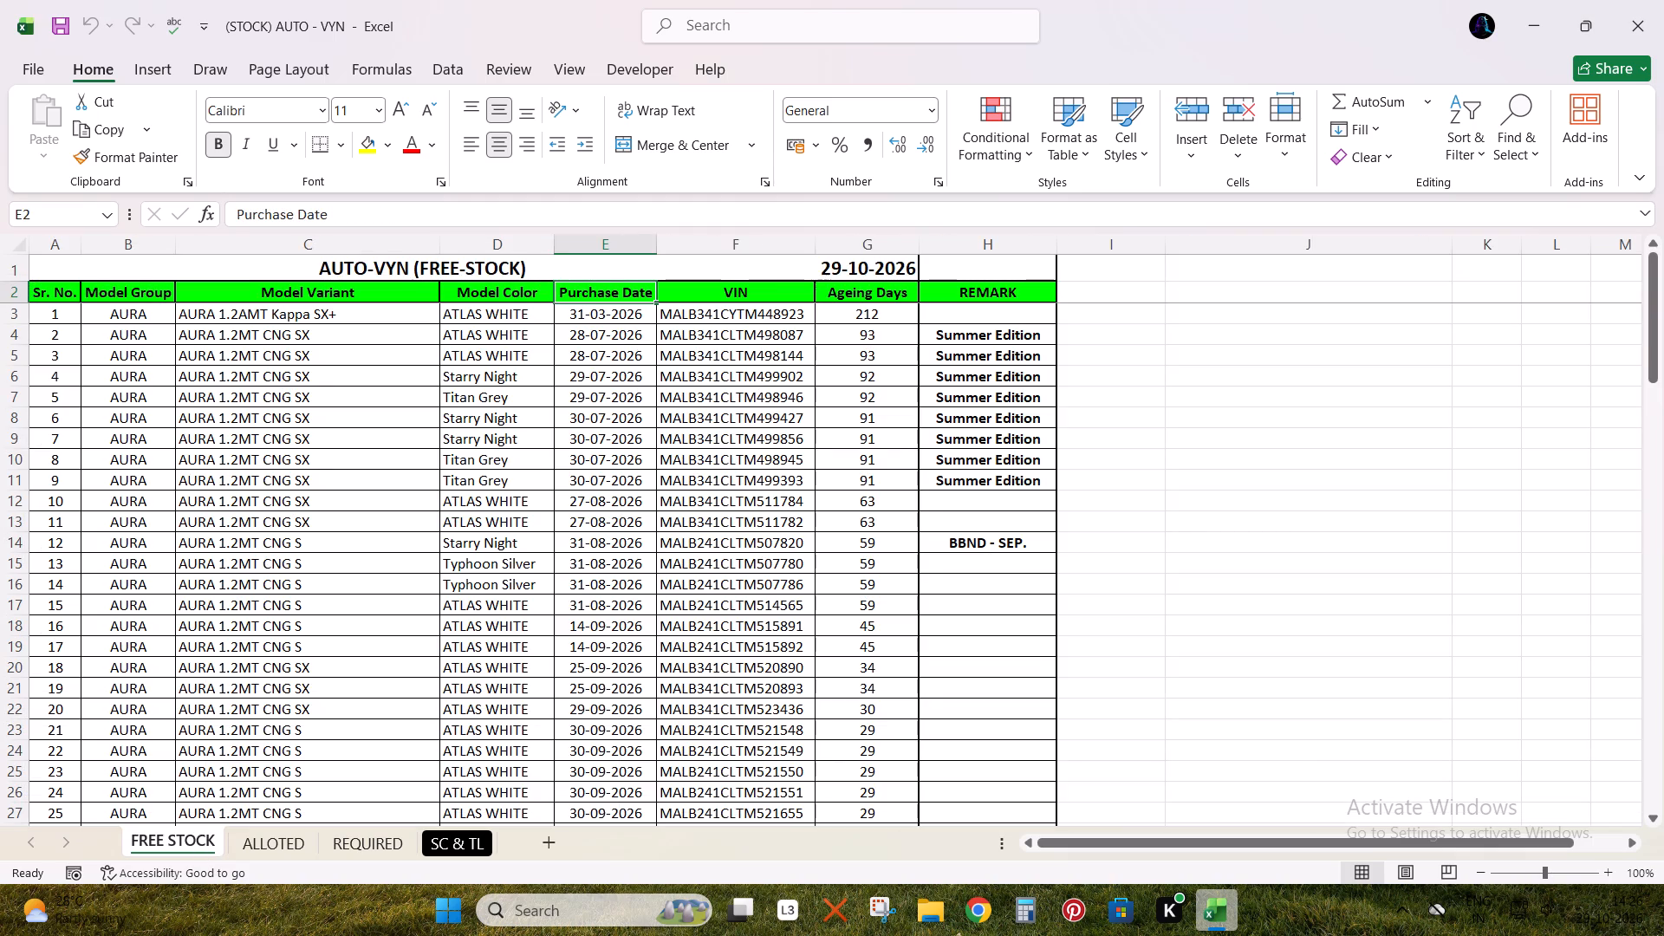
scroll(389, 643, up, 4)
click(395, 638)
key(ctrl+a)
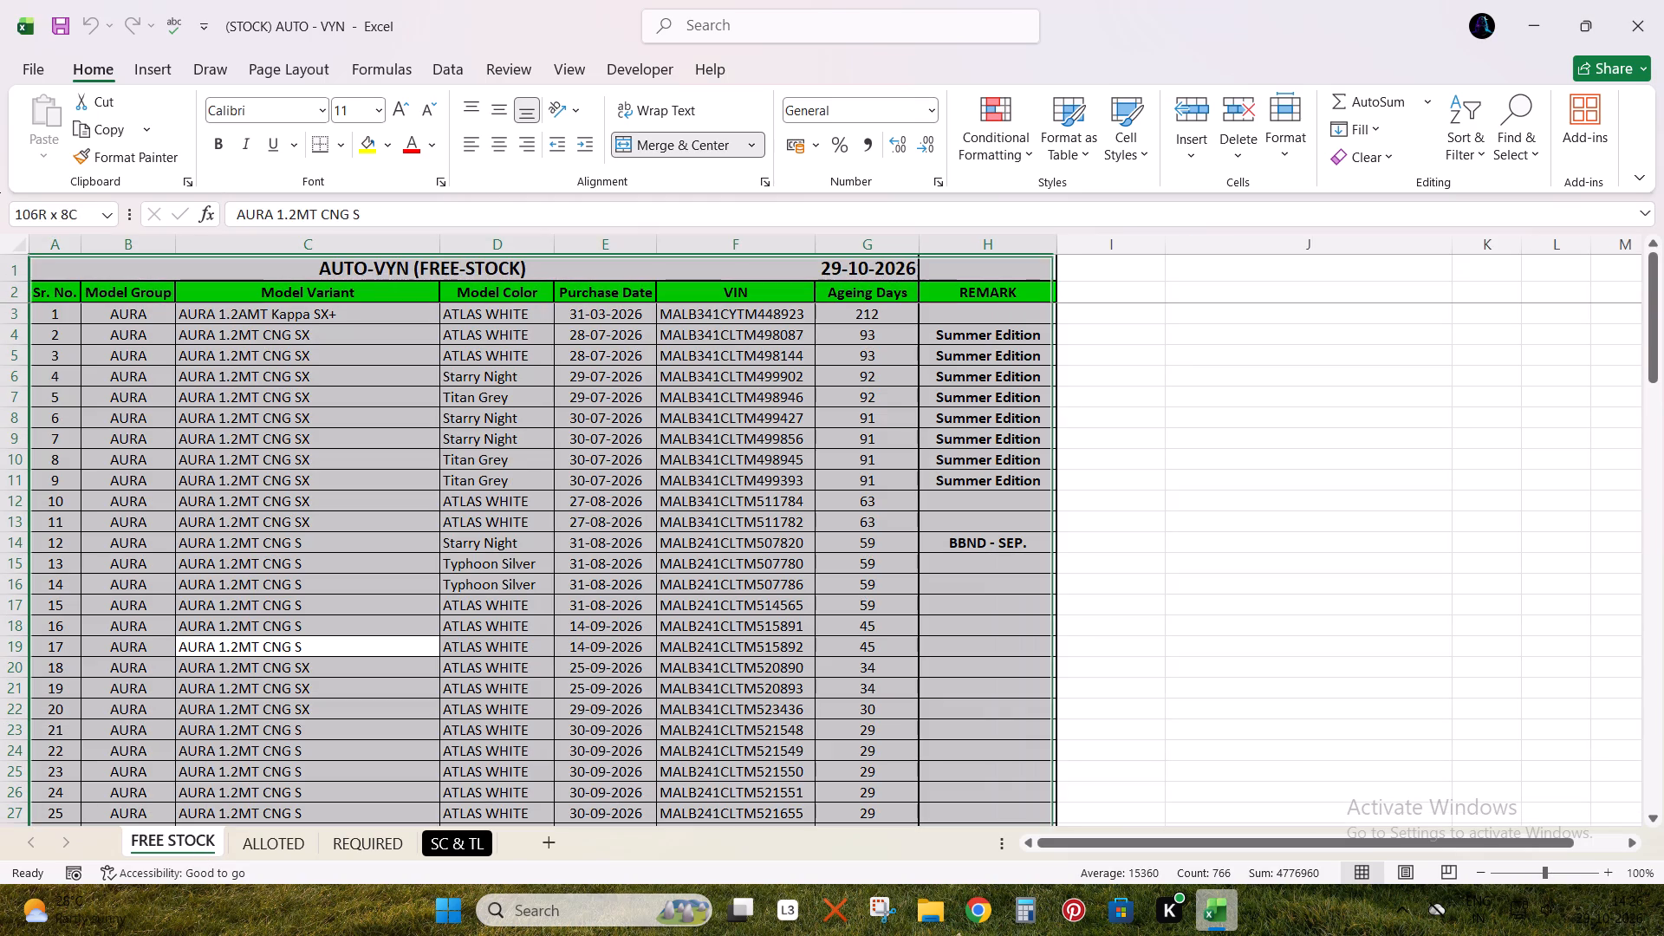
key(ctrl+p)
click(391, 257)
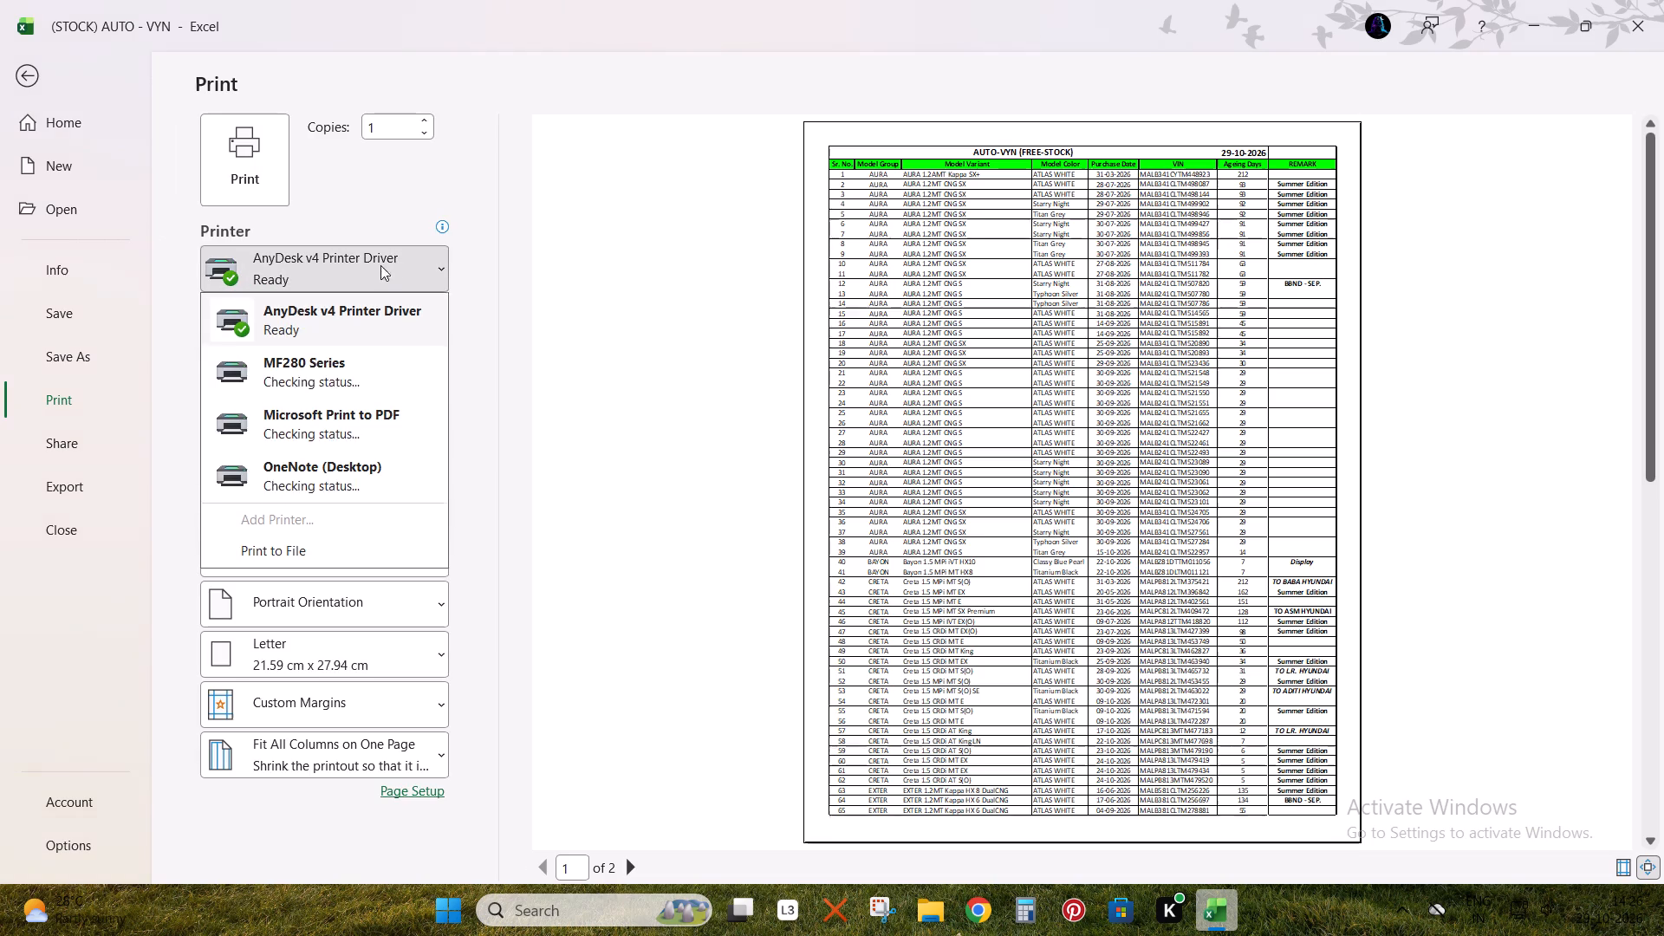
click(328, 381)
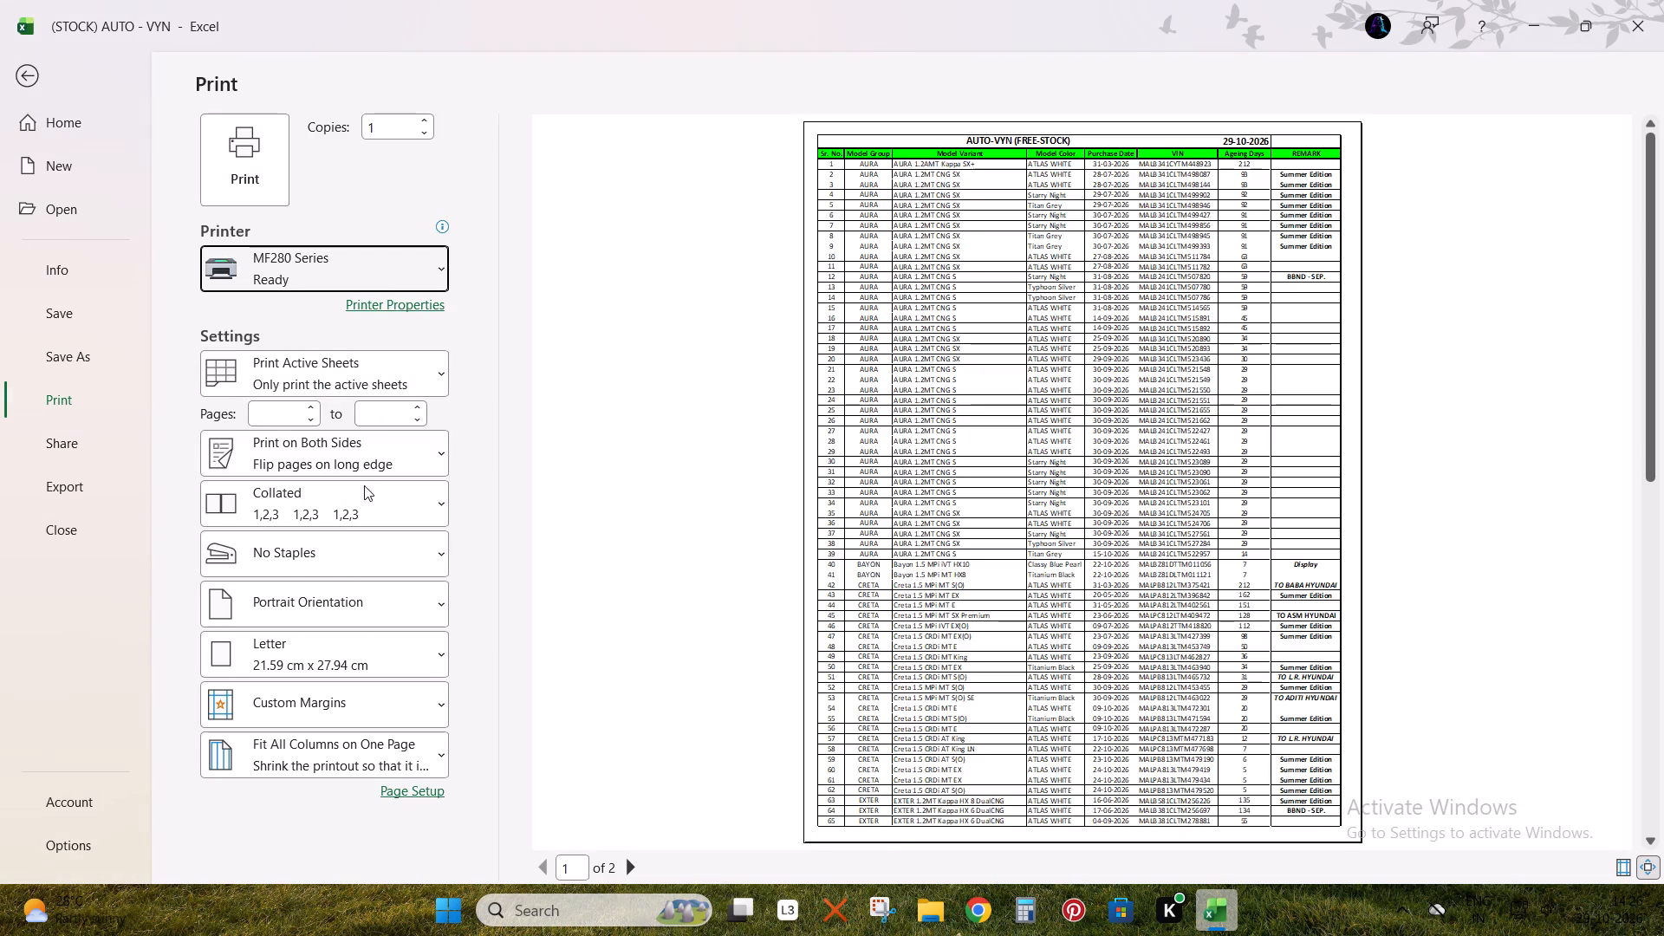
click(362, 458)
click(351, 497)
scroll(979, 664, down, 2)
scroll(979, 664, up, 2)
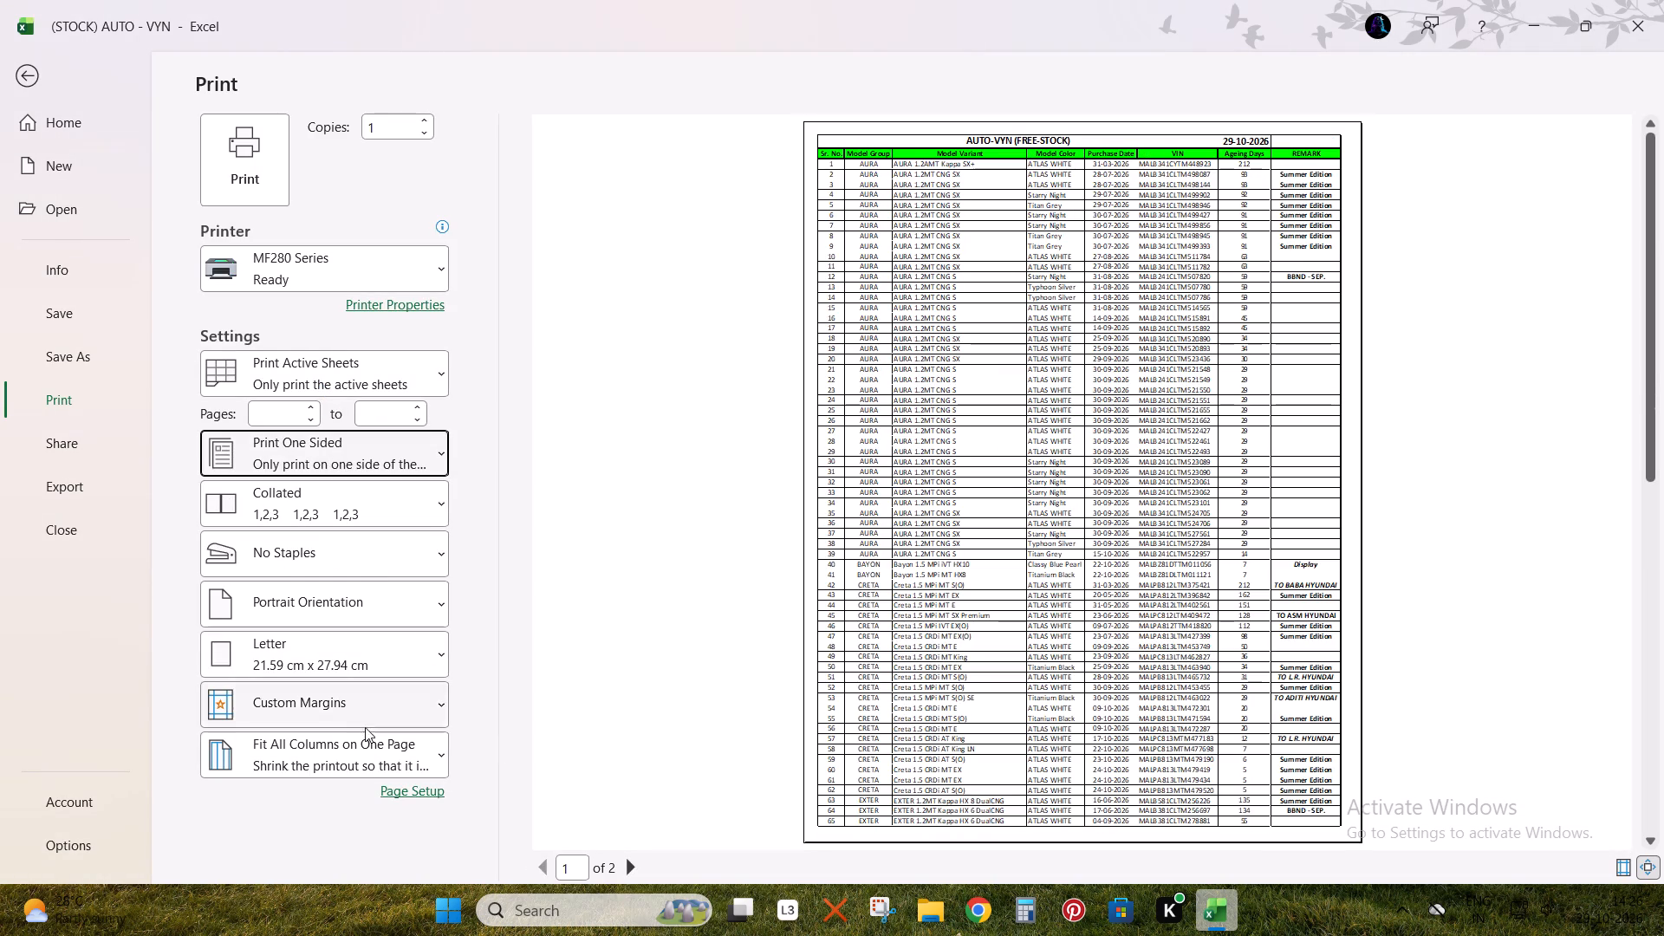
click(374, 747)
click(414, 614)
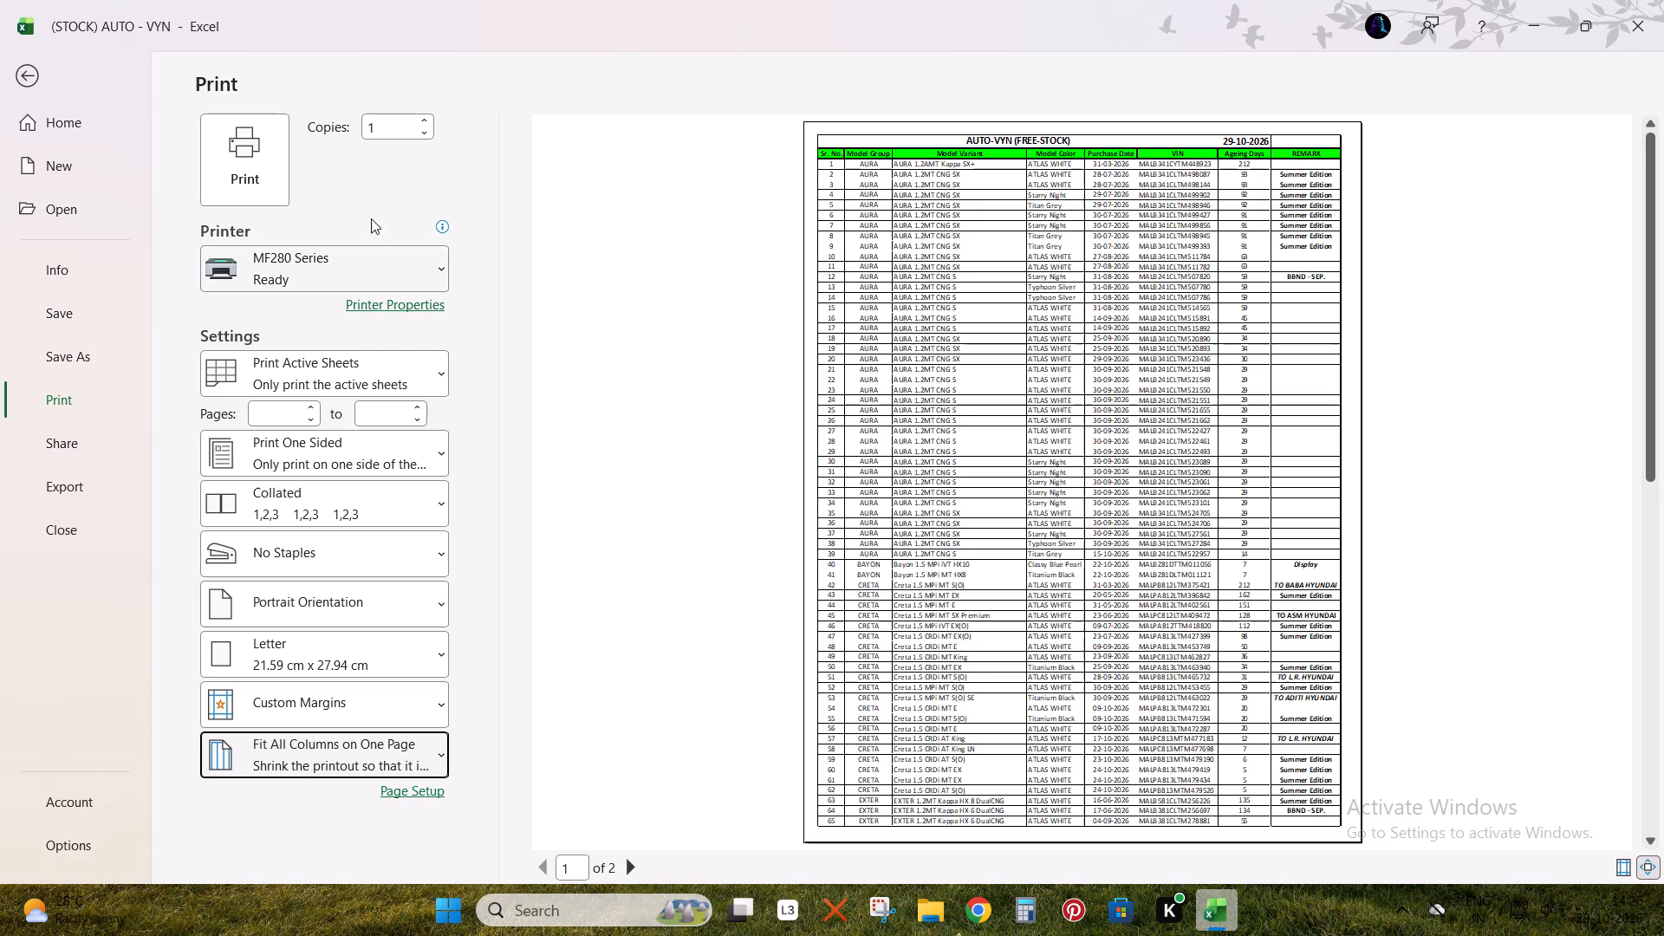
click(262, 167)
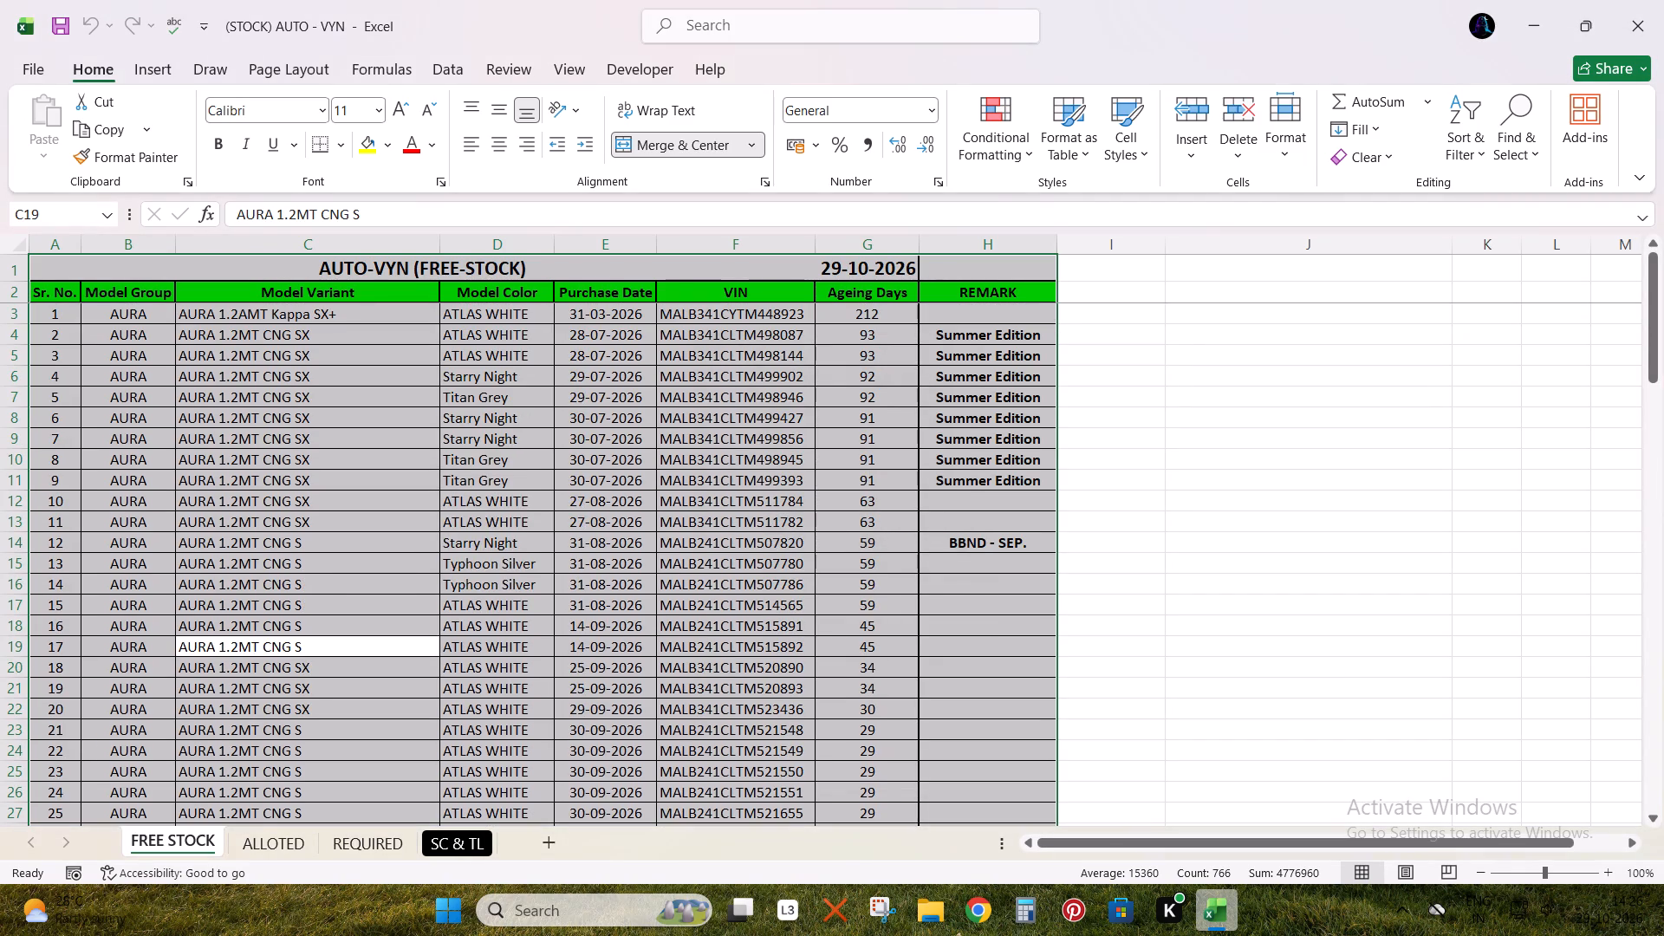
Print only the ALLOTED table from Sr. No. through REMARK, leaving out DEAL, as a selection, and send it twice.
click(285, 838)
click(426, 486)
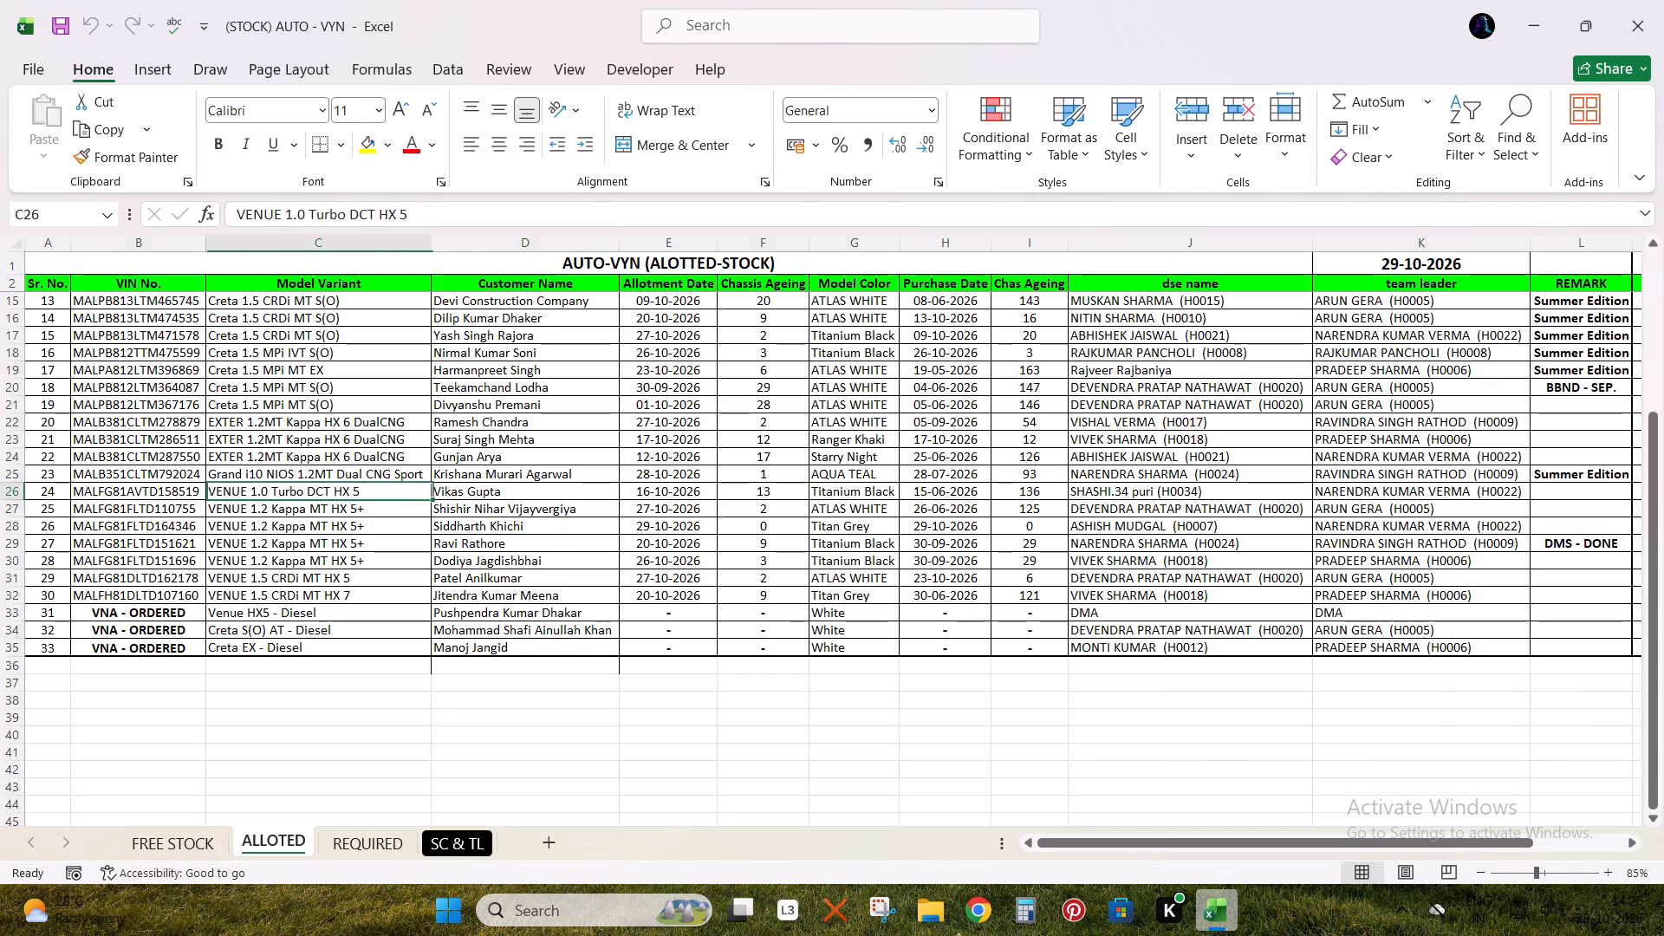
key(ctrl+a)
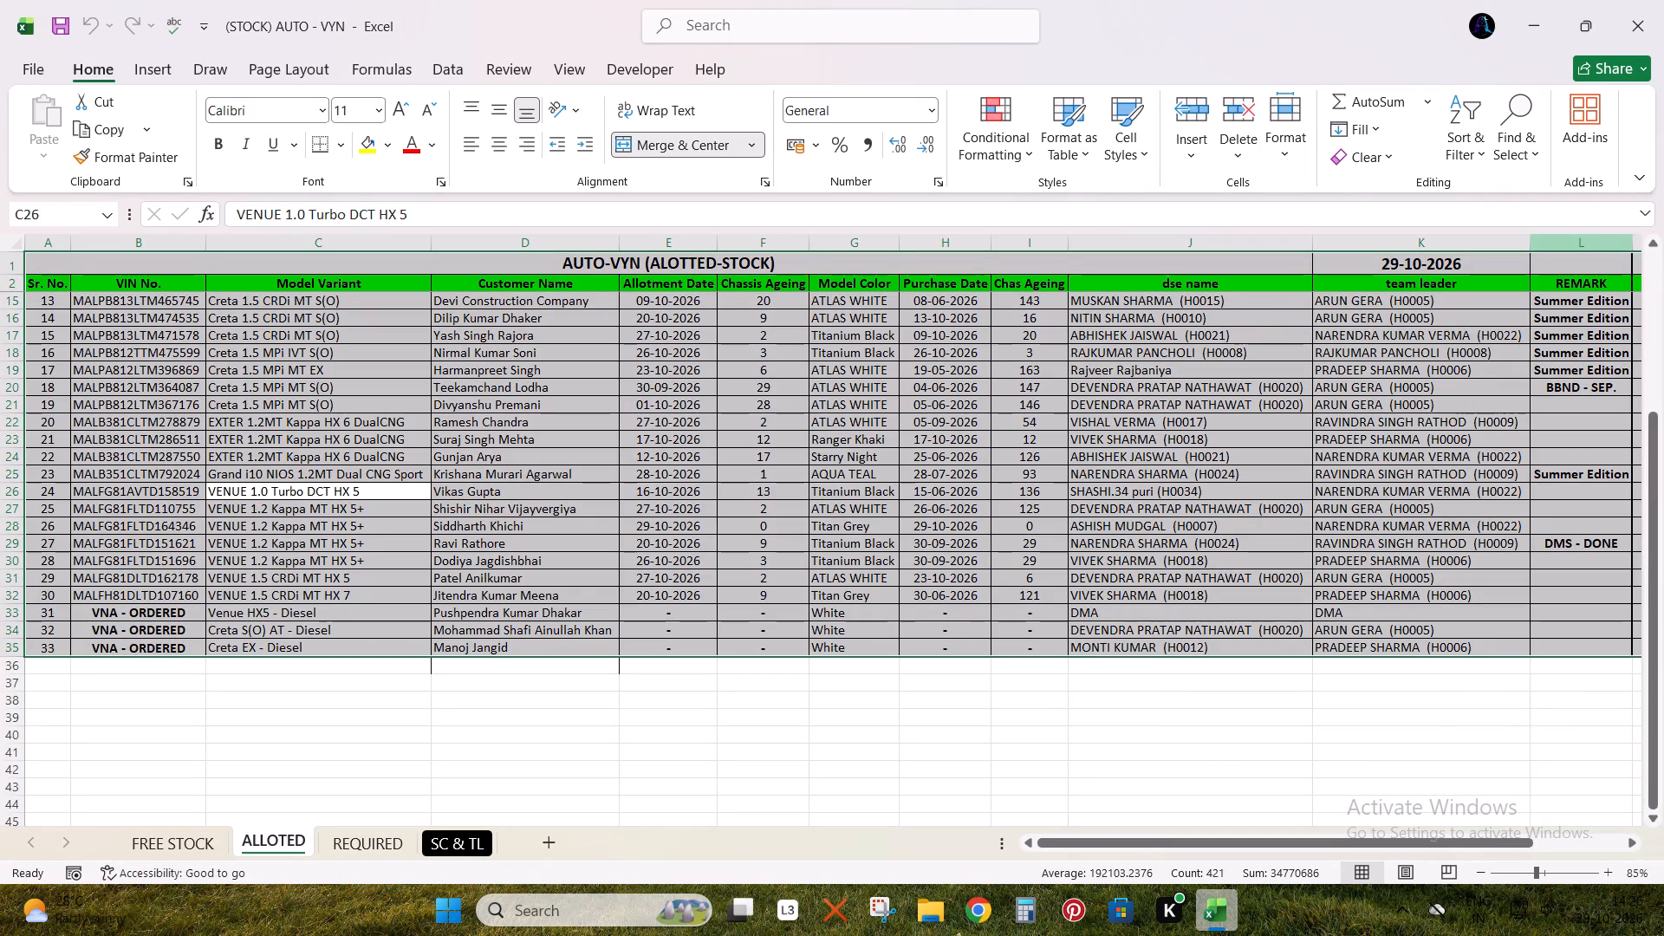
drag(1522, 843, 1600, 838)
key(shift+Left)
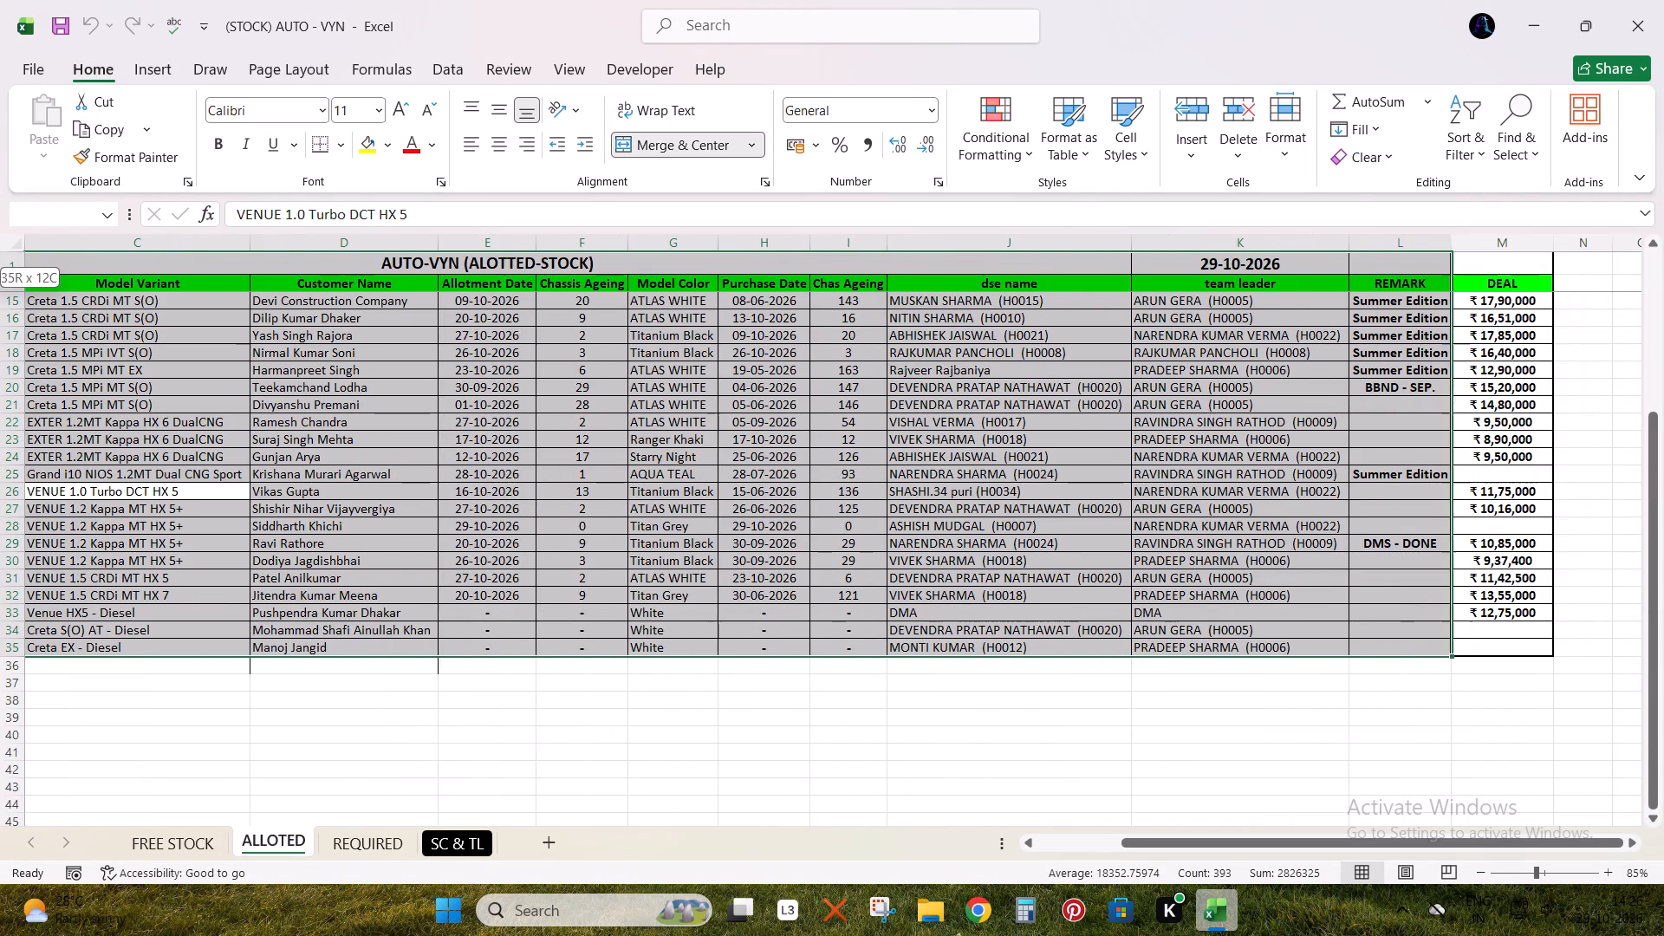
key(ctrl+p)
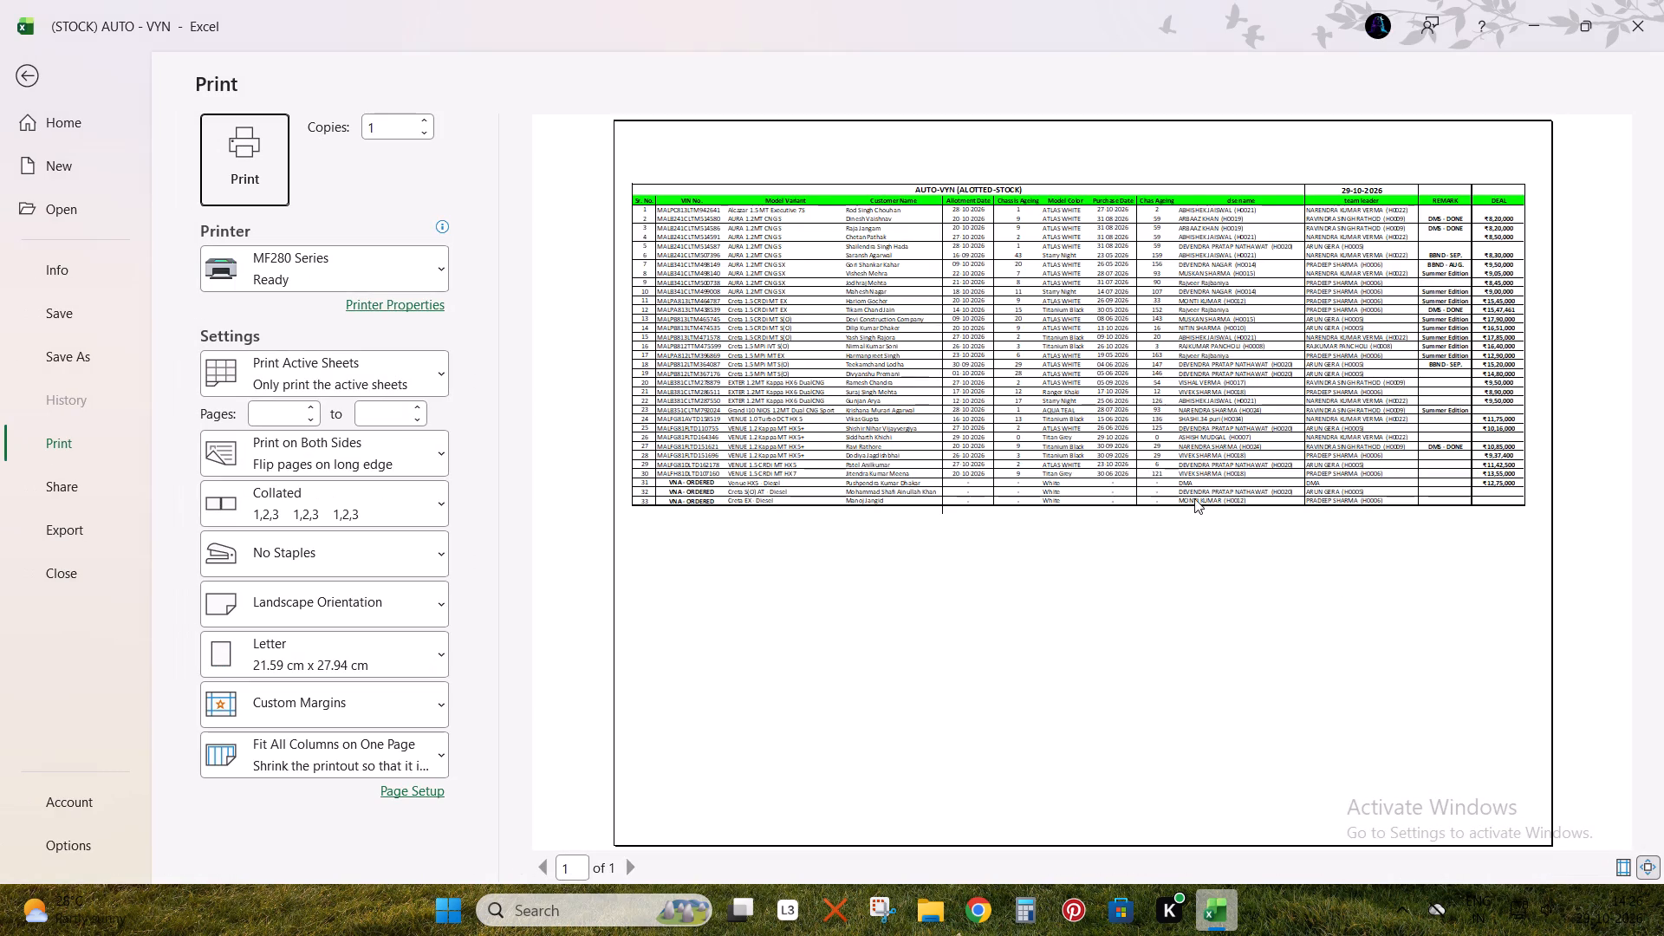
click(374, 393)
click(345, 534)
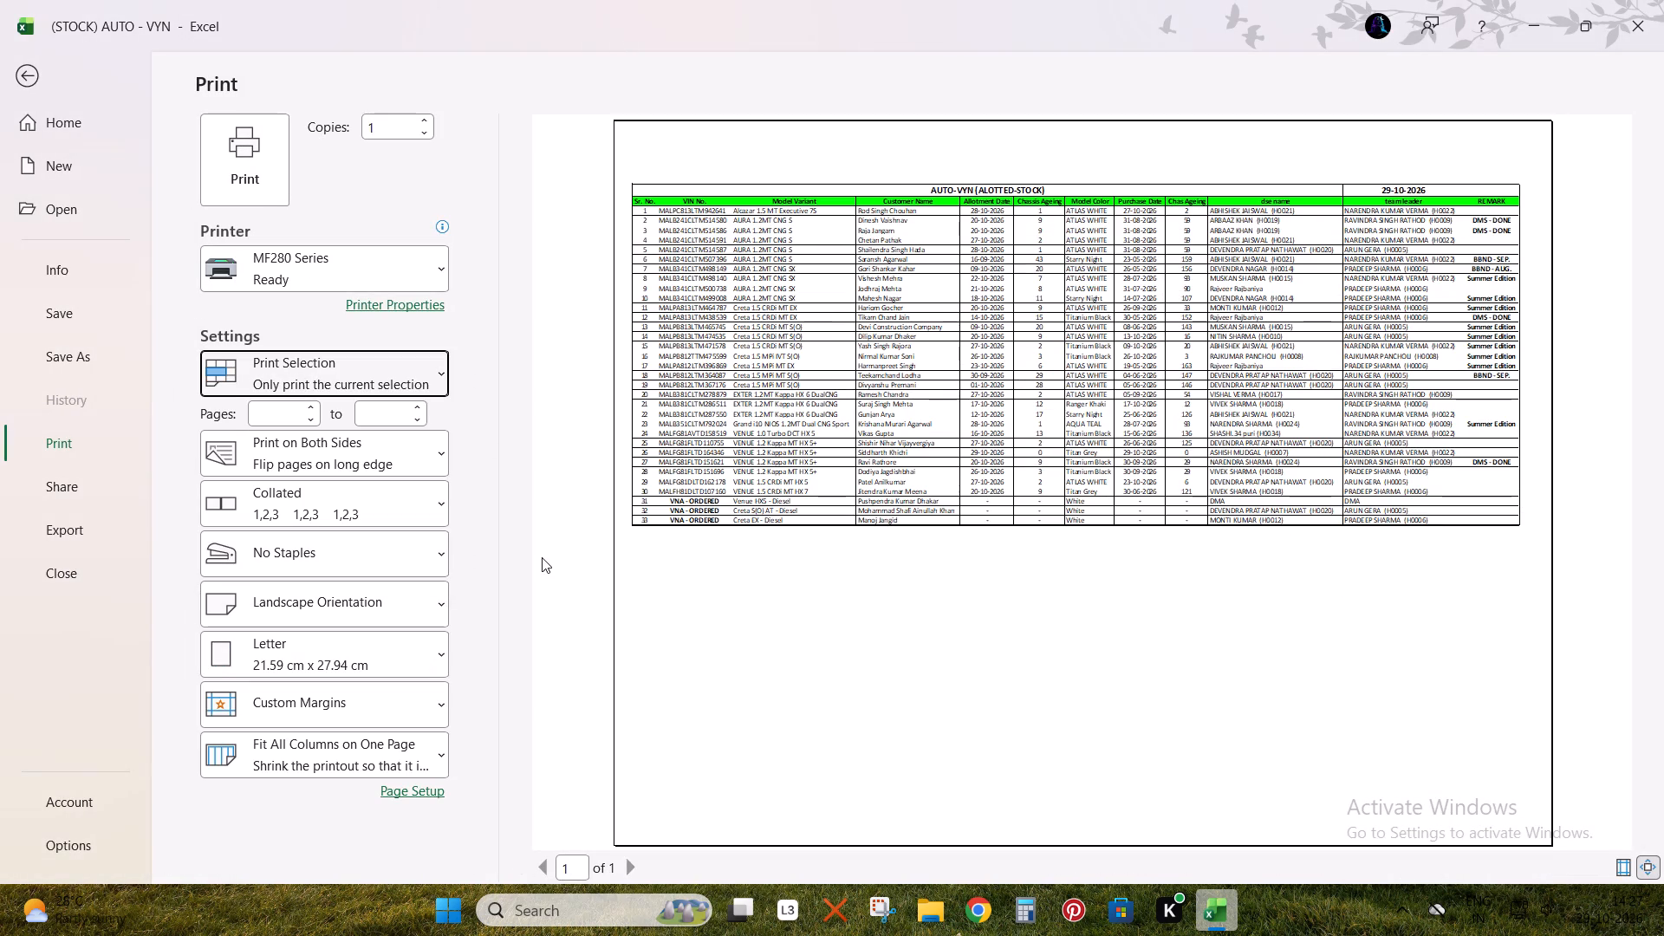
scroll(808, 576, down, 2)
click(273, 163)
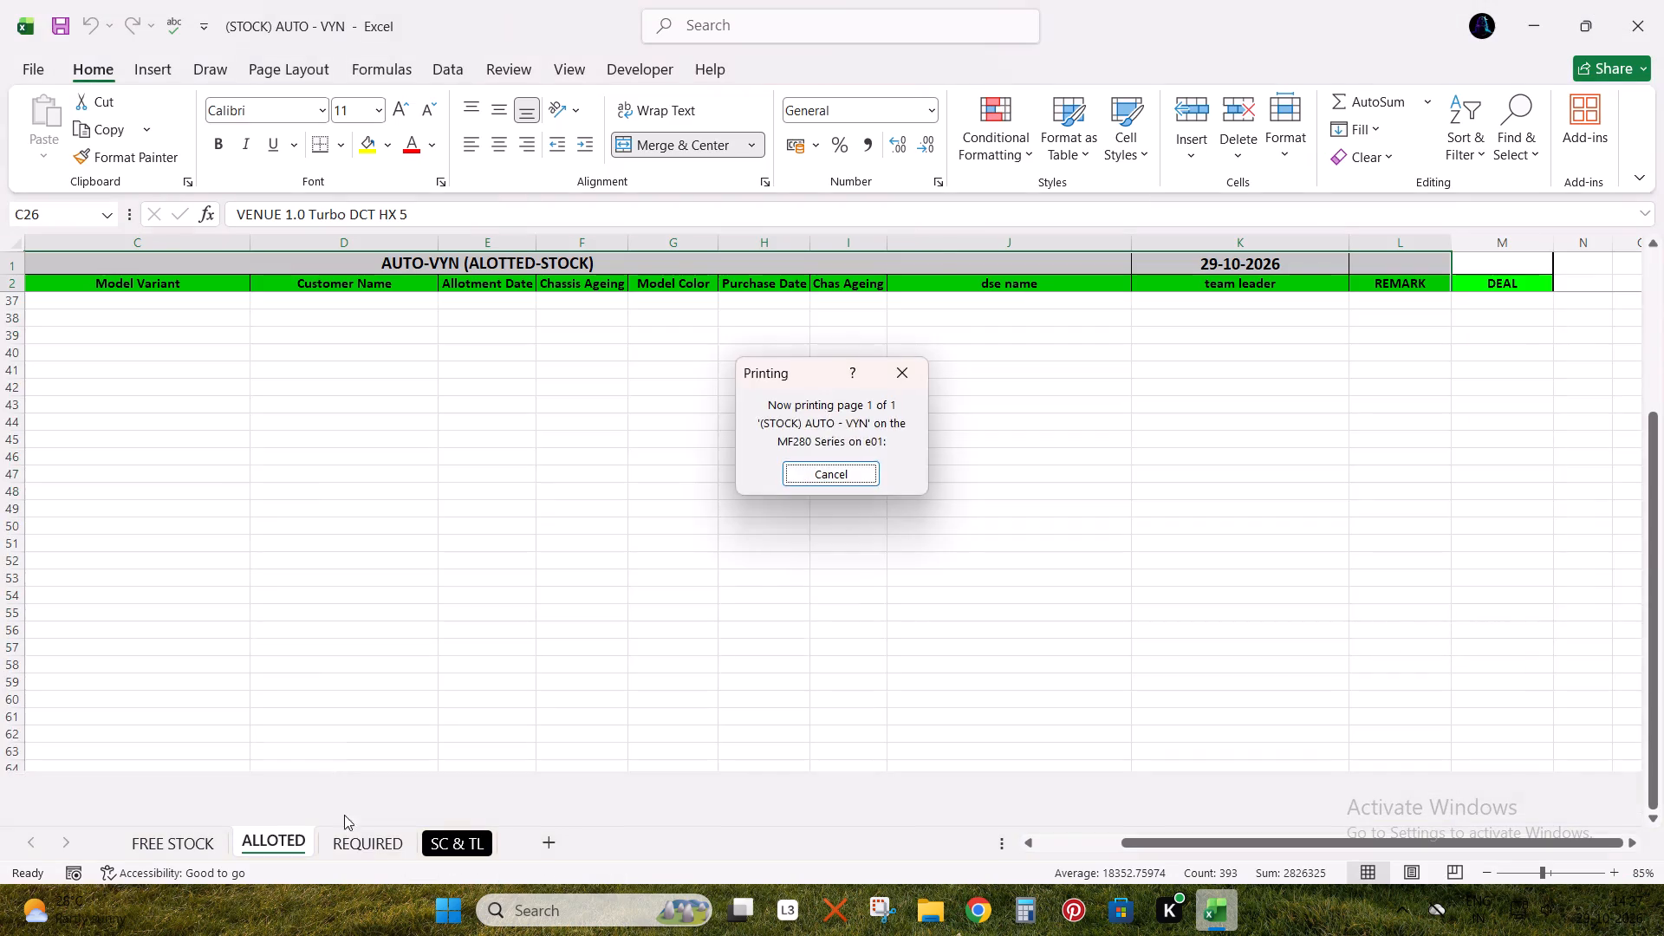
key(ctrl+p)
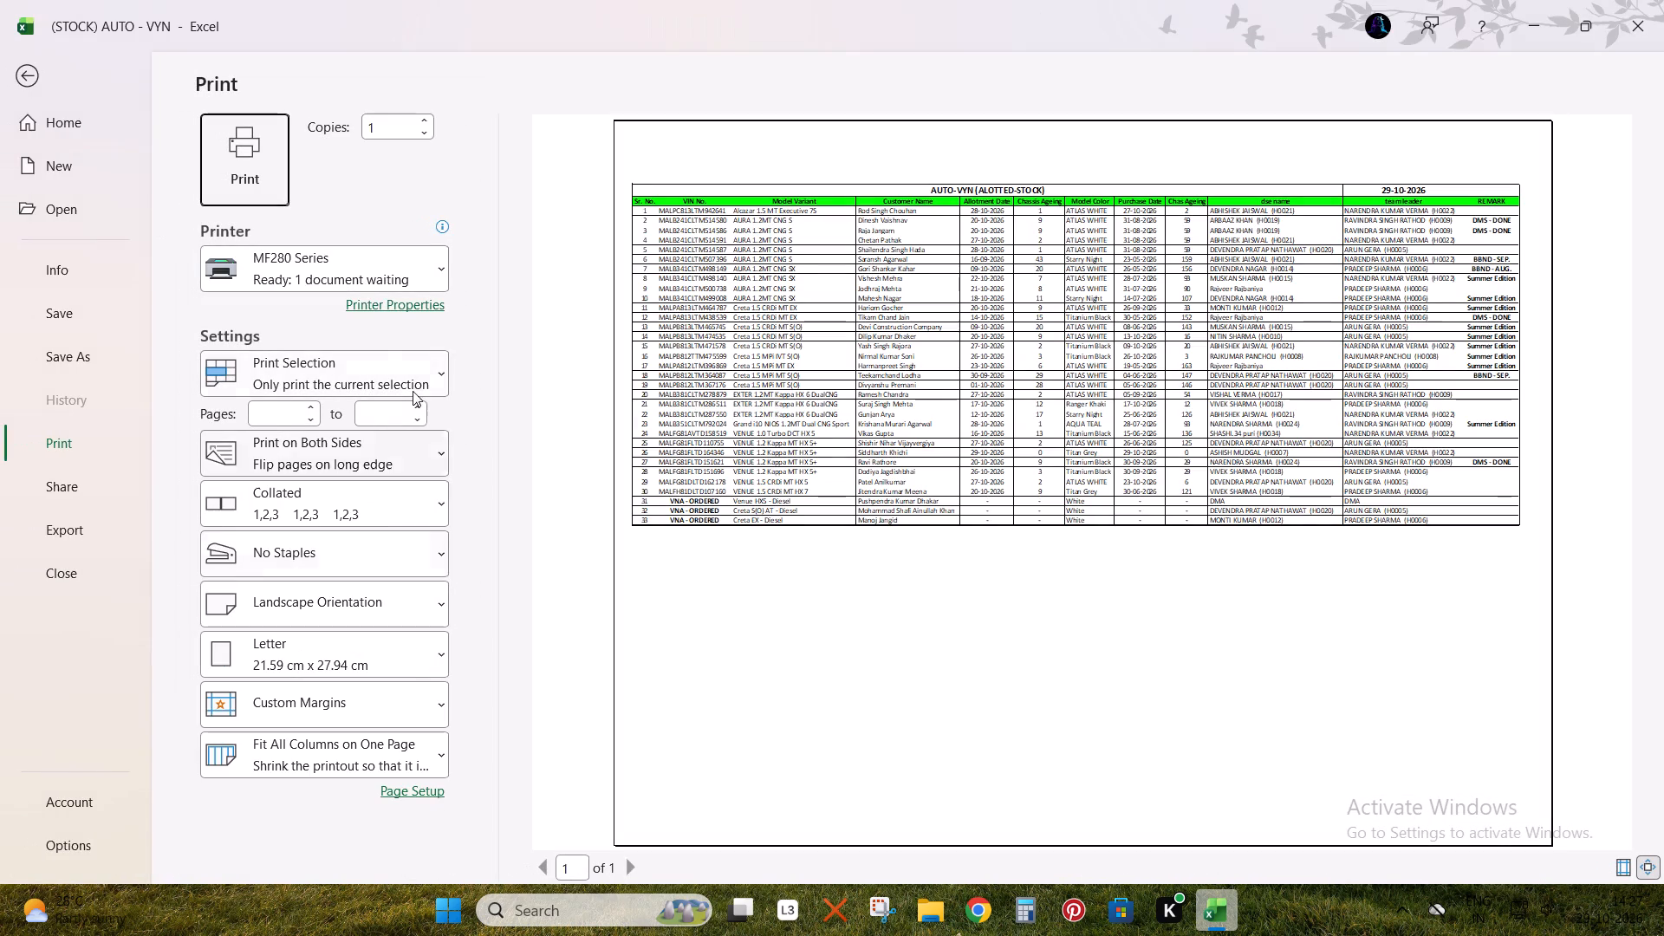
click(258, 179)
Print only the REQUIRED table from Sr. No. through enquiry status, leaving out REMARK and DEAL, and send it twice.
click(372, 845)
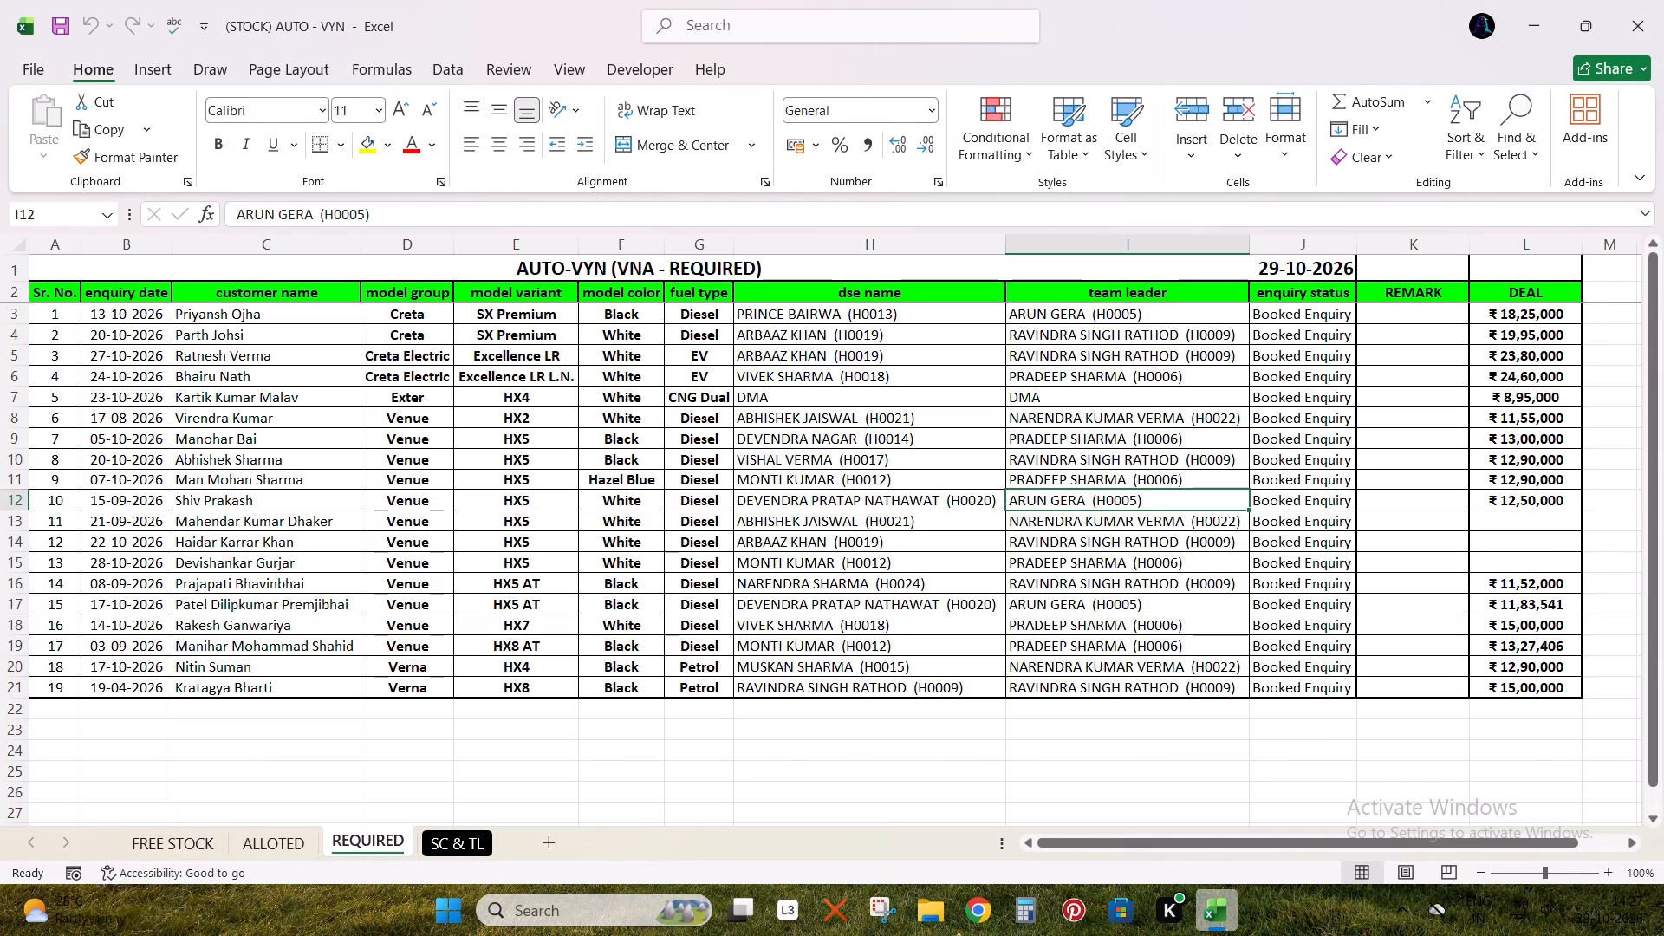
key(ctrl+a)
key(shift+Left)
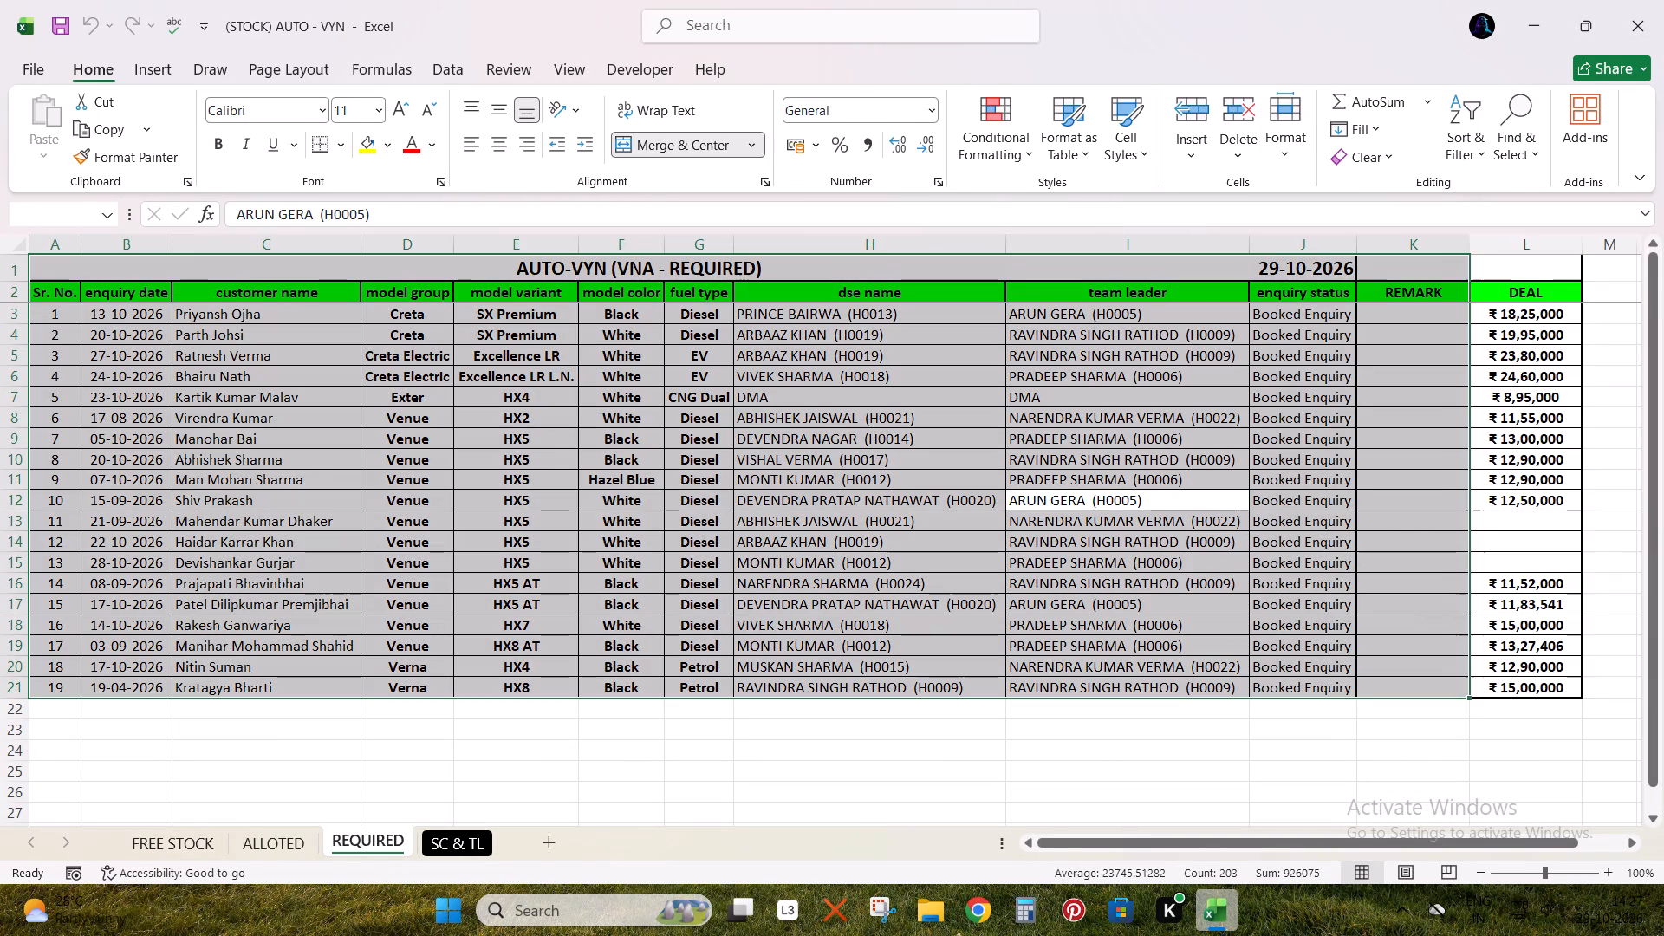
key(ctrl+p)
key(Escape)
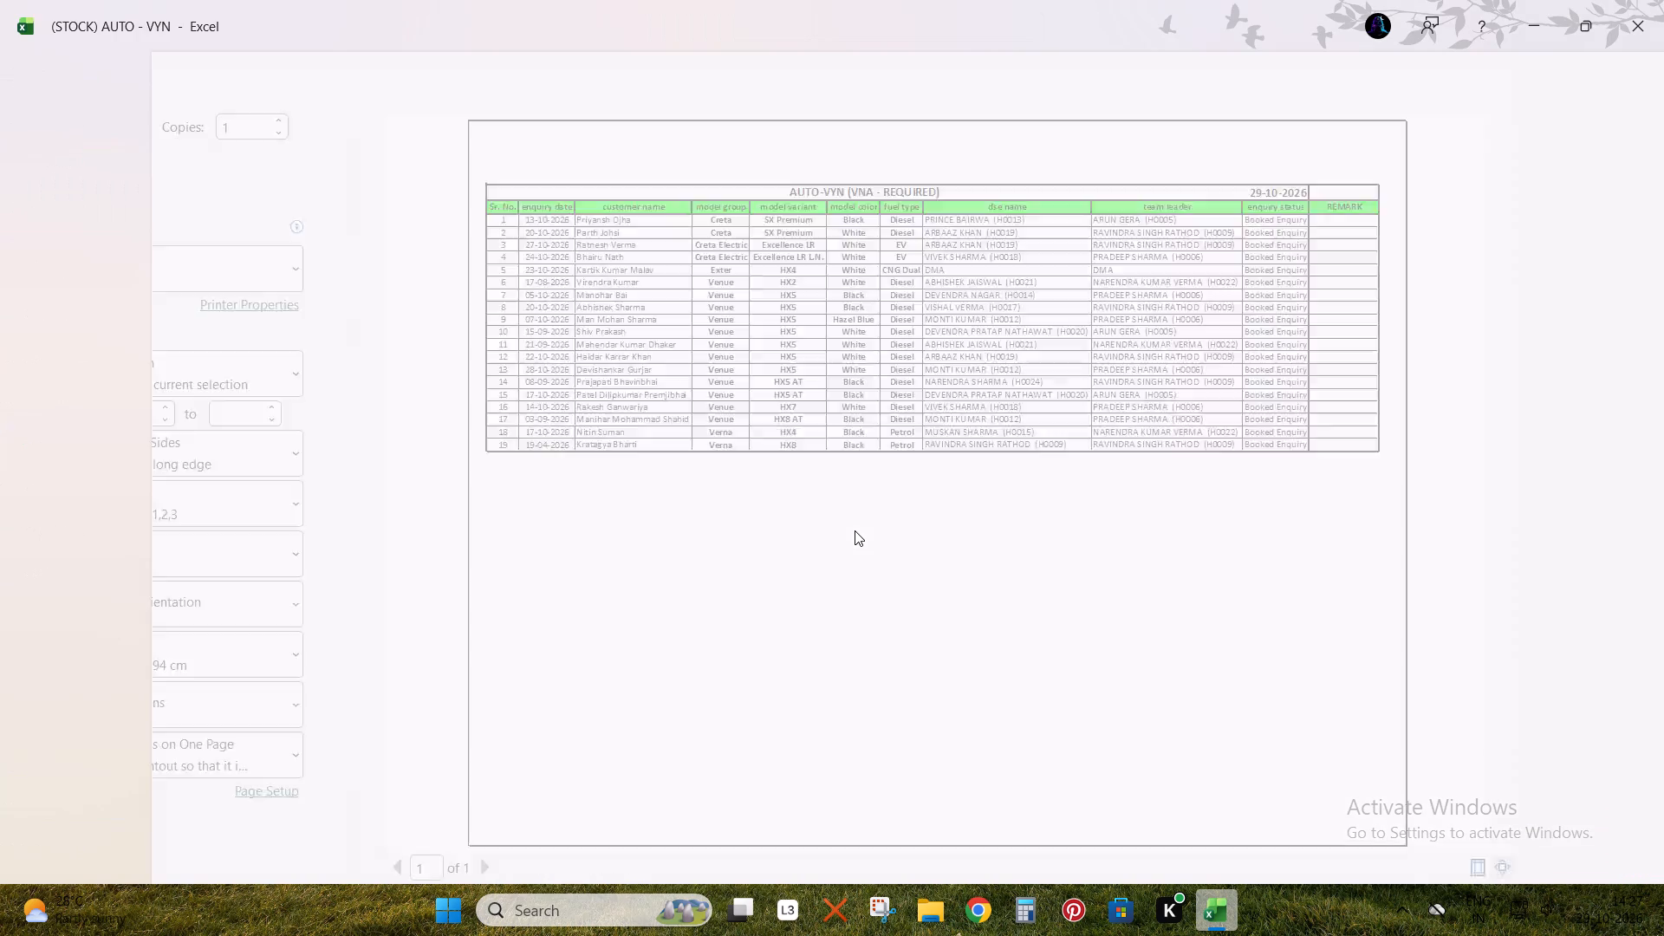
key(shift+Left)
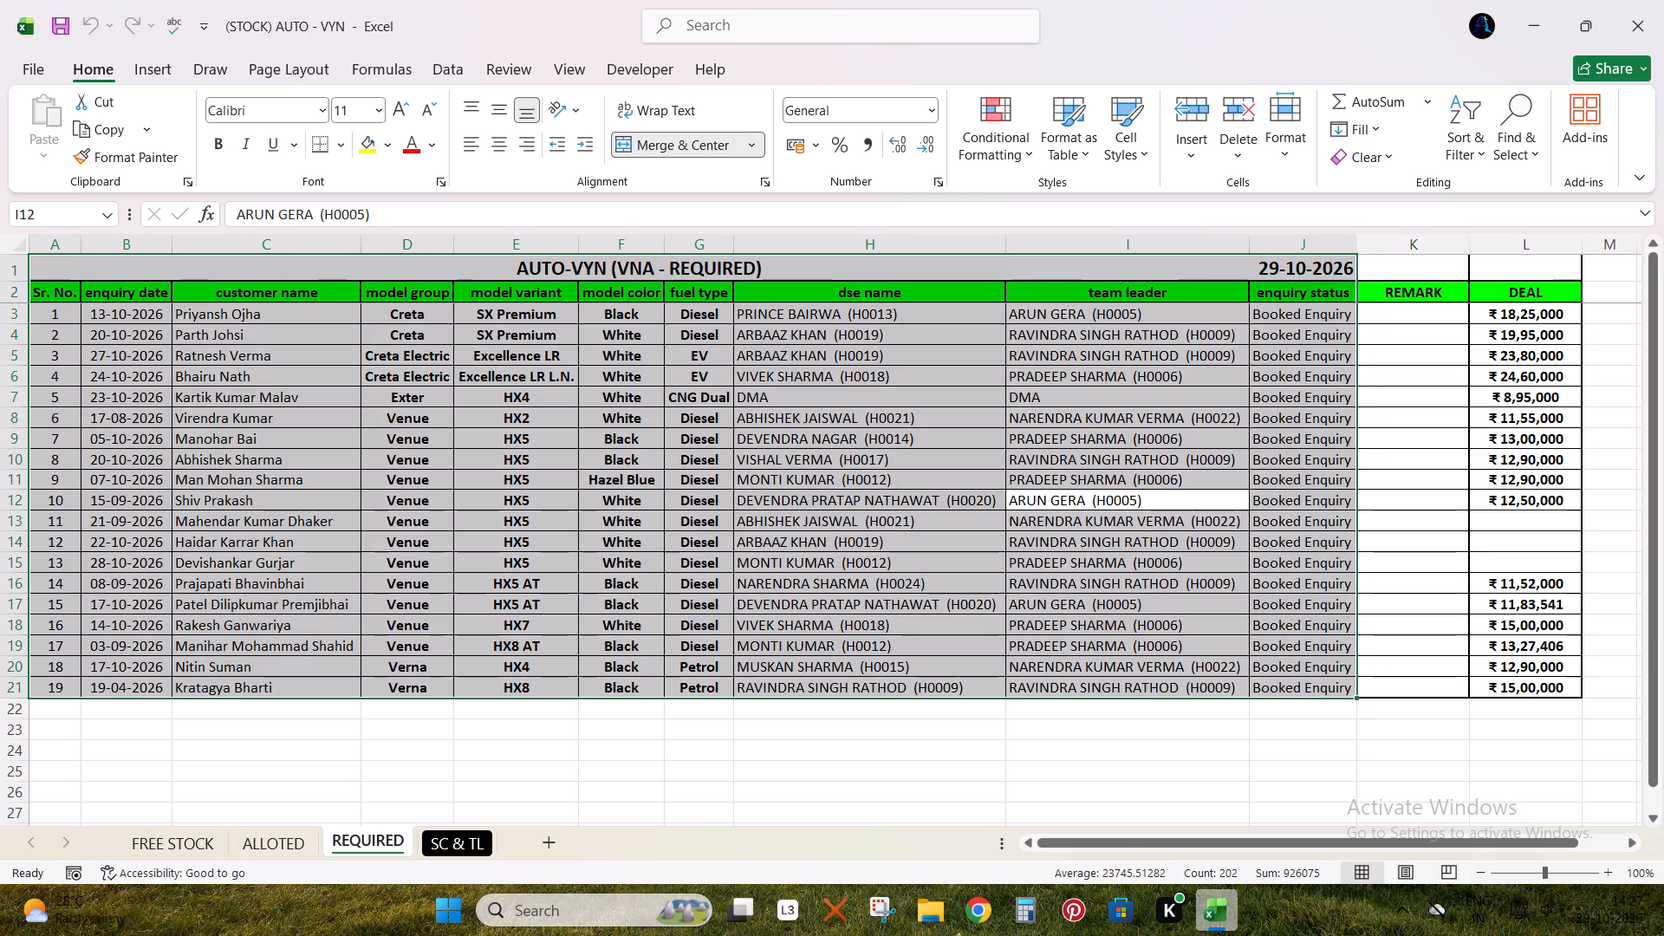
key(ctrl+p)
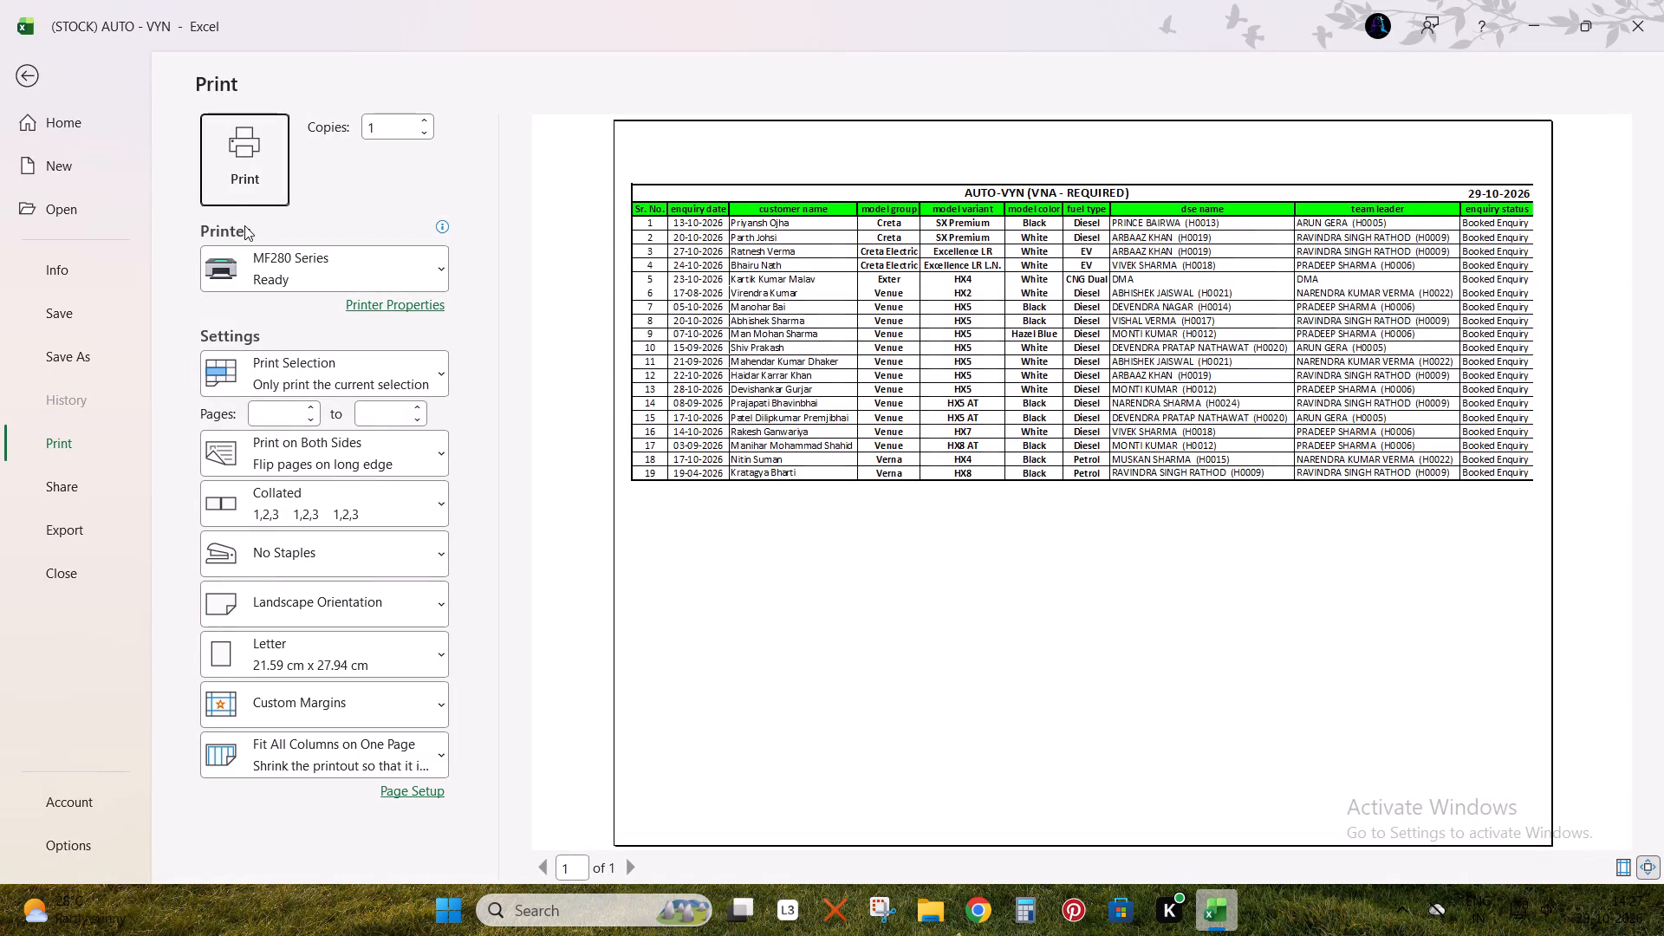
click(252, 162)
key(ctrl+p)
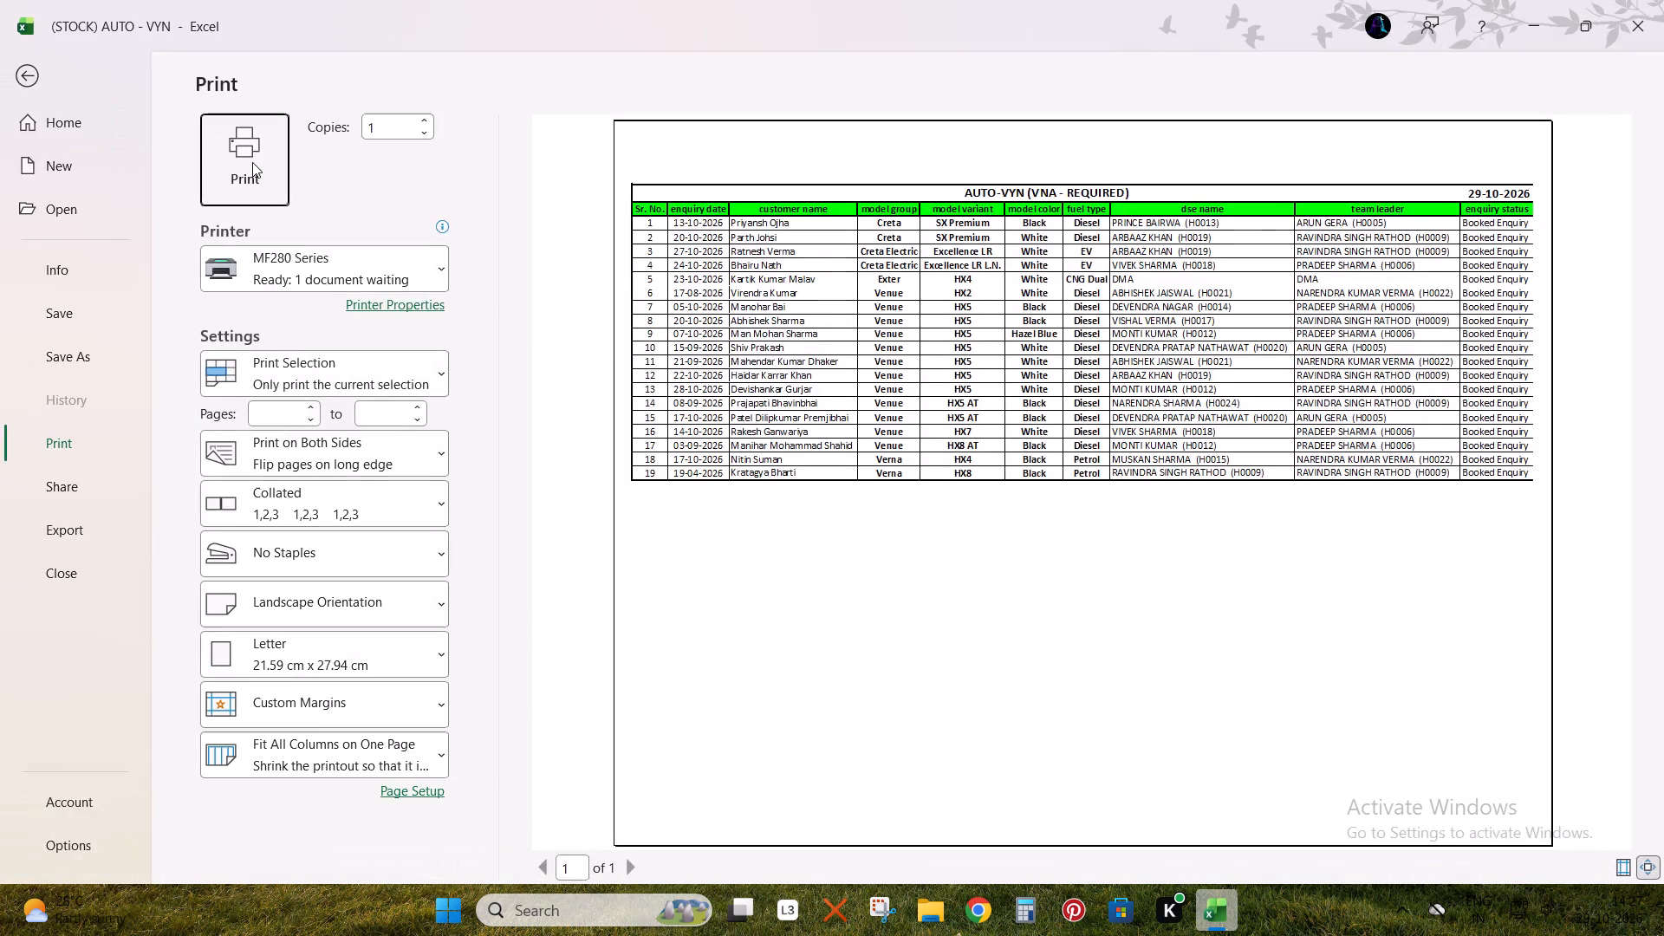
click(252, 162)
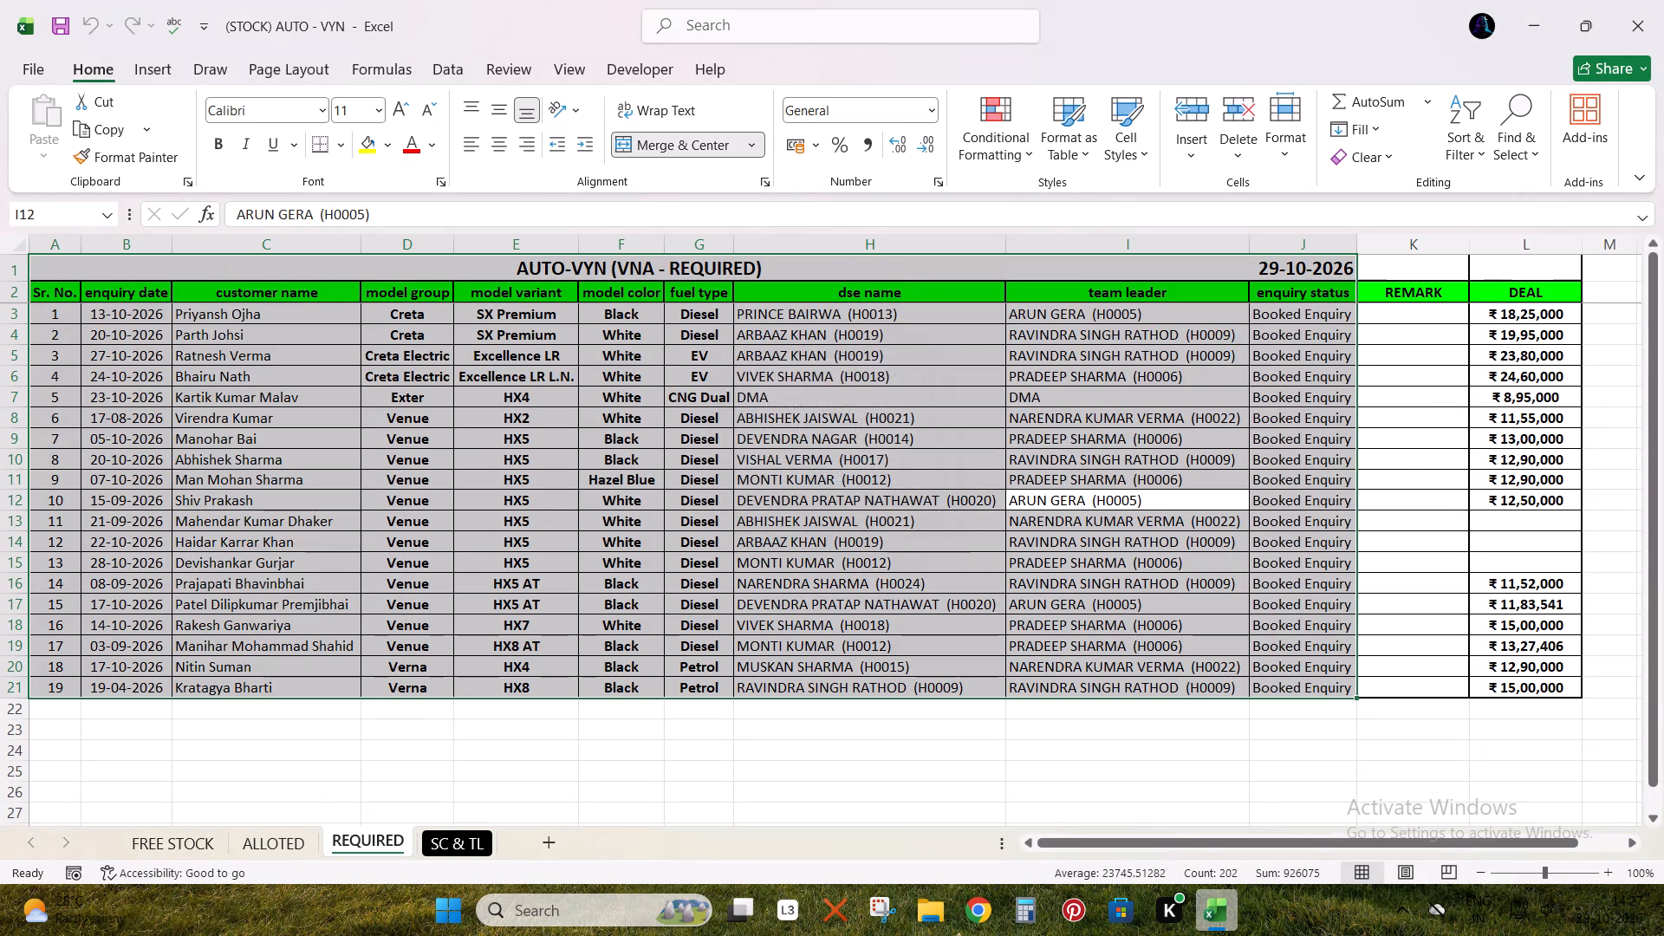
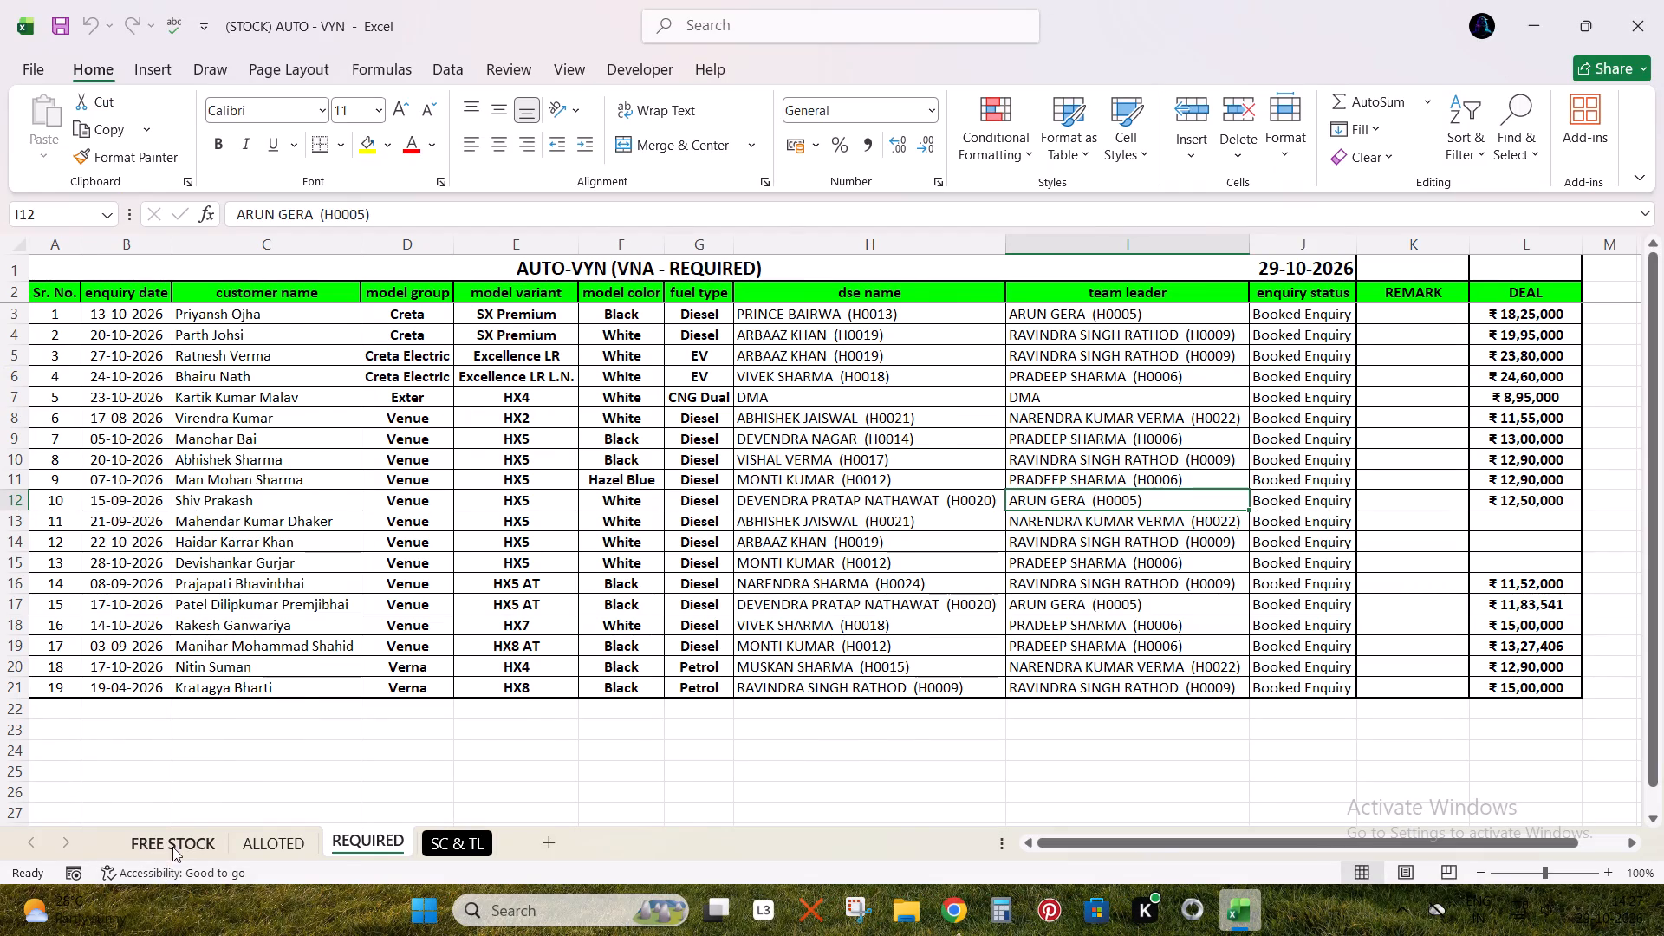
Delete the last FREE STOCK row, Sr. No. 104, VENUE 1.5 CRDi MT HX 5.
click(172, 847)
scroll(234, 628, down, 8)
scroll(234, 628, up, 1)
scroll(234, 628, down, 5)
scroll(234, 628, up, 1)
scroll(234, 628, down, 6)
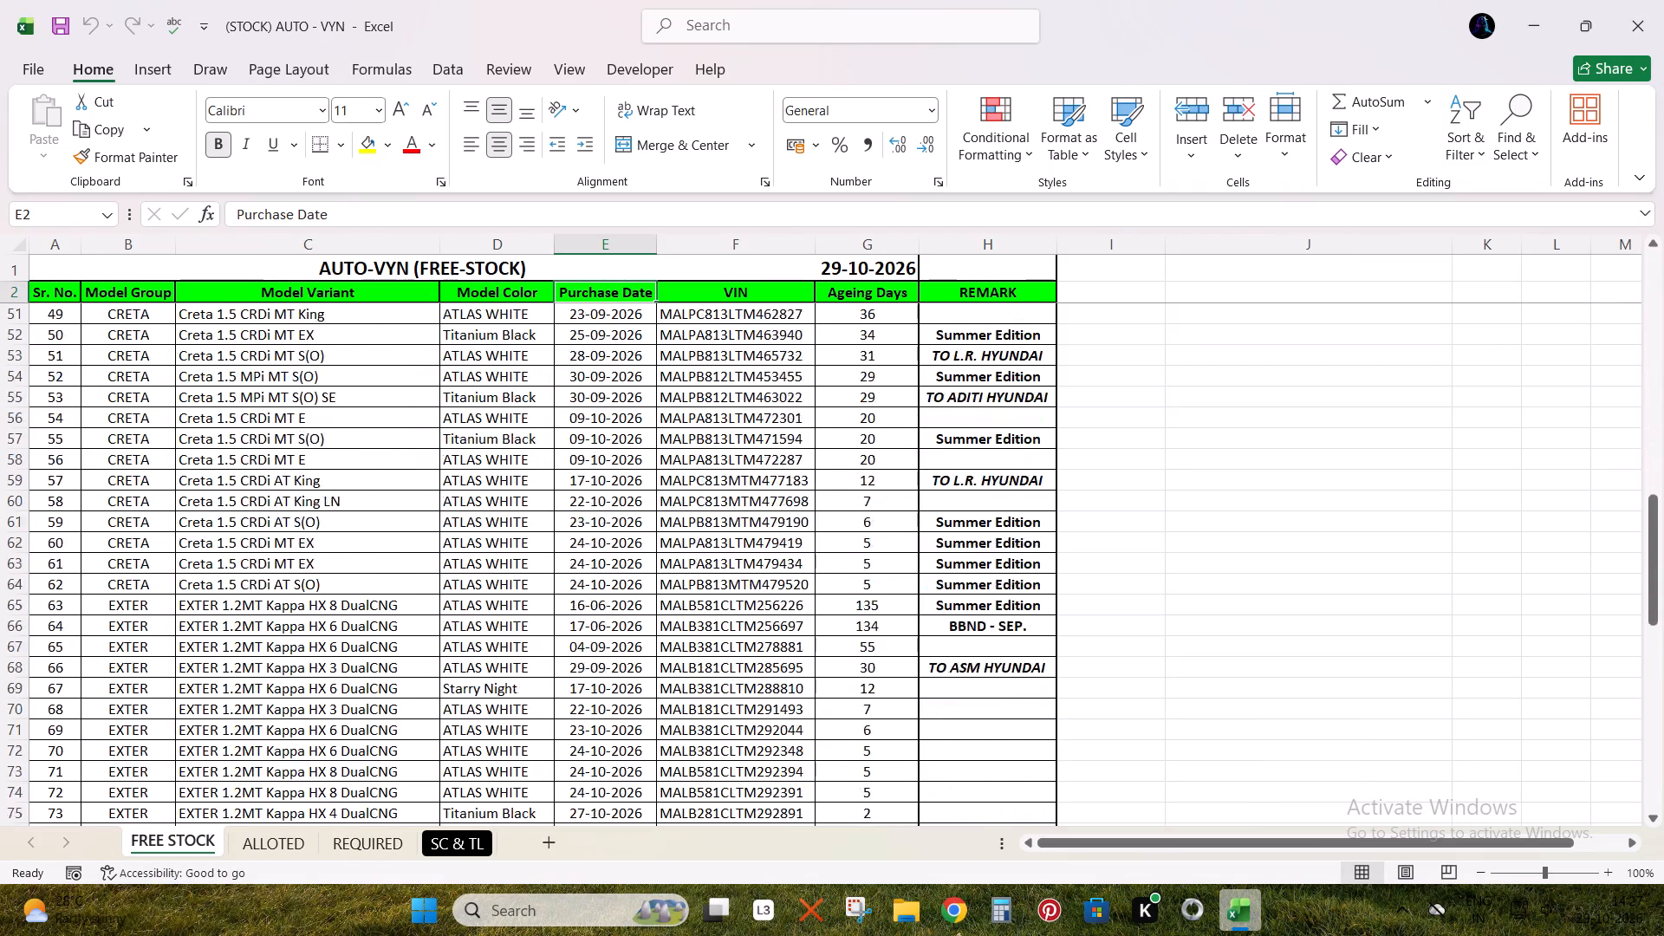
scroll(234, 628, down, 11)
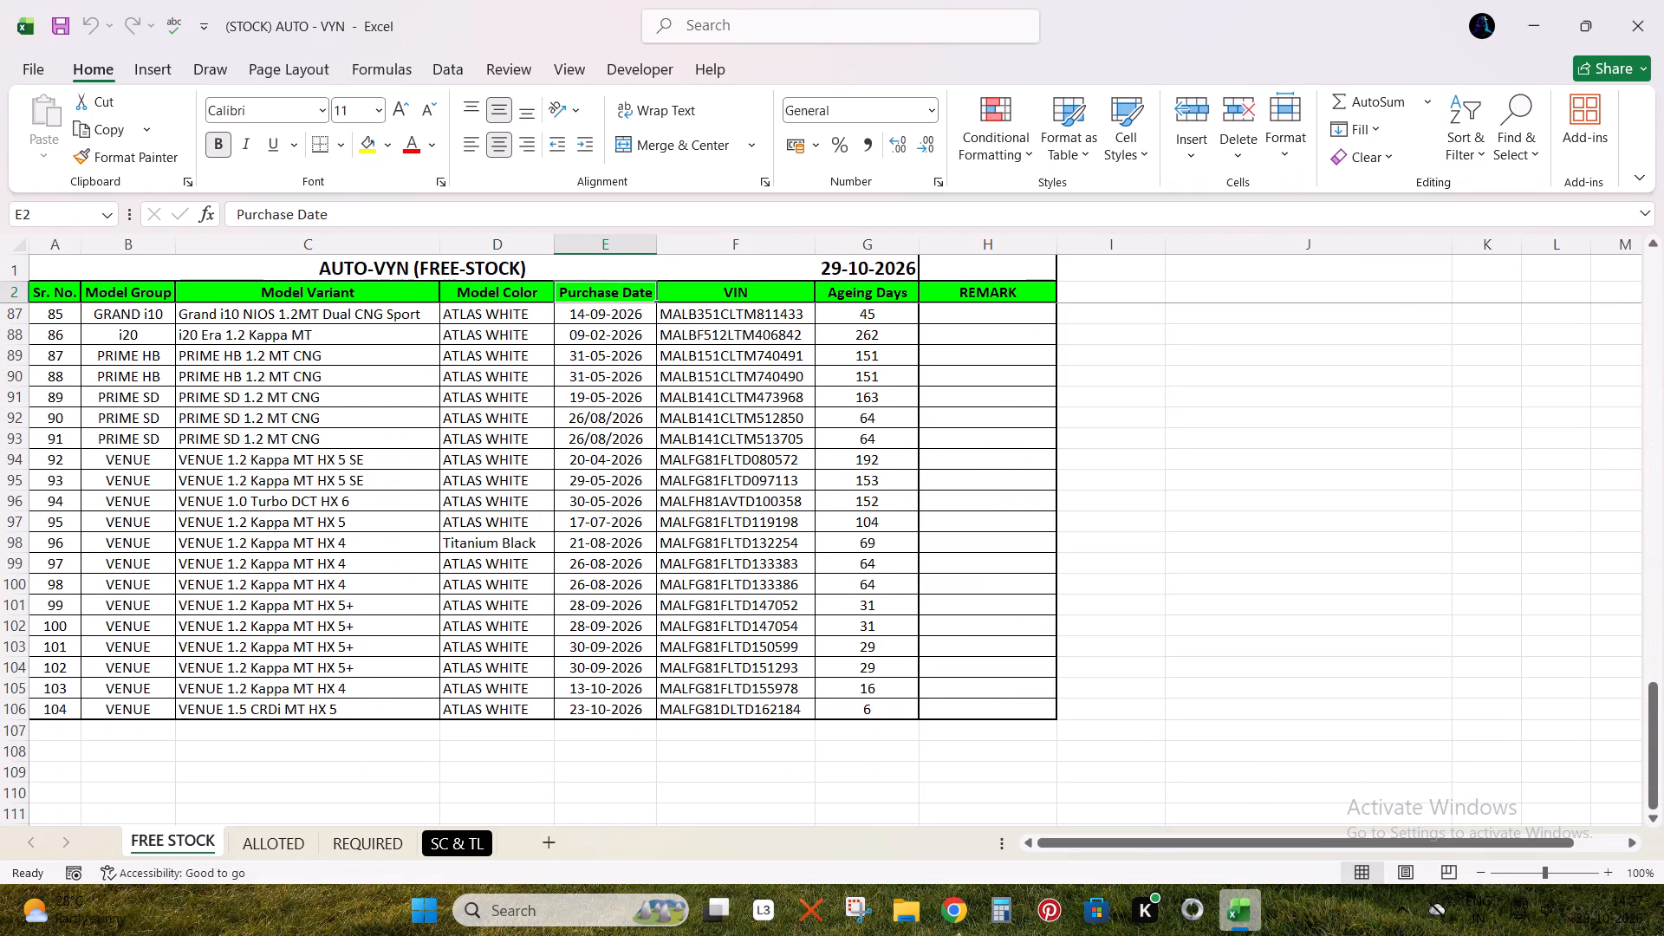
click(367, 712)
key(shift+space)
key(ctrl+minus)
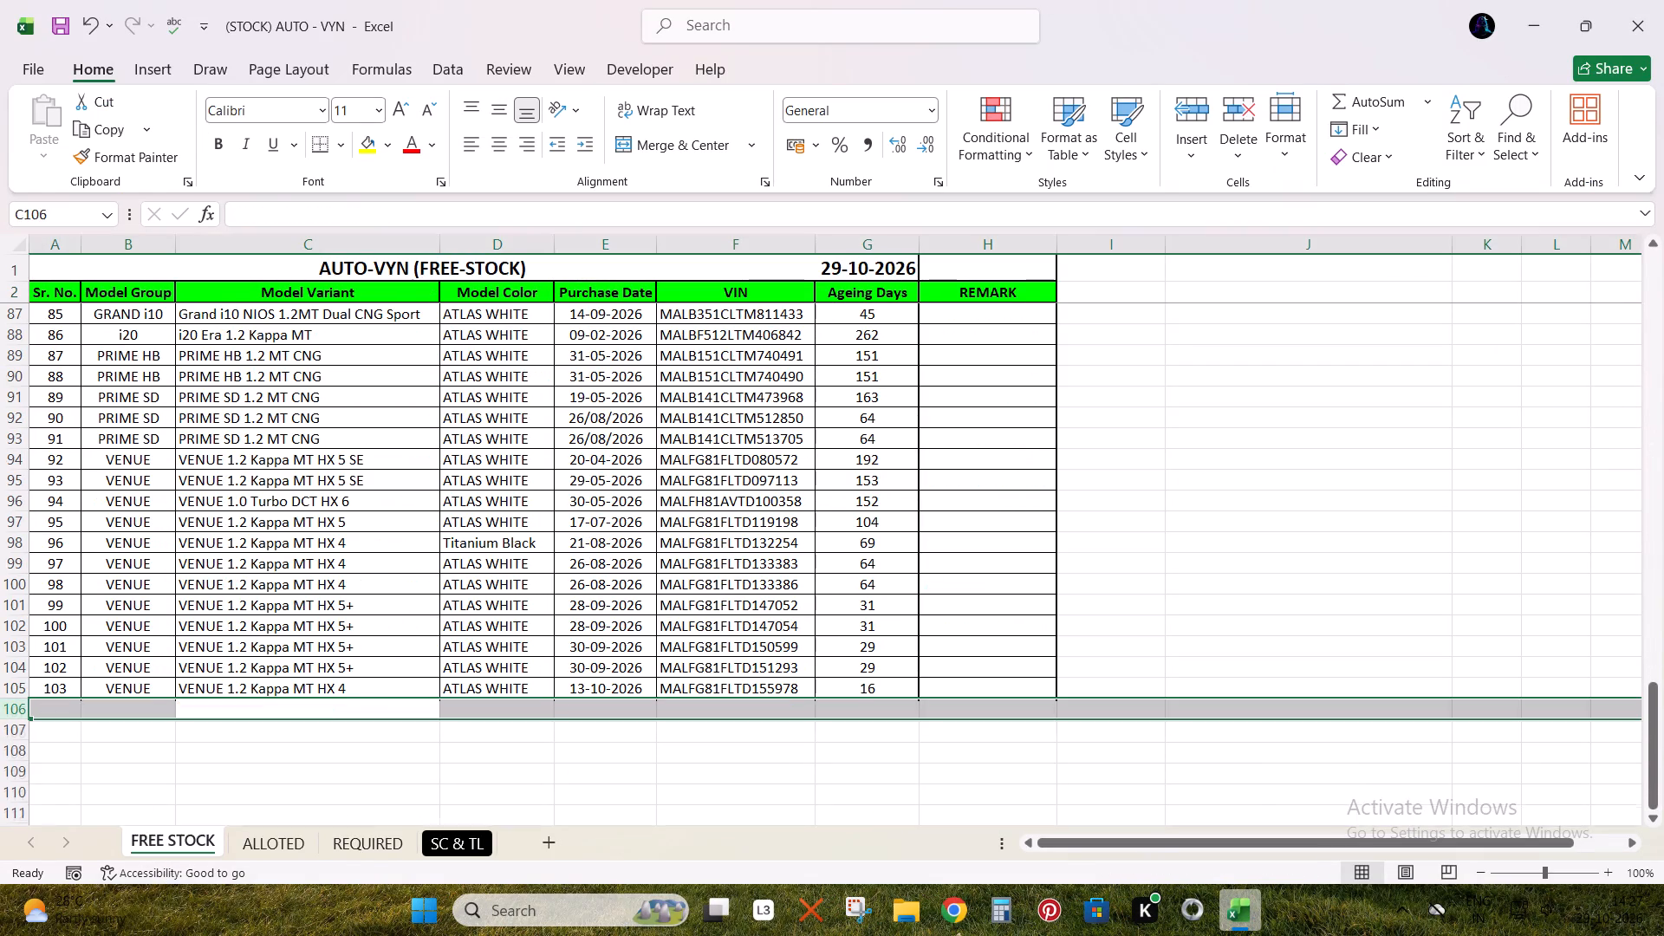
Print the shortened FREE STOCK sheet one-sided on the MF280 Series printer, with all columns fitted on one page.
click(460, 565)
key(ctrl+a)
key(ctrl+p)
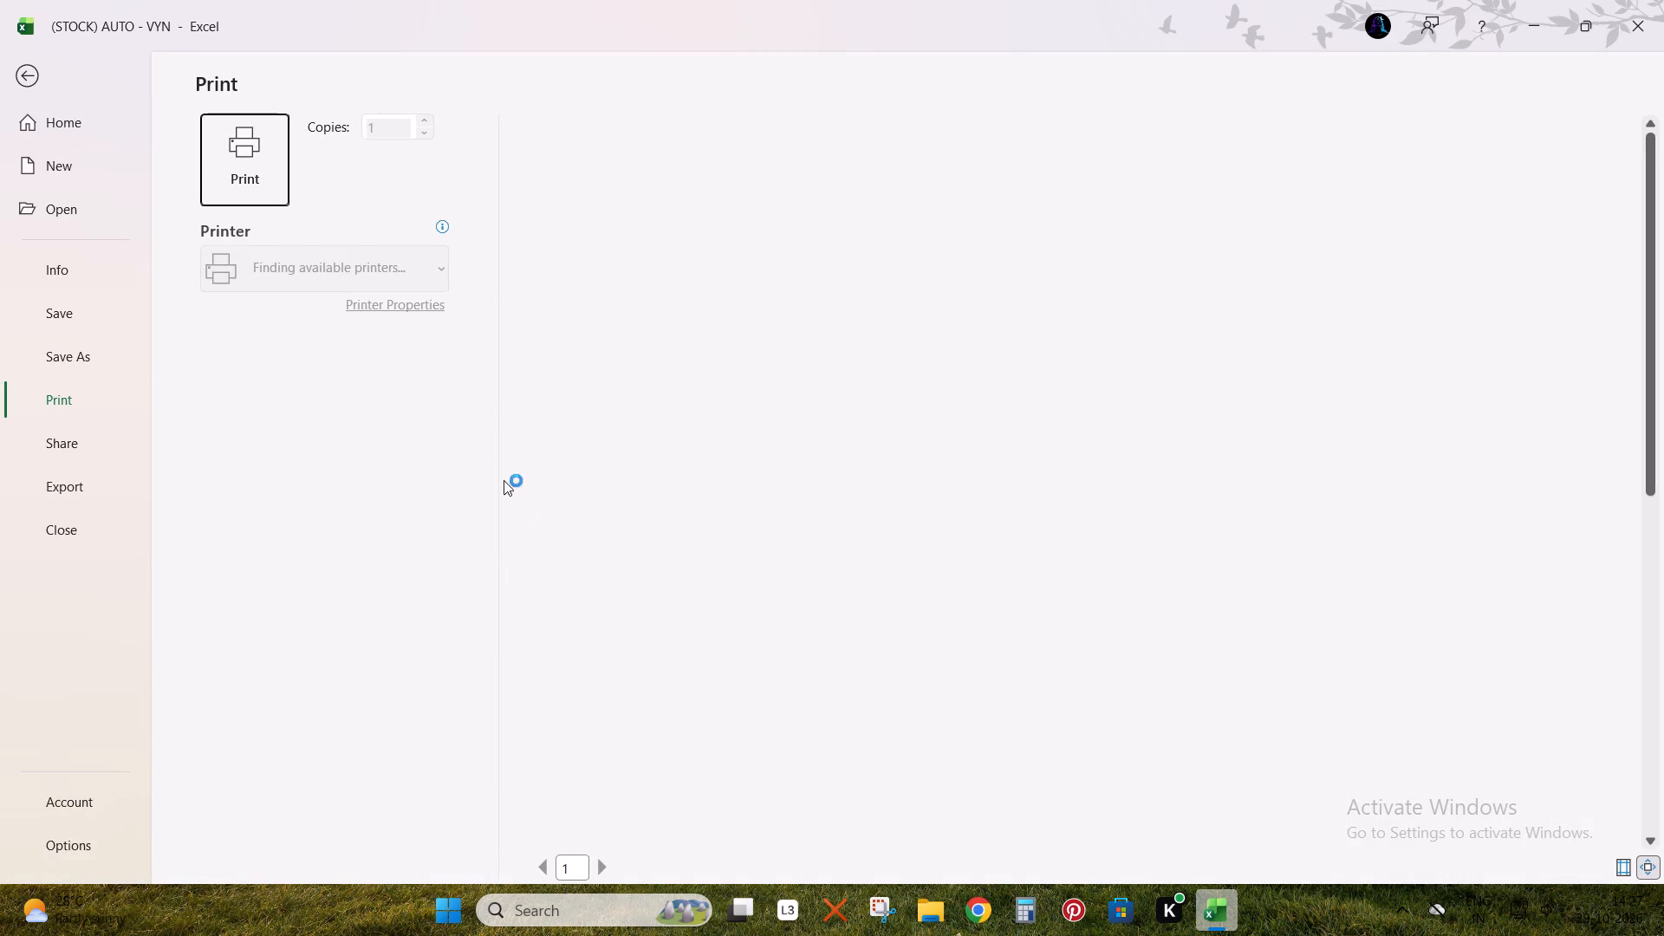
click(342, 280)
click(346, 384)
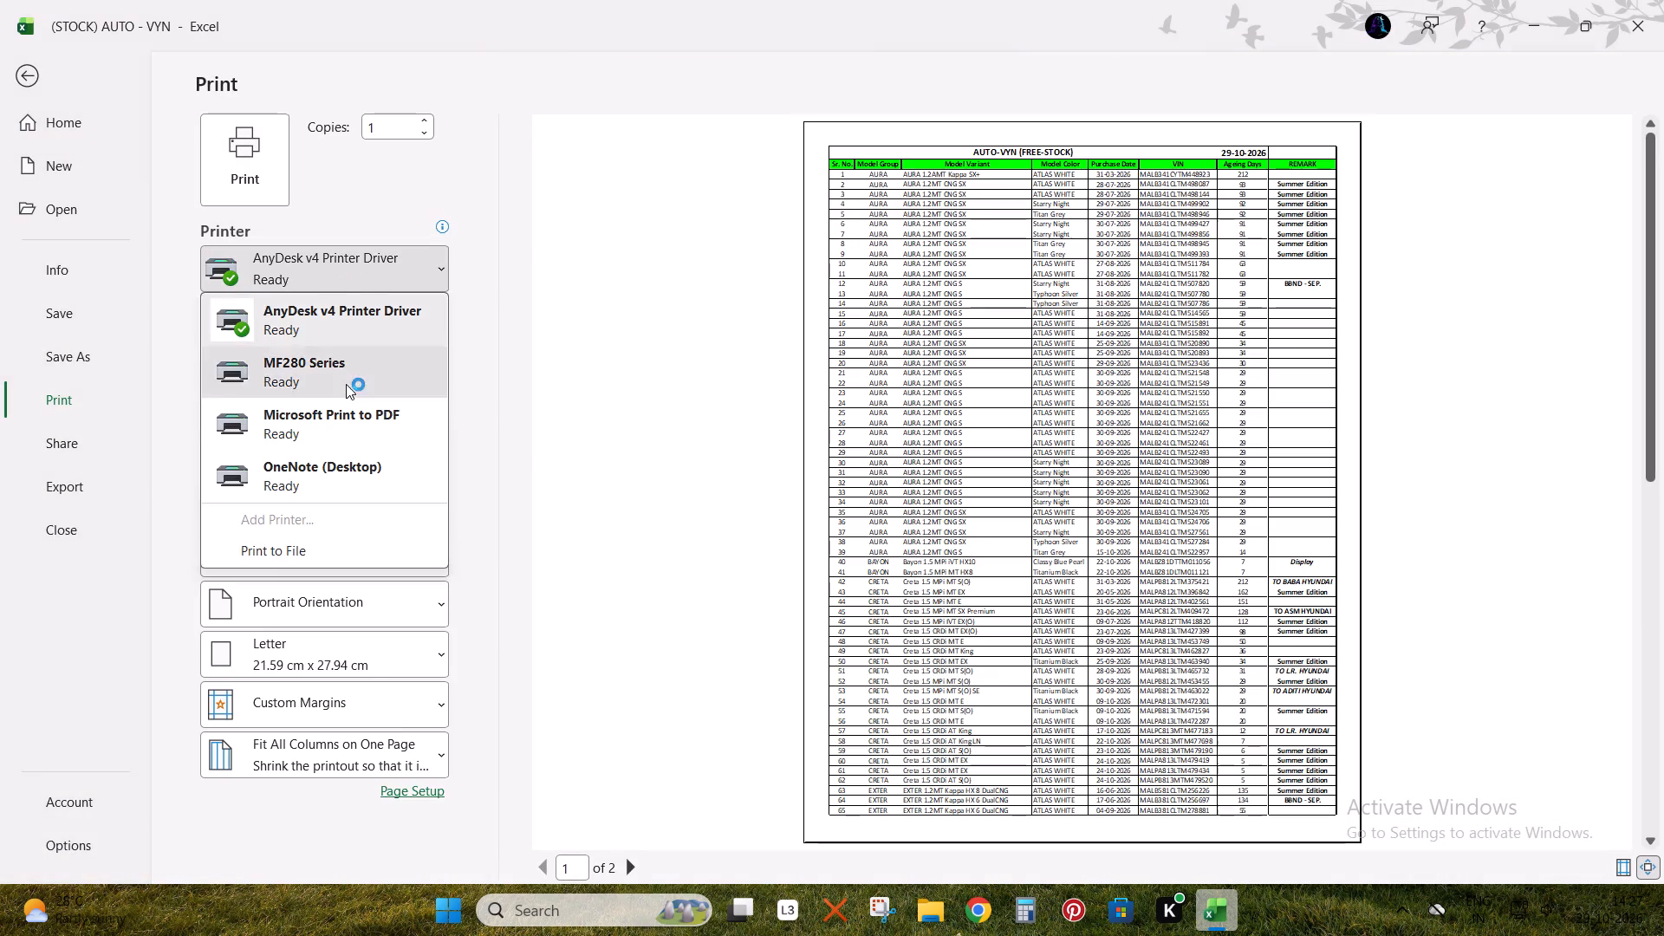
scroll(974, 556, down, 3)
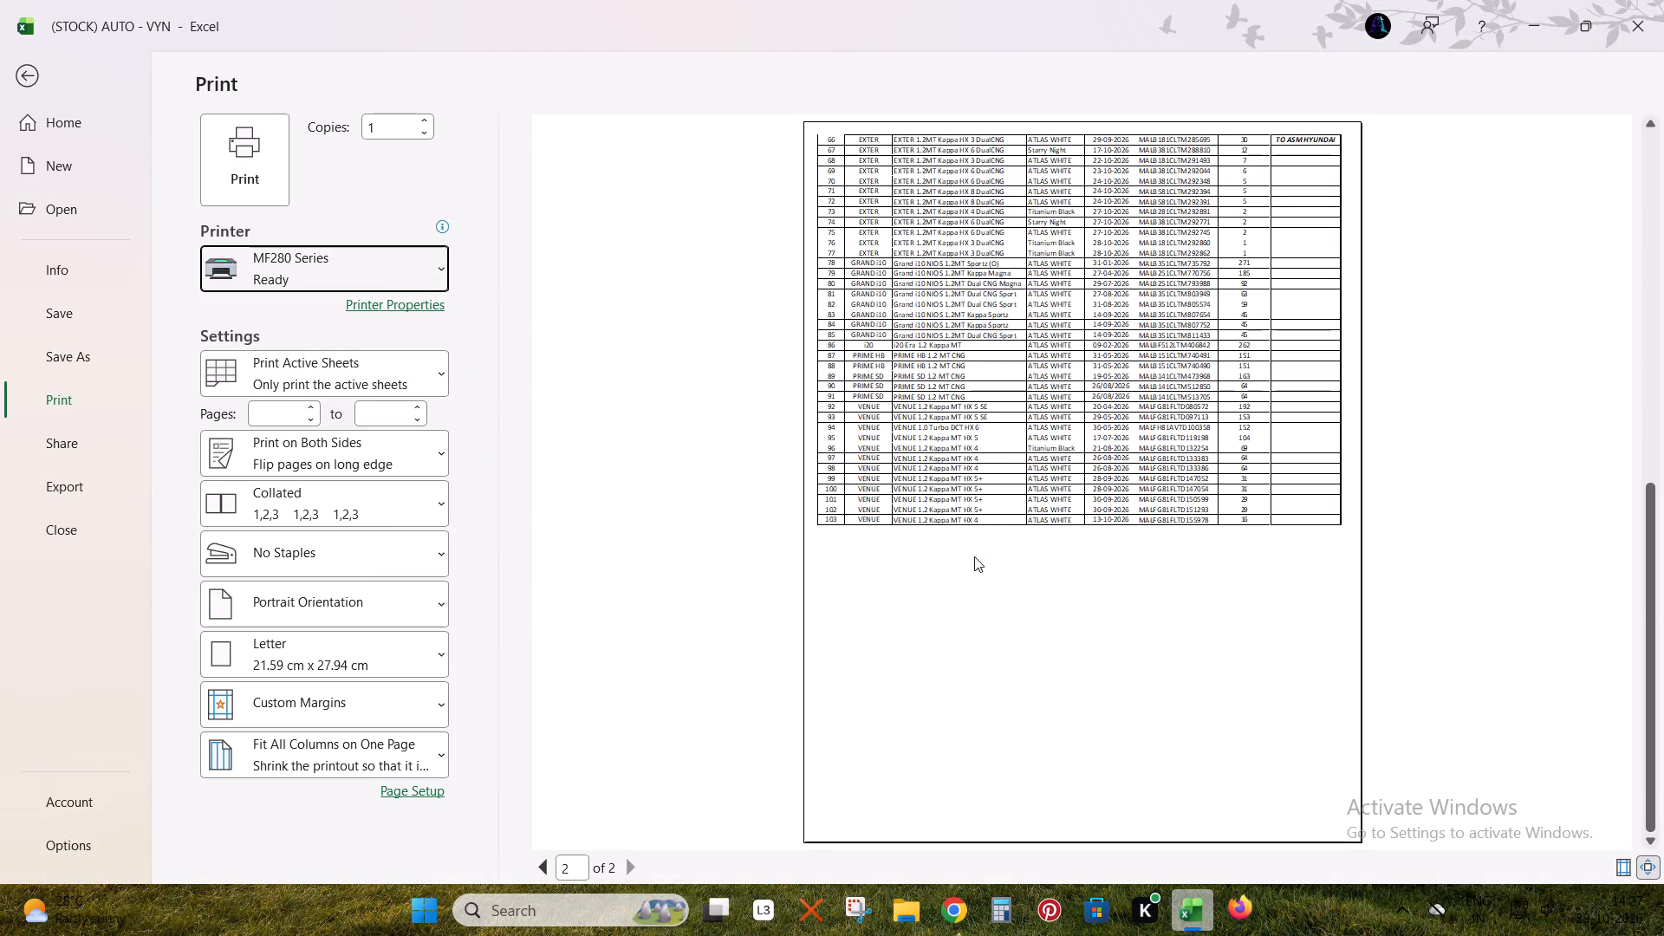
scroll(972, 556, up, 3)
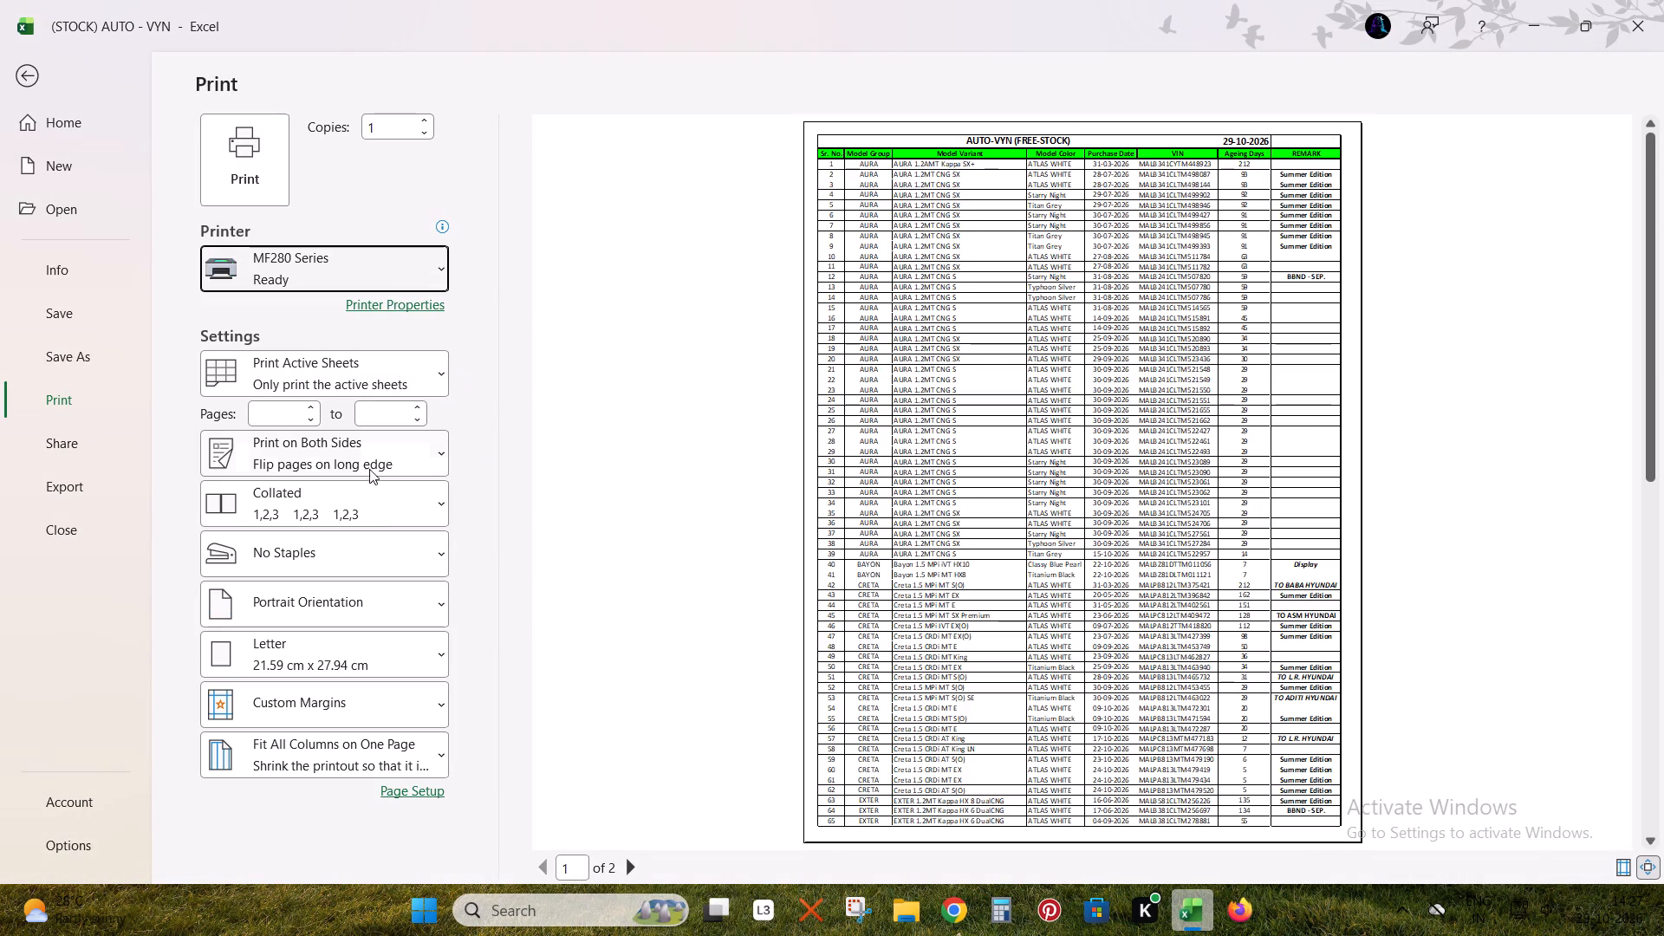
click(372, 463)
click(367, 491)
click(381, 752)
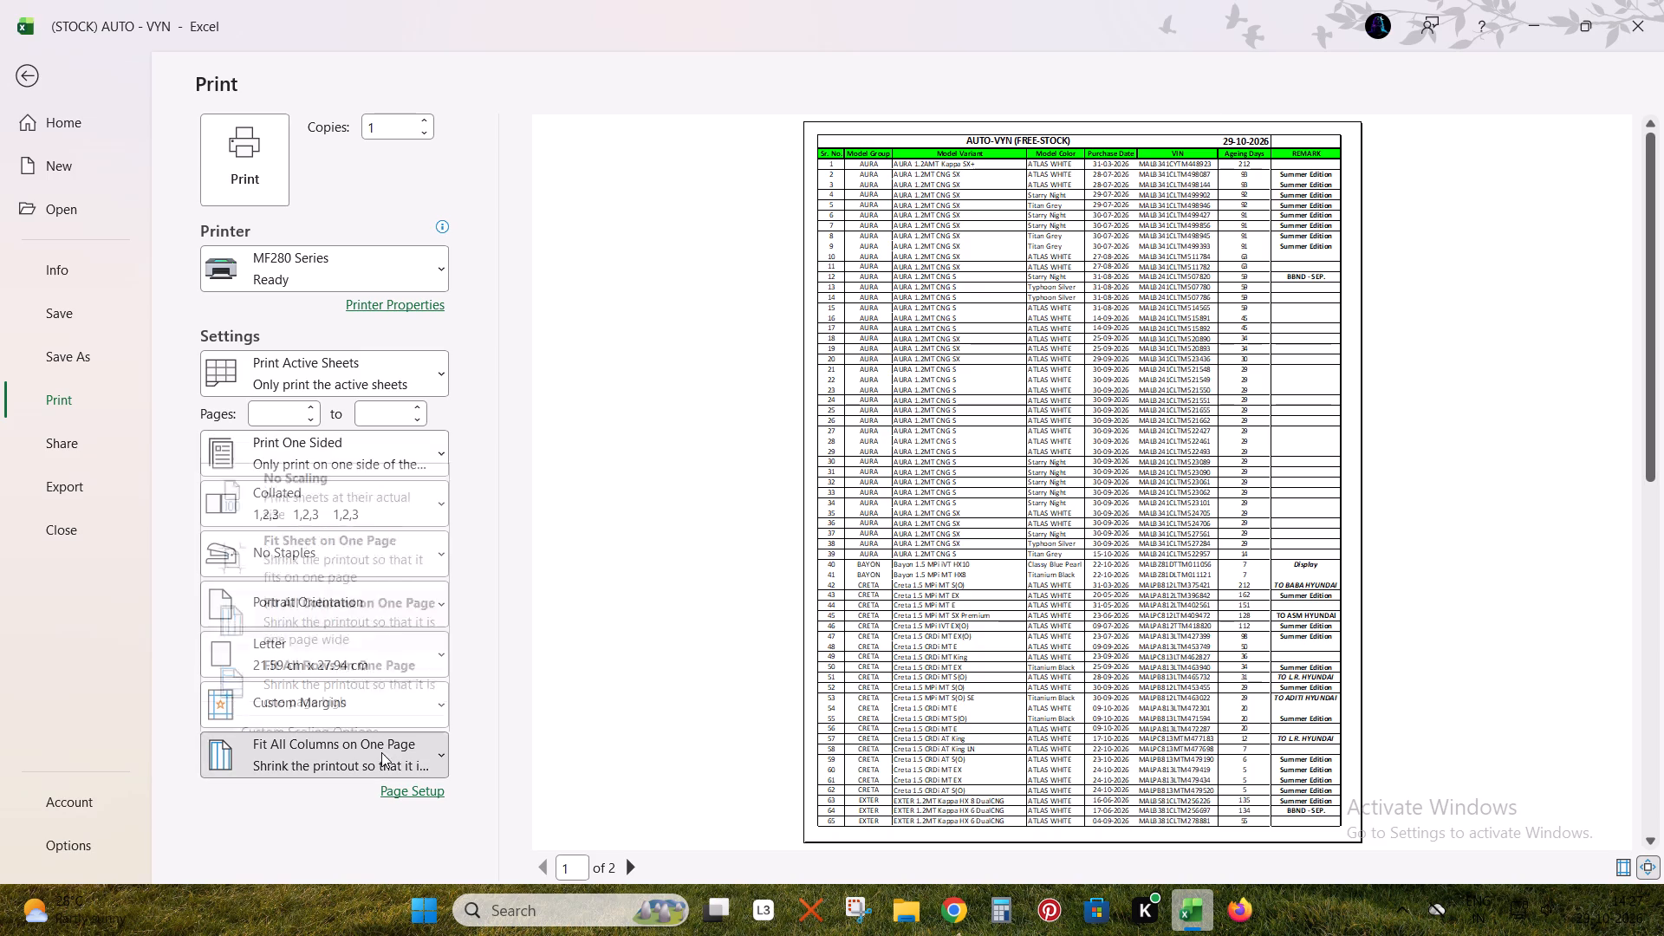
click(403, 605)
scroll(1065, 595, down, 2)
scroll(1065, 595, up, 3)
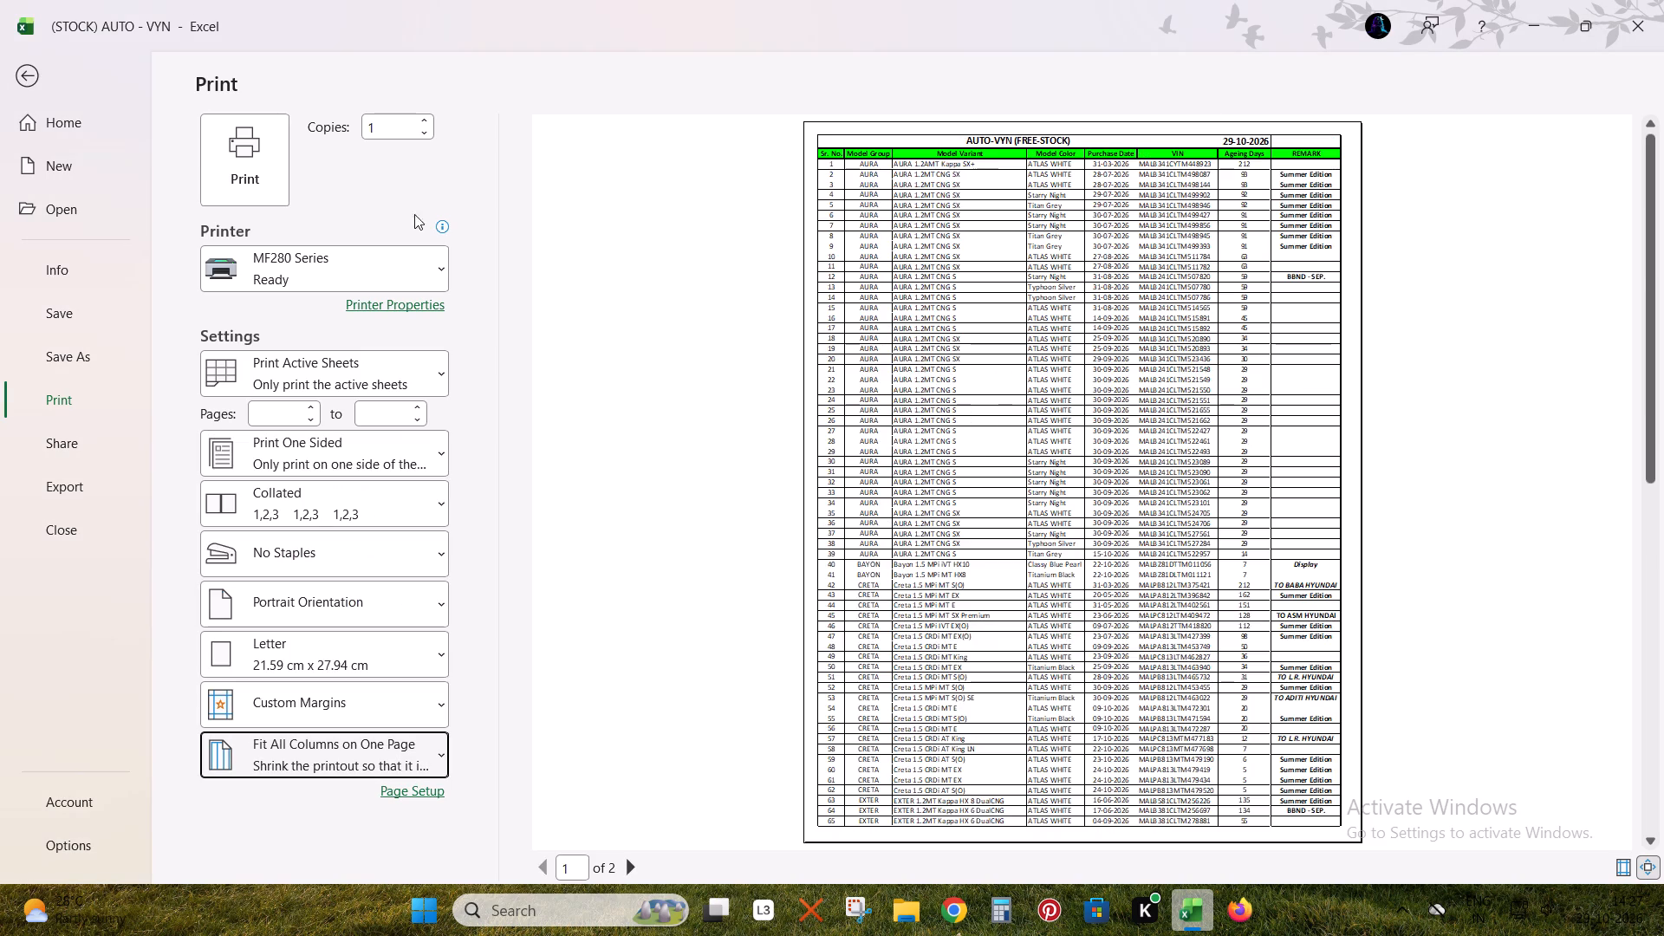
click(253, 171)
Close the stock workbook without saving the row deletion.
click(1663, 0)
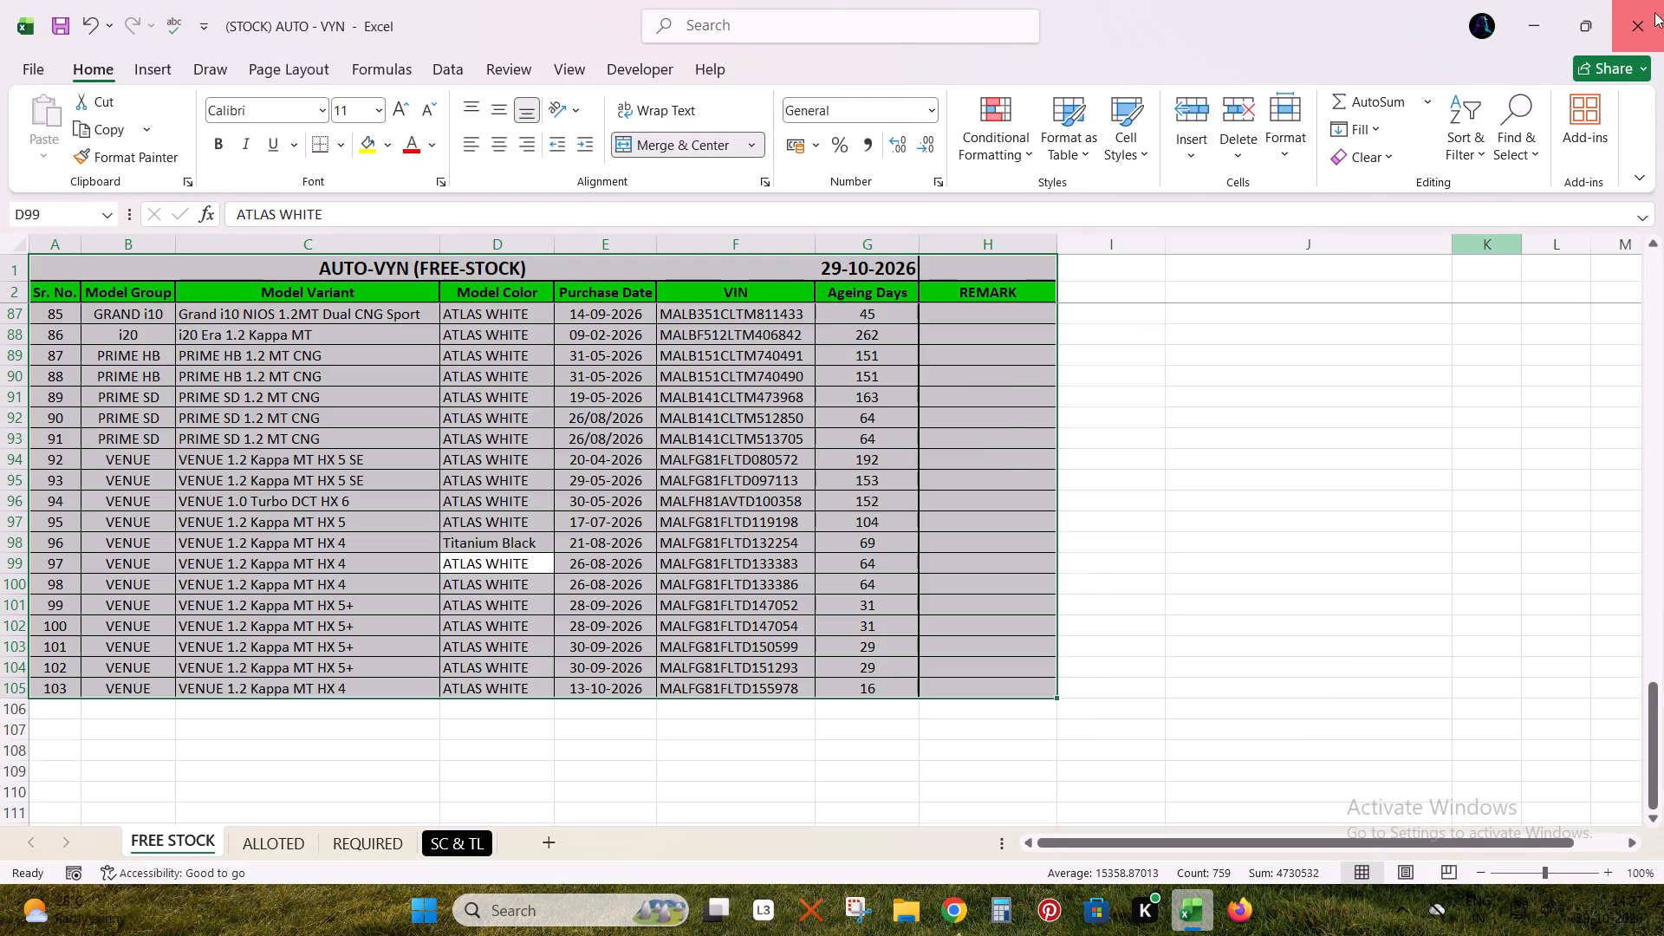
click(860, 469)
Reopen the (STOCK) AUTO - VYN workbook from the desktop.
click(1663, 935)
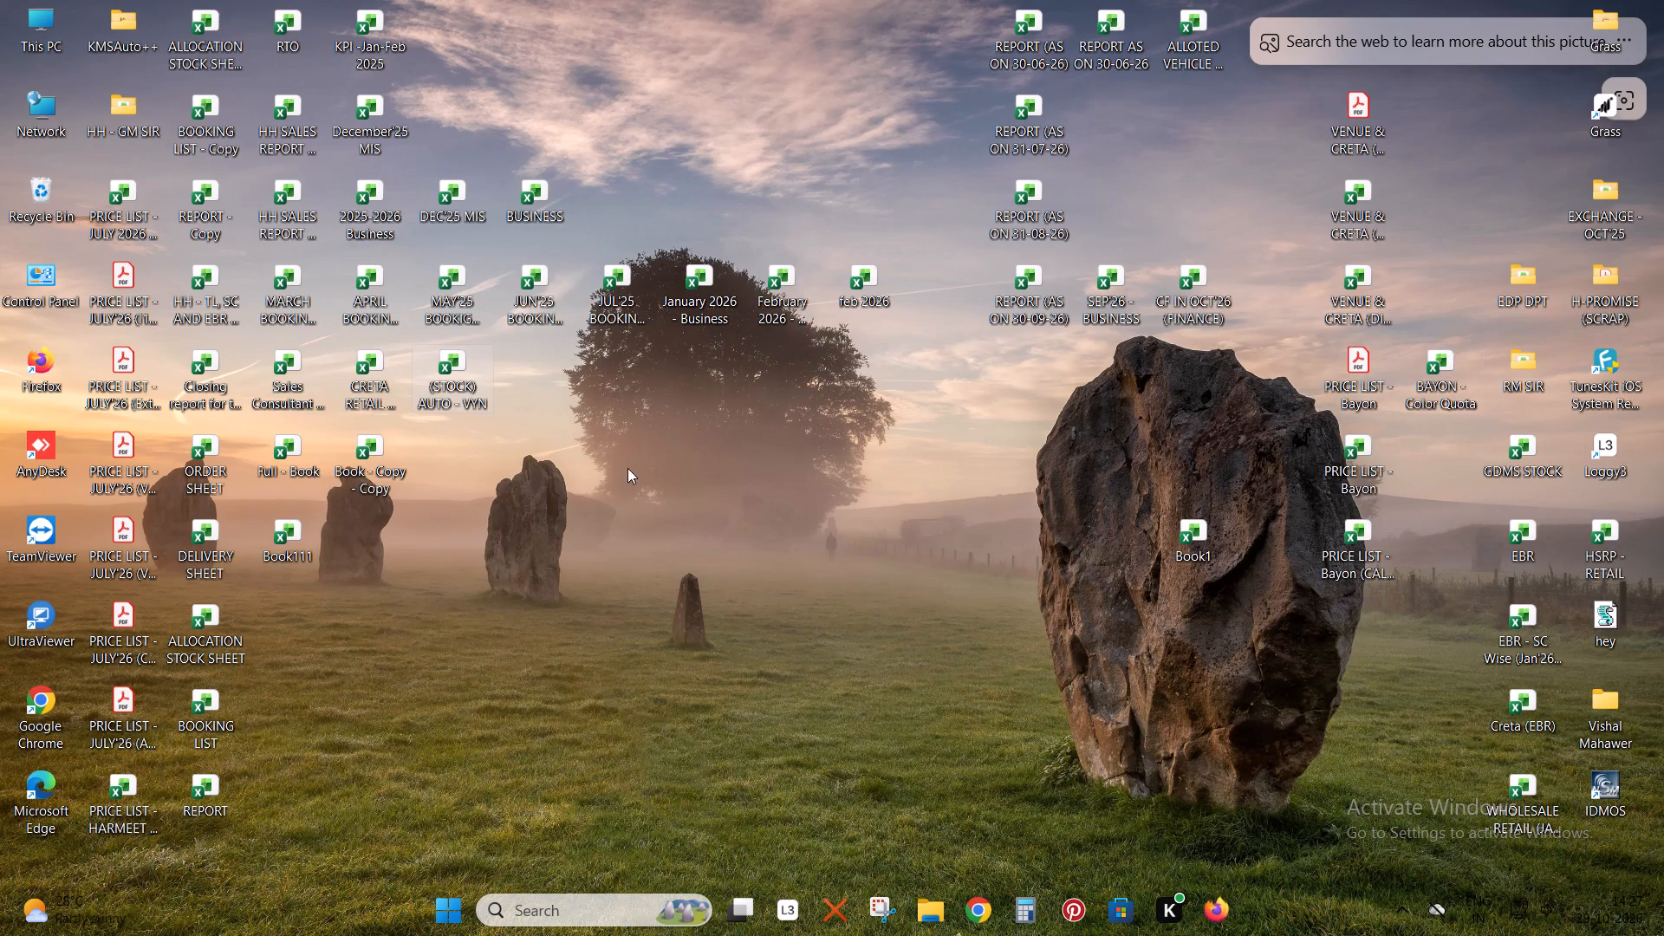
double_click(456, 364)
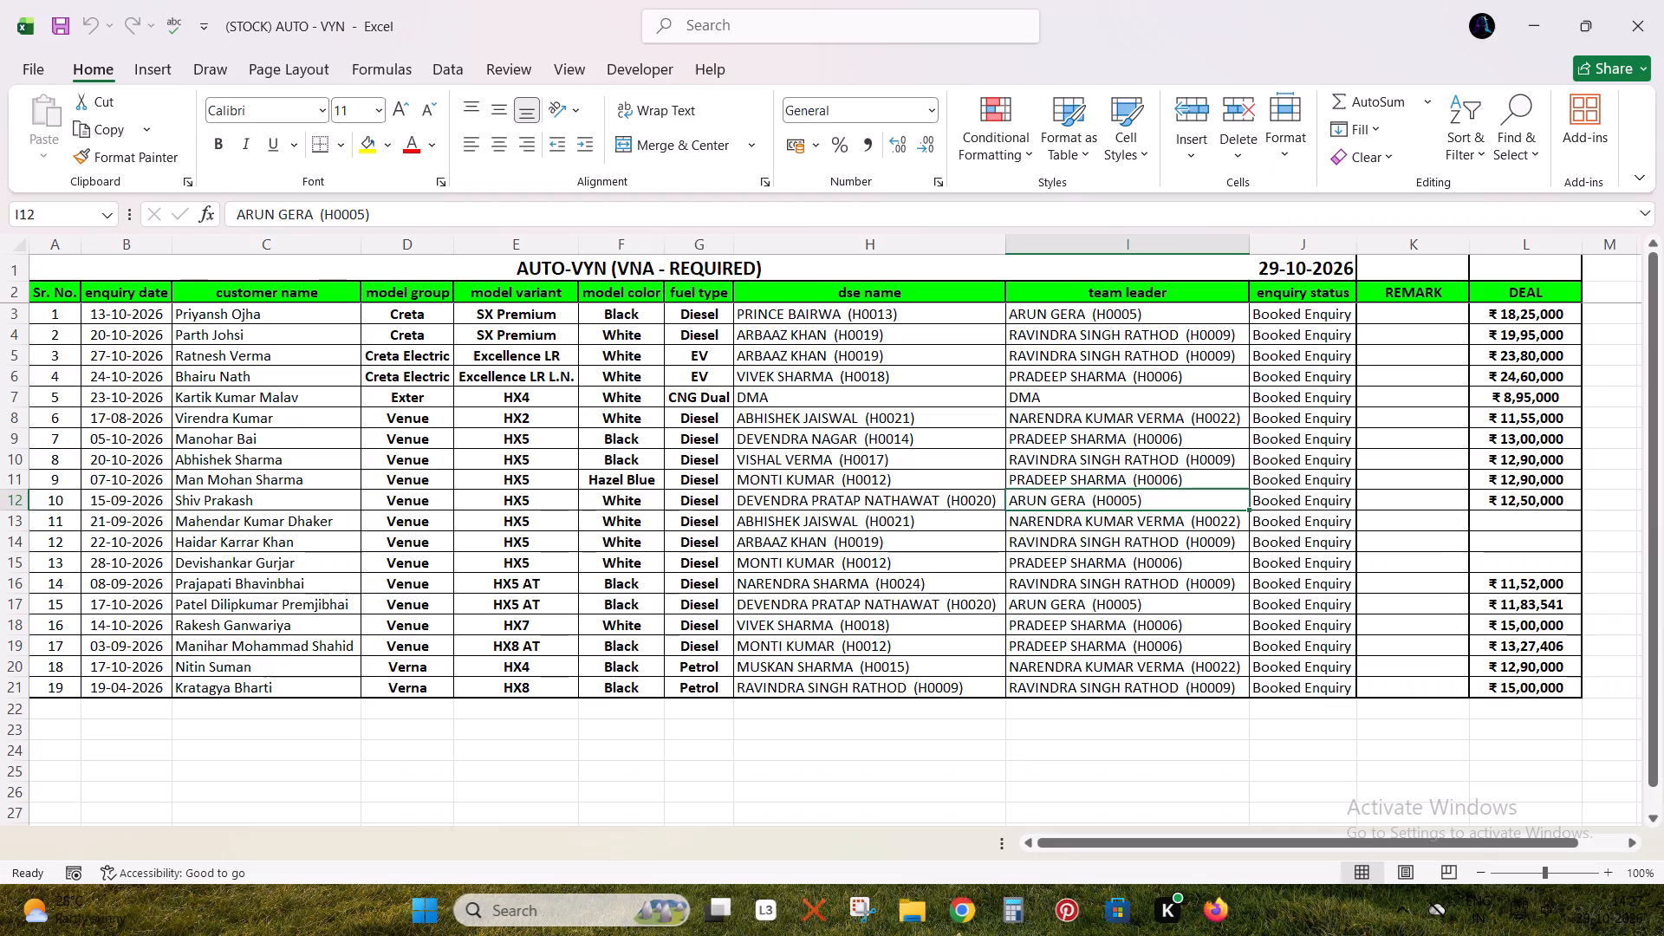
Check the FREE STOCK list down to its last row, and look over the ALLOTED and REQUIRED sheets.
click(182, 844)
scroll(263, 731, down, 4)
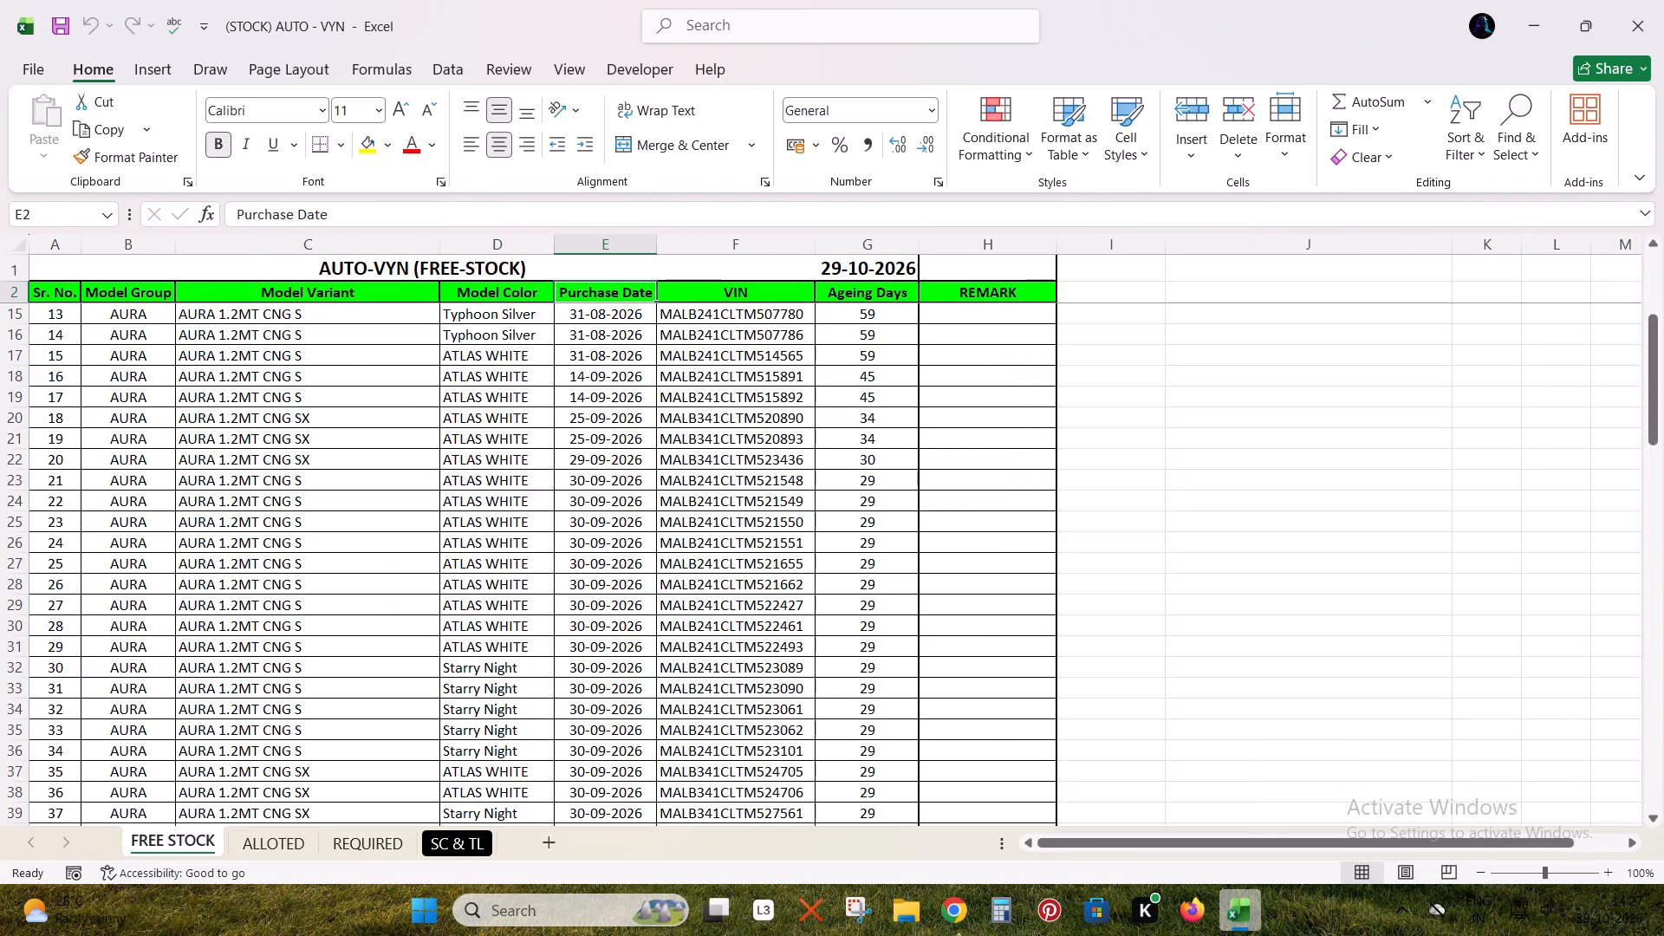
scroll(269, 705, down, 20)
scroll(269, 705, down, 5)
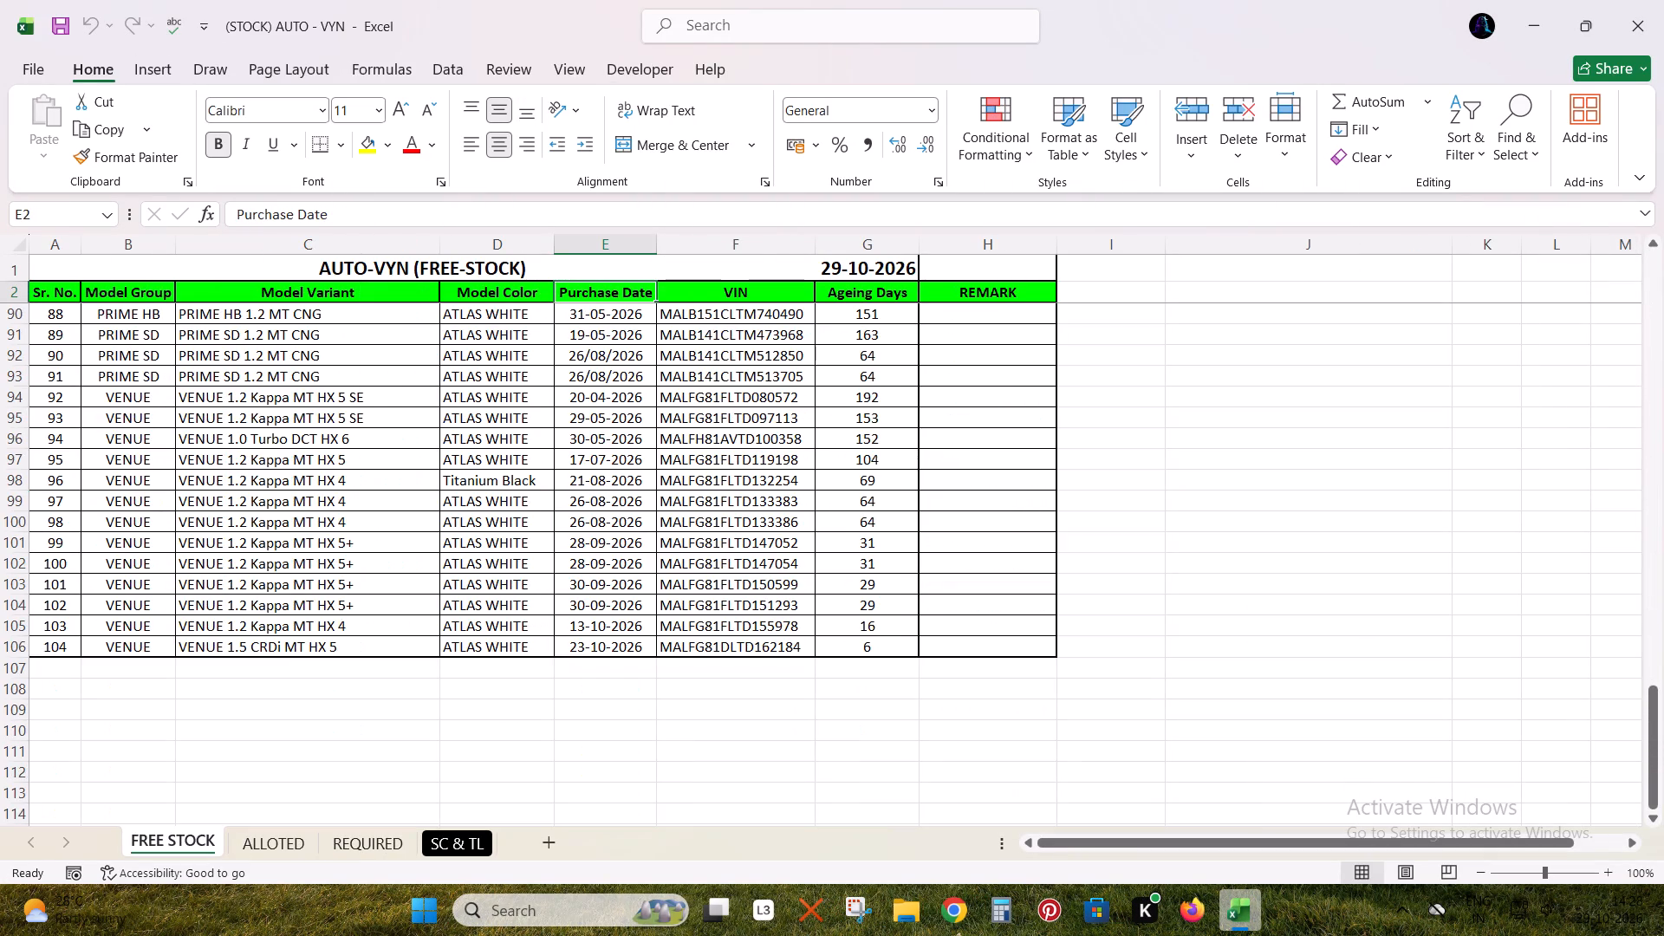
click(280, 839)
click(372, 837)
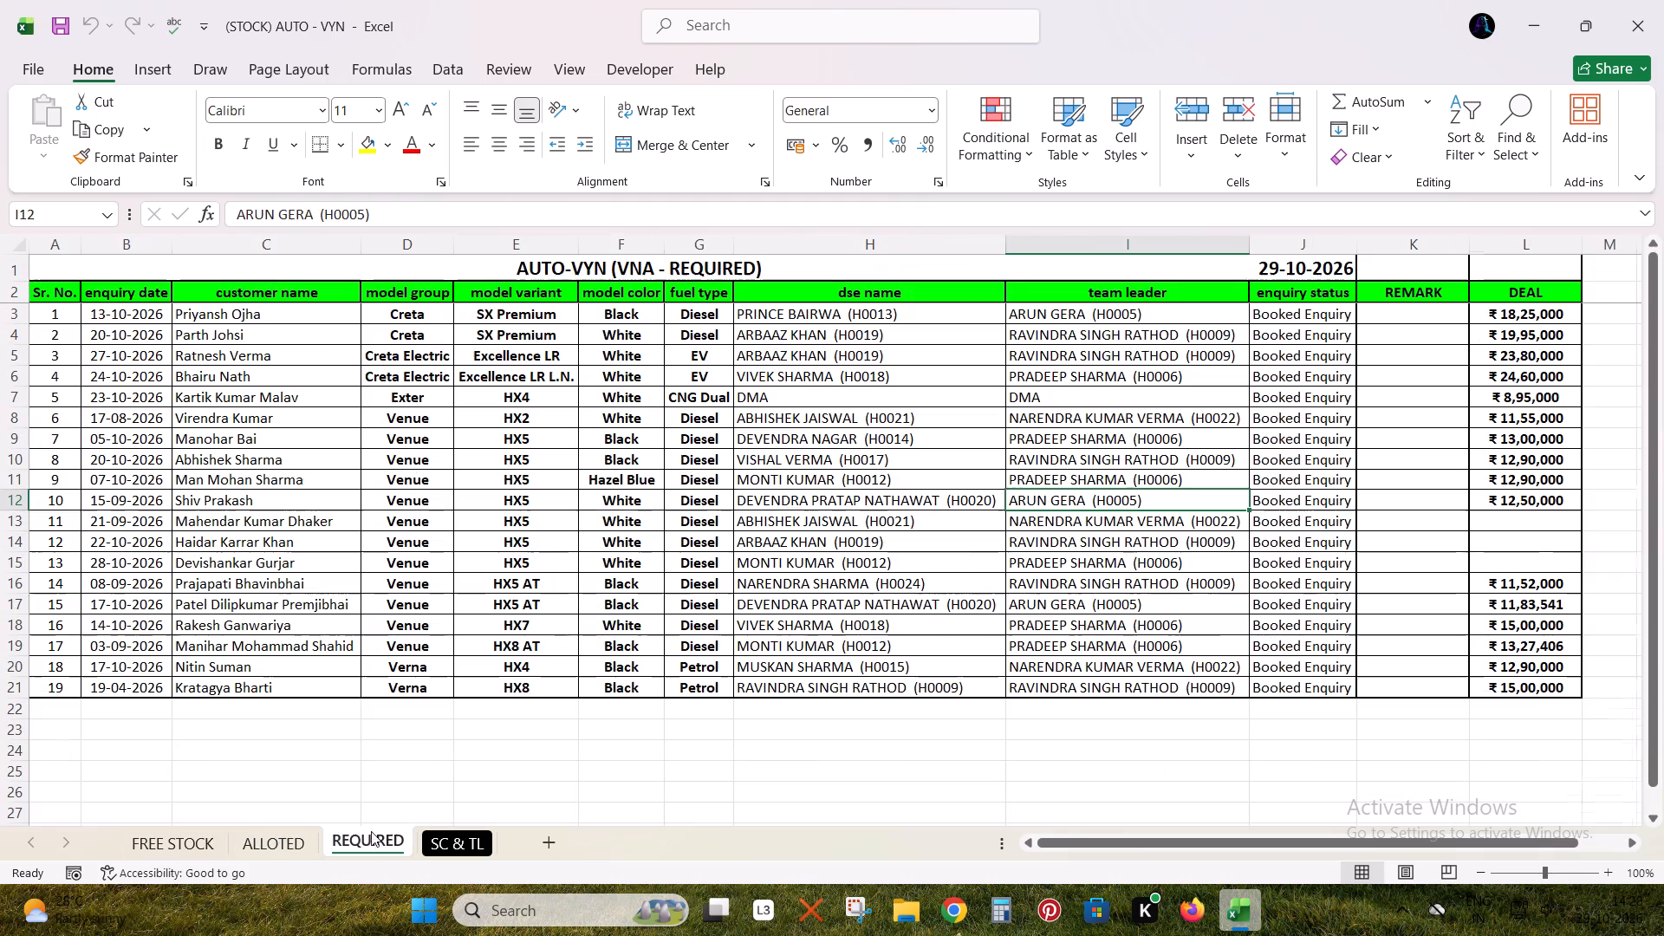
scroll(1064, 500, up, 3)
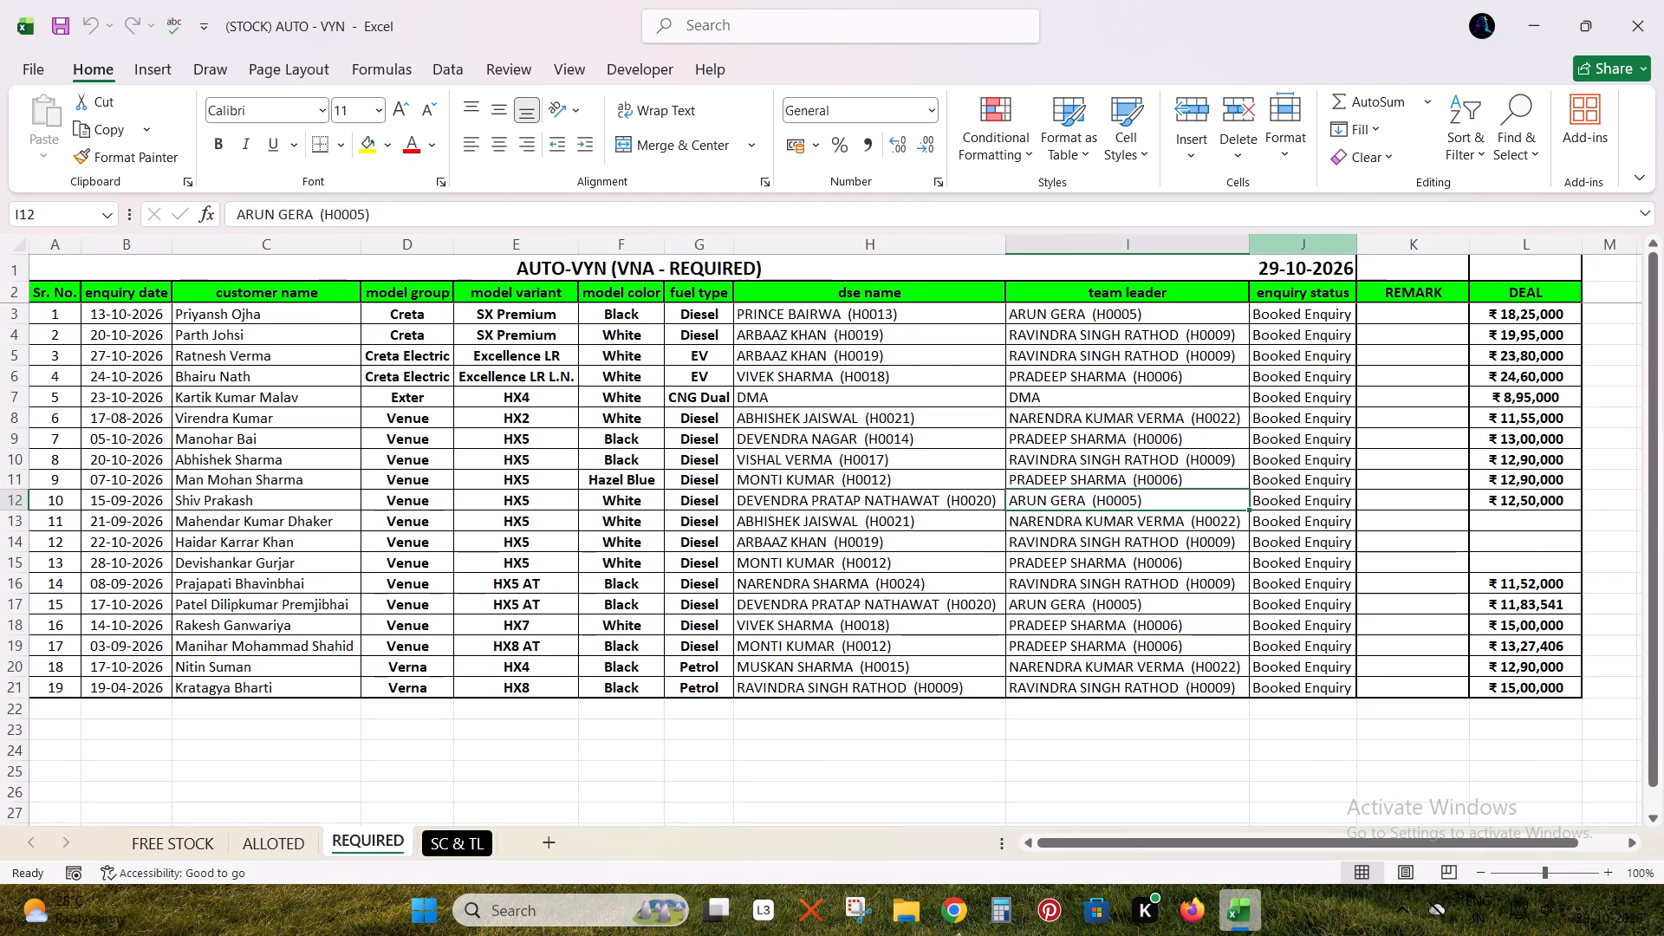
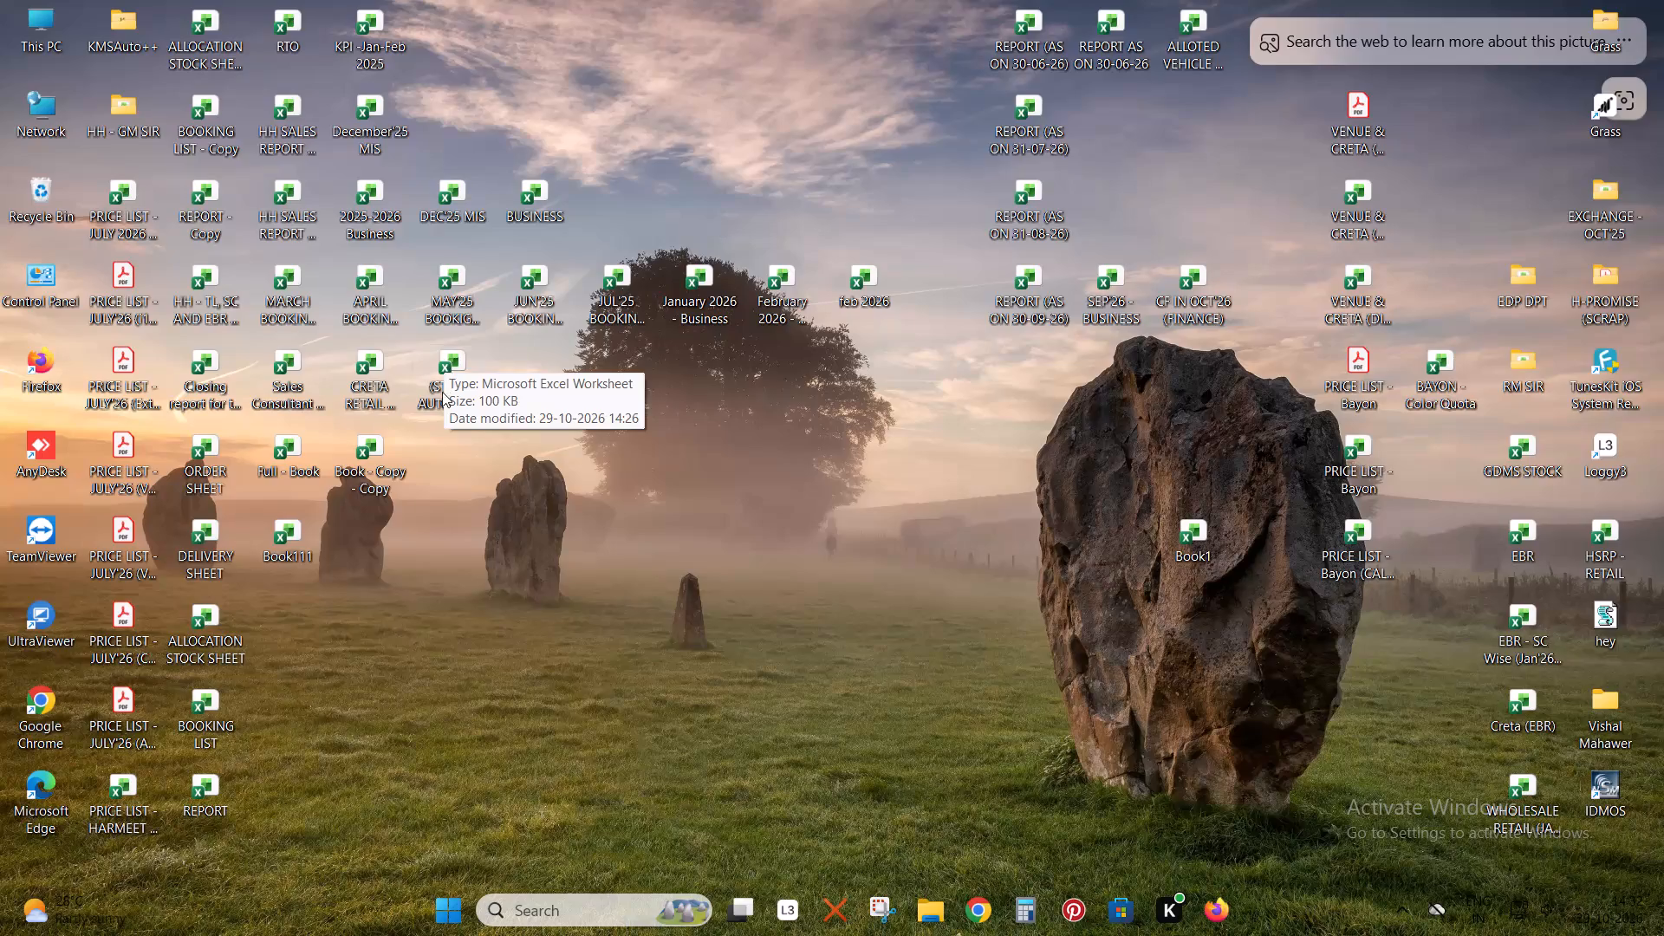
Open the Book - Copy - Copy workbook from the desktop.
double_click(355, 455)
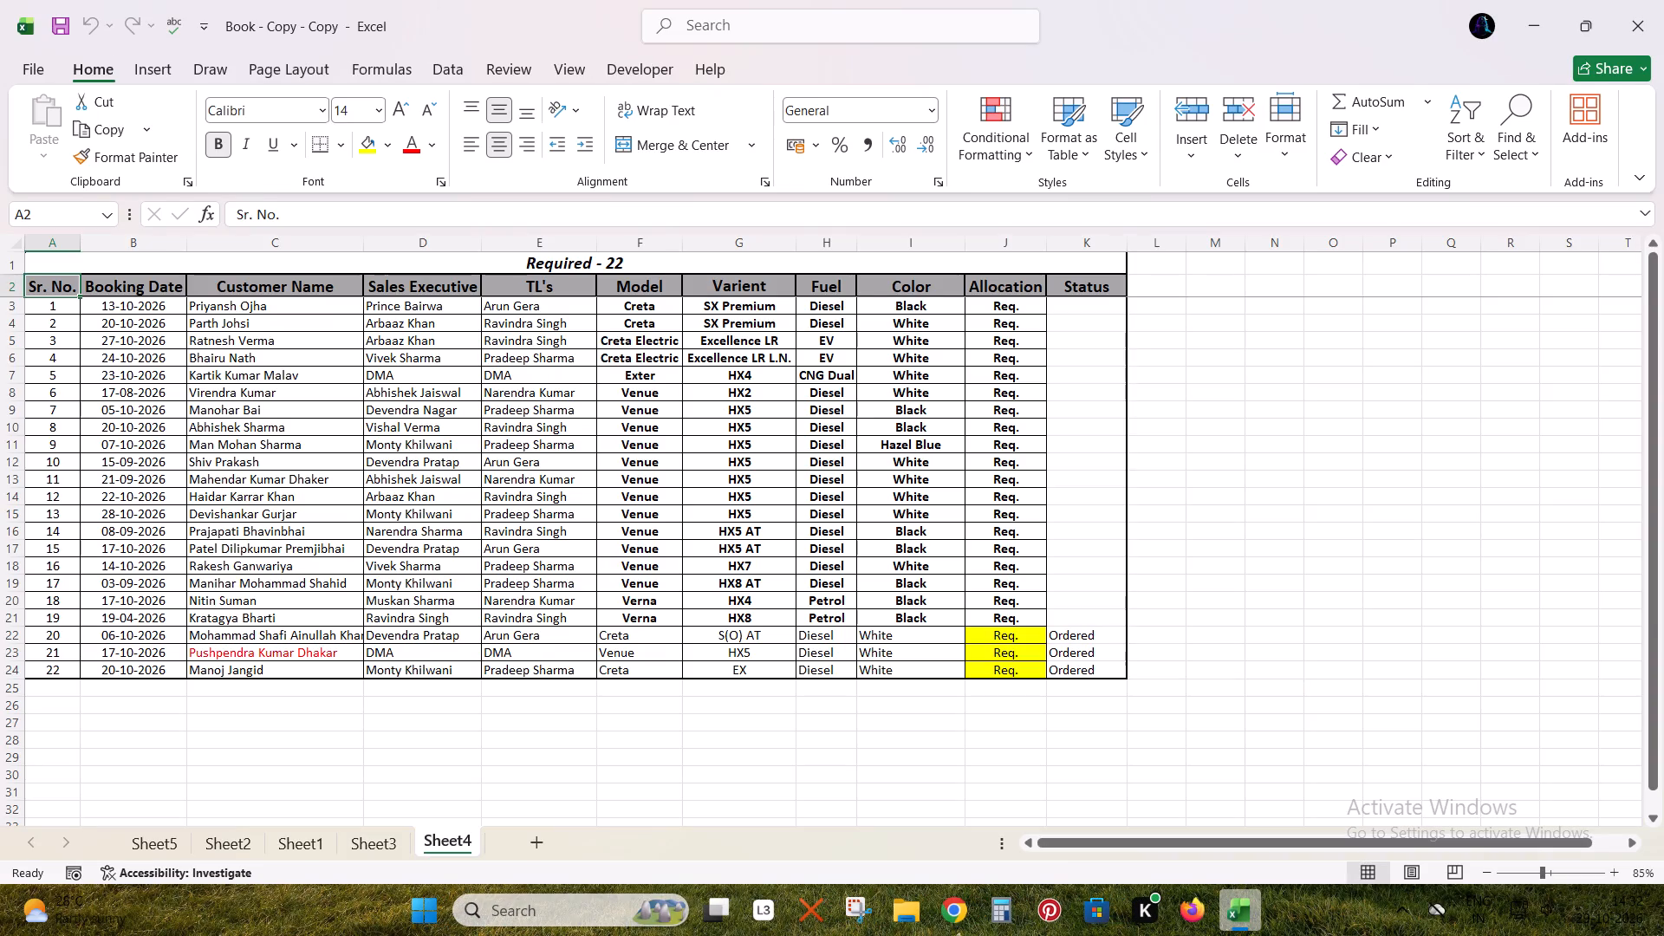
Go to the October stock list on Sheet1 and check the allotted vehicles down to its last row.
key(ctrl+Page_Up)
key(ctrl+Page_Up)
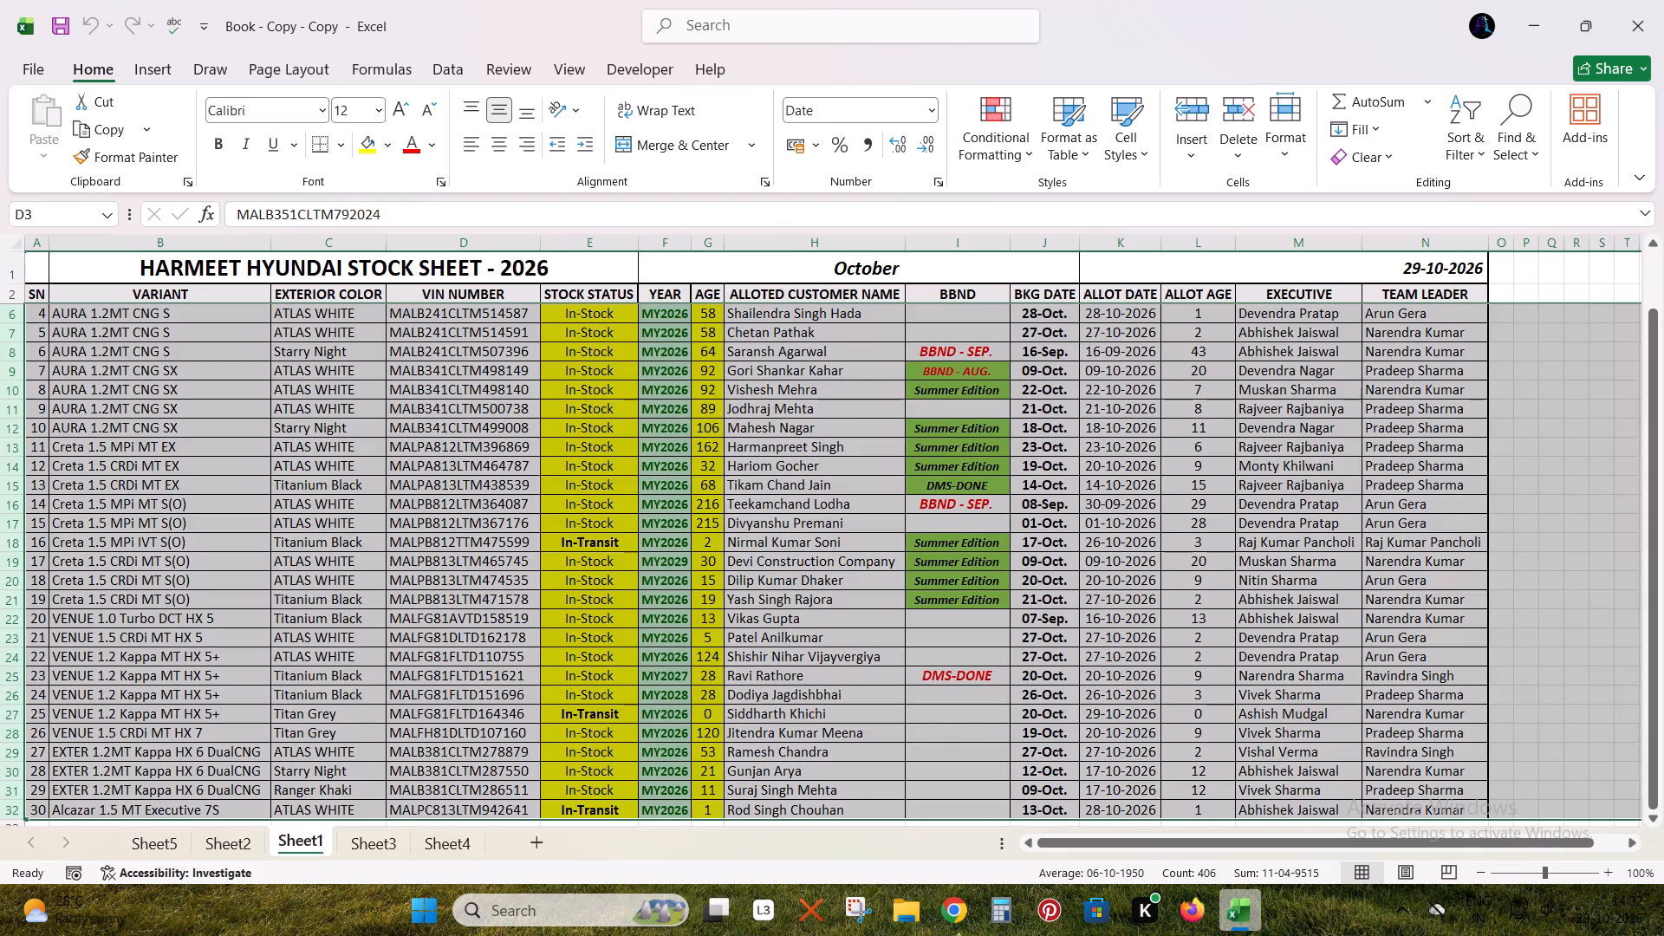
key(Right)
key(Down)
key(Left)
key(Up)
key(ctrl+Down)
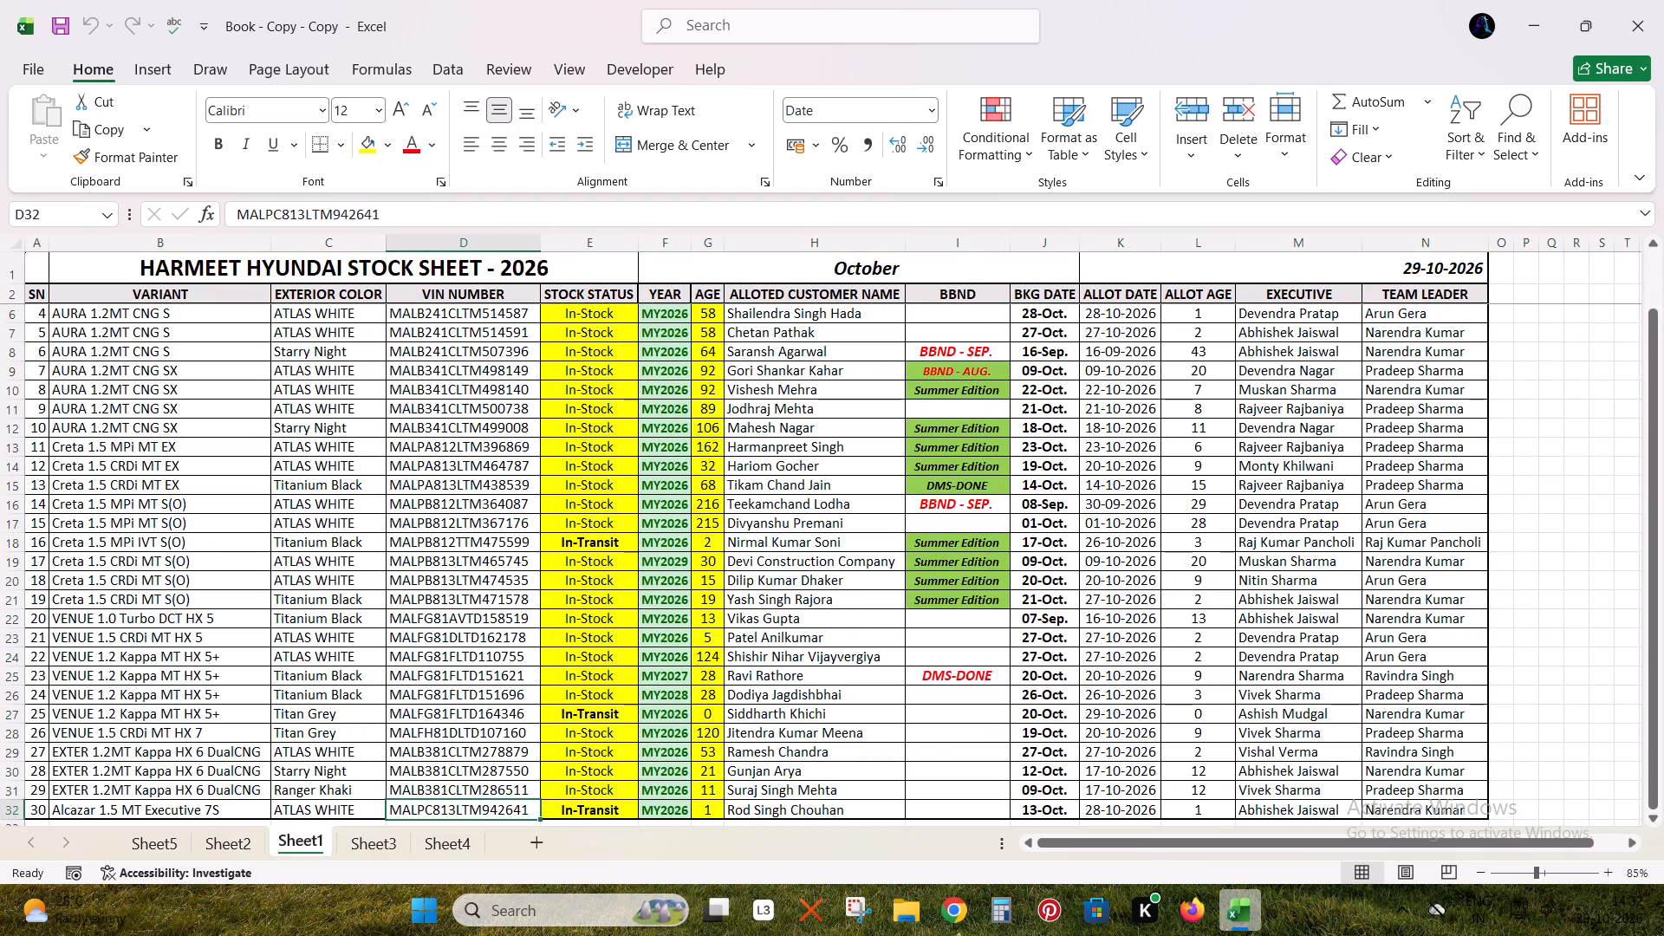